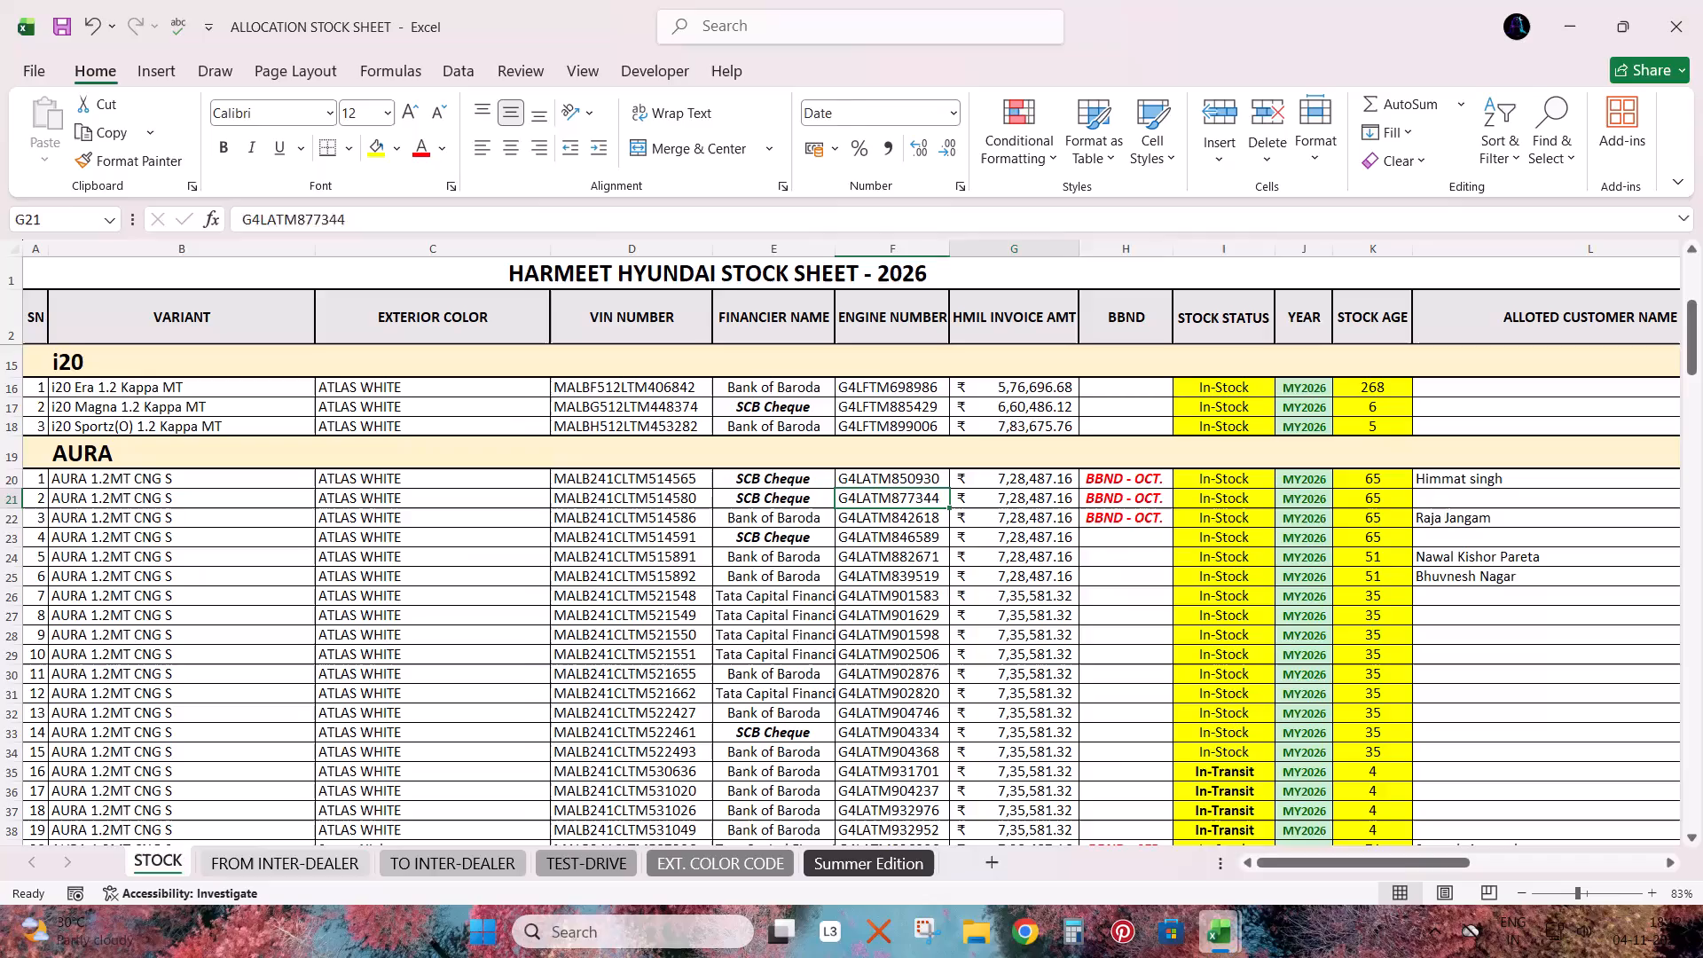
Copy the allotted customer details, from customer name through team leader, from row 24 into row 21 of the STOCK sheet.
key("Right")
key("Right")
key("Right")
key("Down")
key("Right")
key("Down")
key("Right")
key("Down")
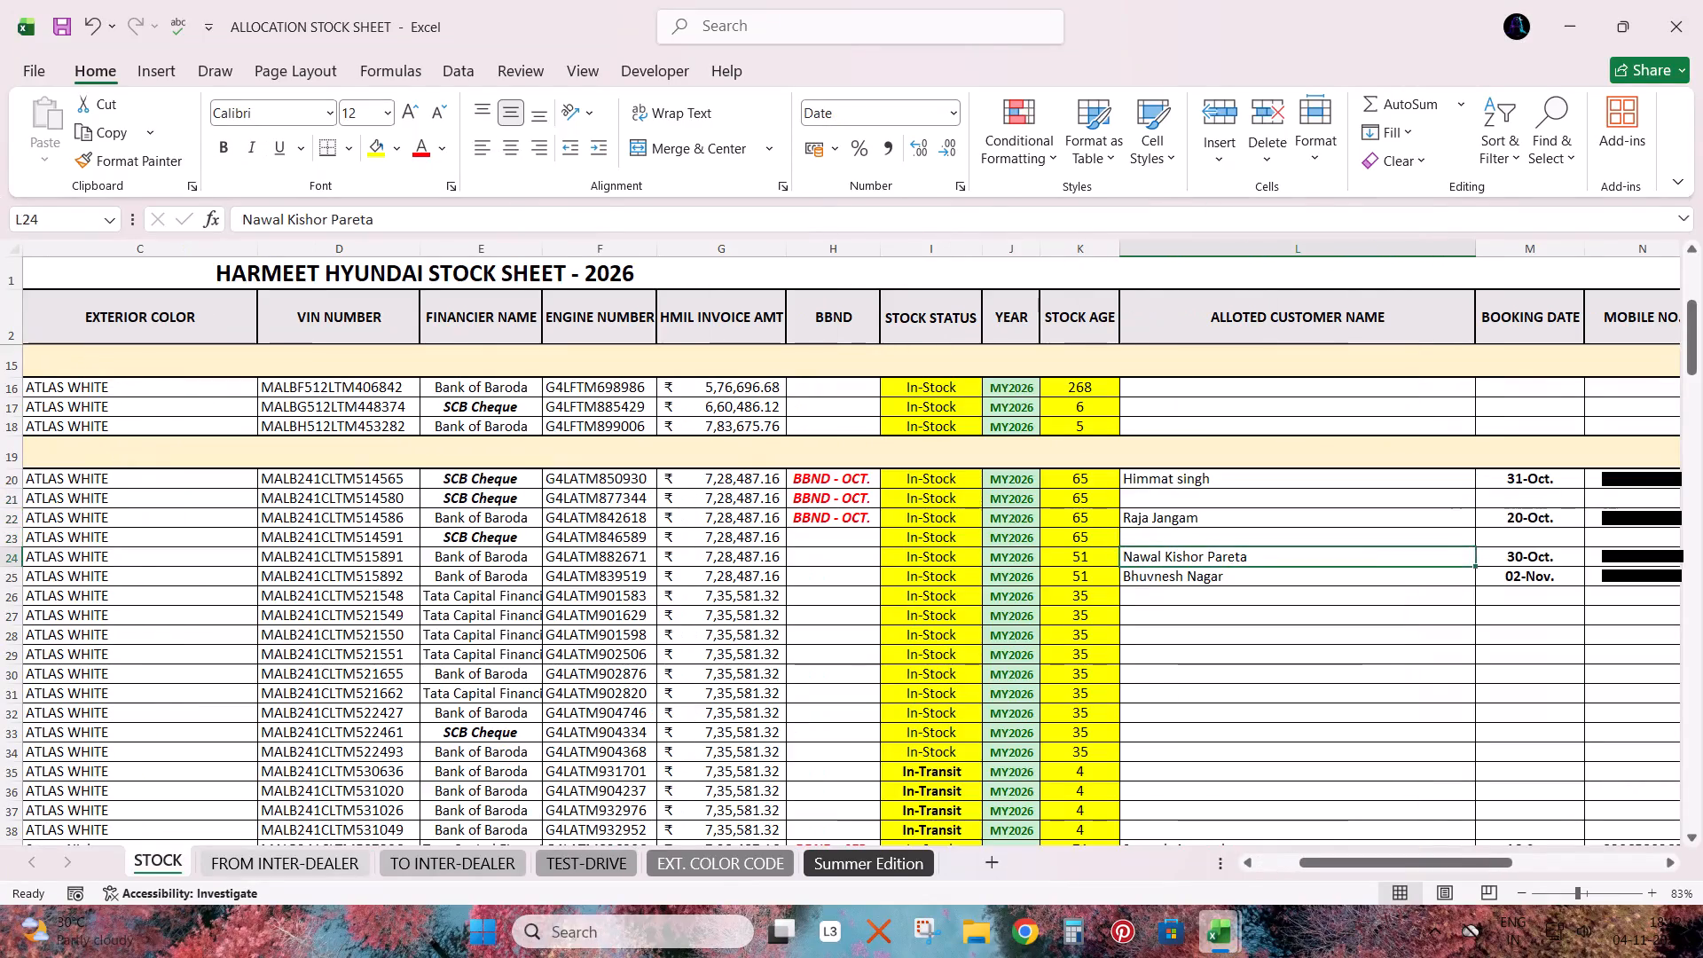
key("shift+Right")
key("shift+Right")
key("shift+Right")
key("shift+Right")
key("shift+Right")
key("ctrl+c")
key("Up")
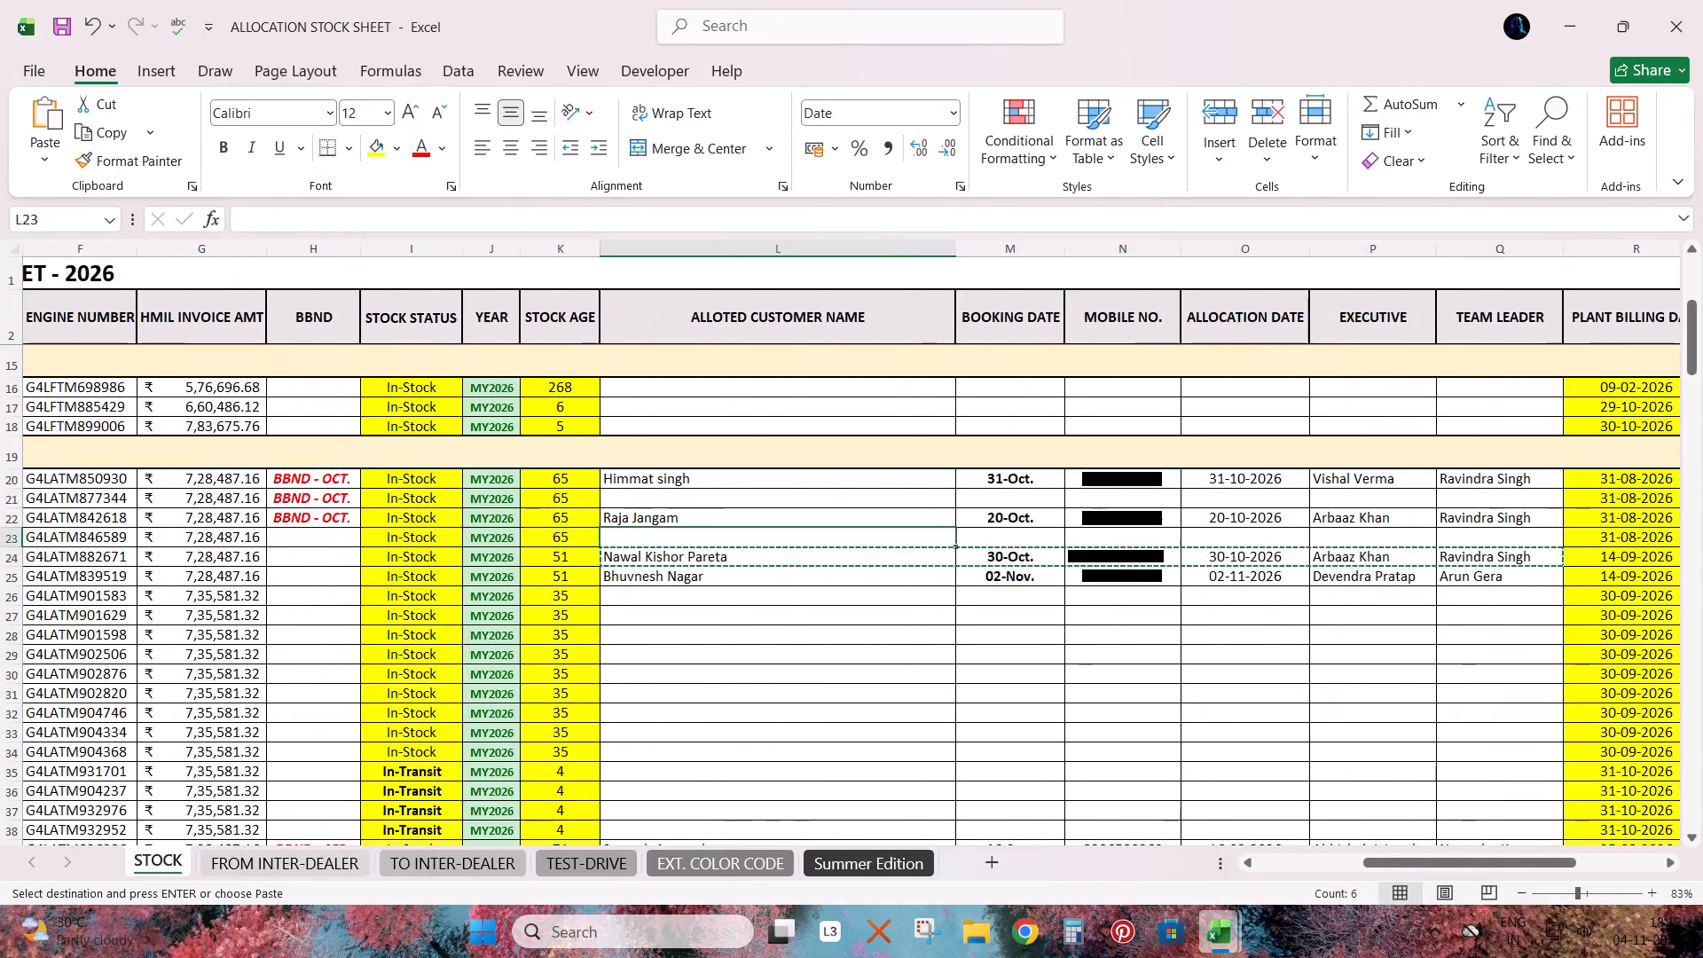
key("Up")
key("Up")
key("ctrl+v")
Clear the original allotted customer details in L24:Q24.
key("Down")
key("Down")
key("Down")
key("shift+Right")
key("shift+Right")
key("shift+Right")
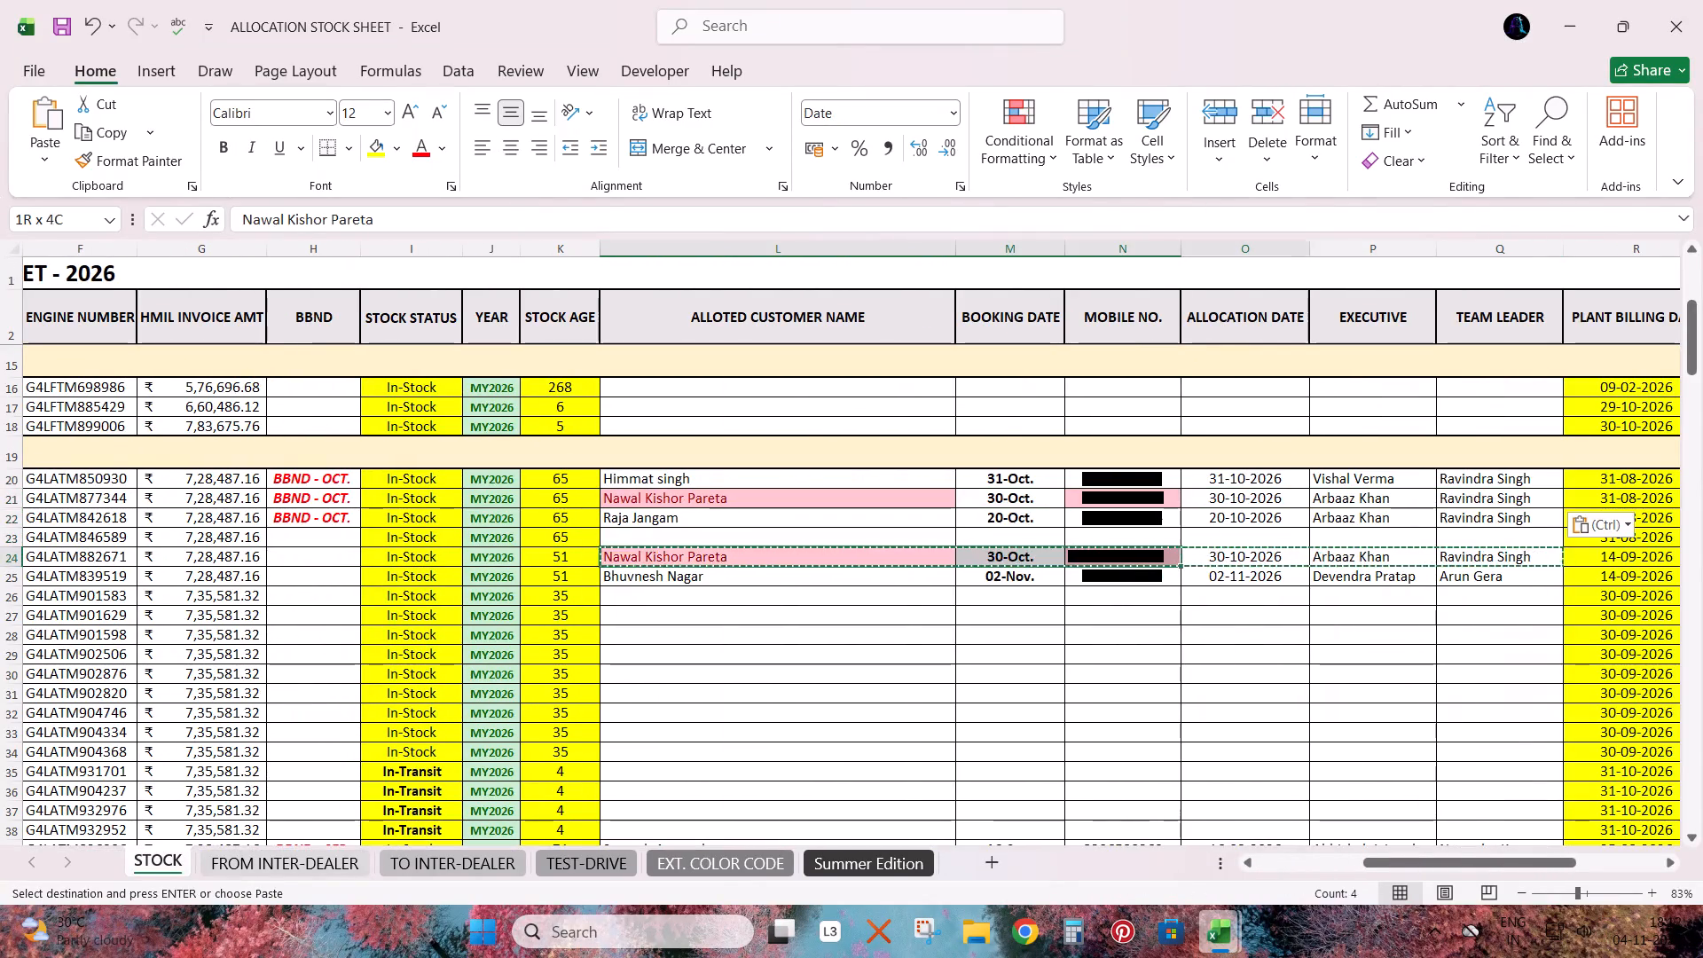
key("shift+Right")
key("shift+Right")
key("Delete")
Find the customer named in L21 in the TOTAL BOOKING sheet of the BOOKING LIST workbook and select that booking's VIN cell.
key("Up")
key("Up")
key("Up")
key("ctrl+c")
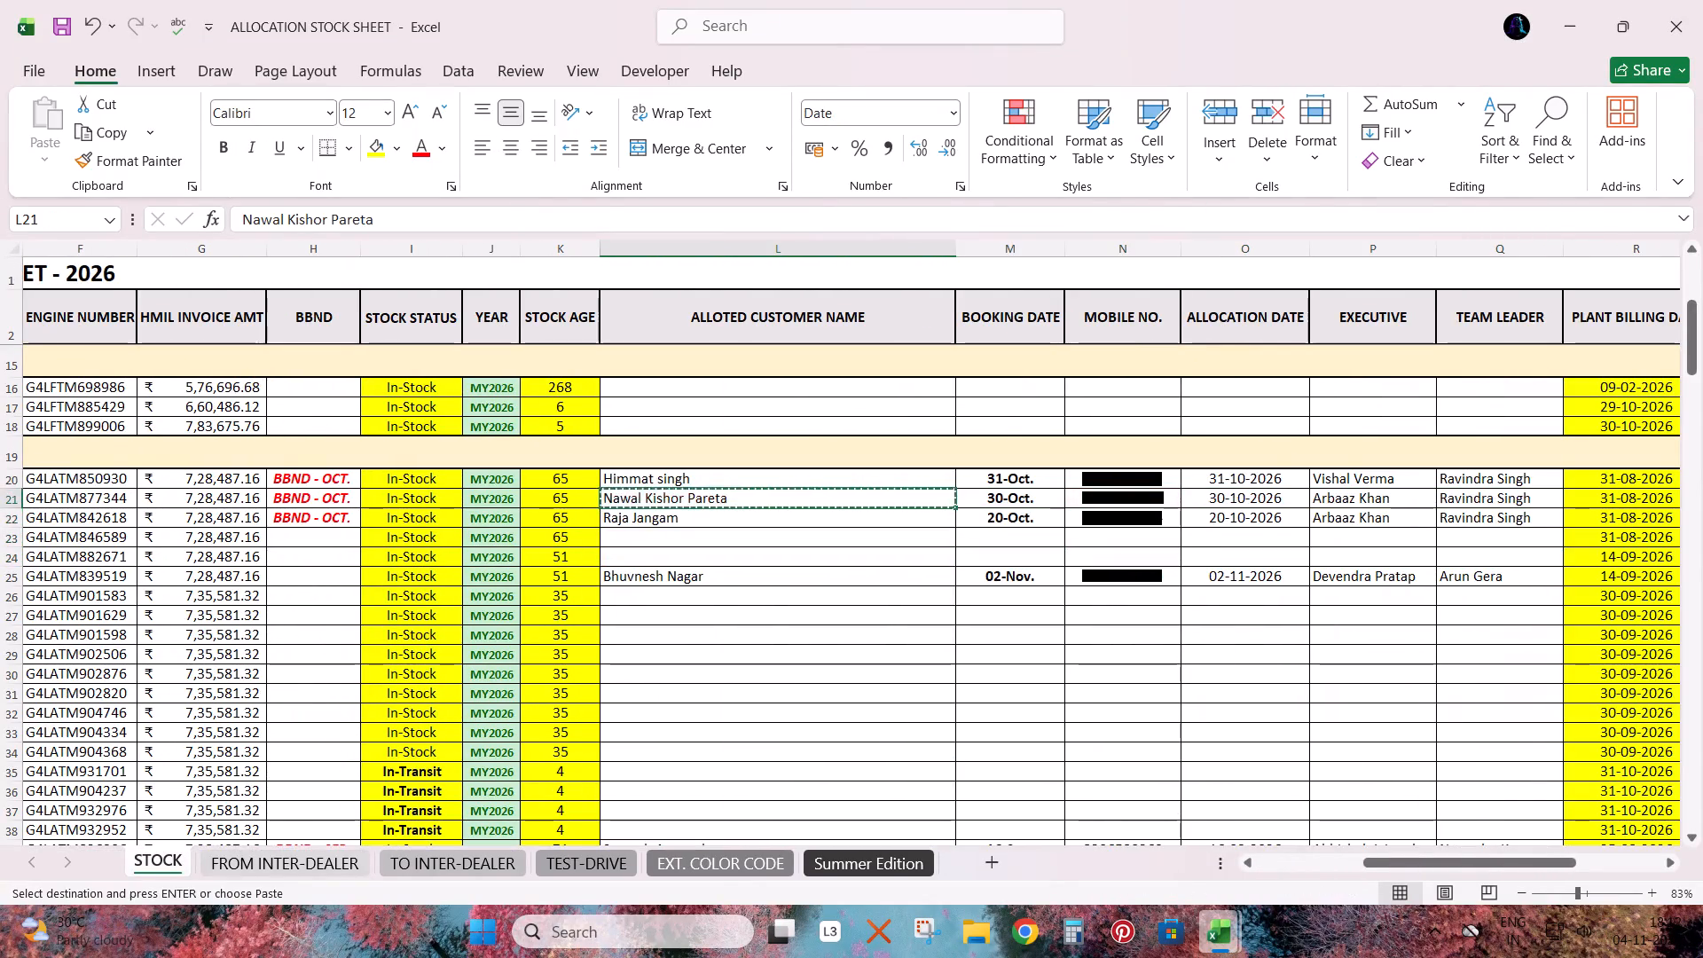
key("alt+Tab")
key("Right")
key("ctrl+f")
key("ctrl+v")
key("Return")
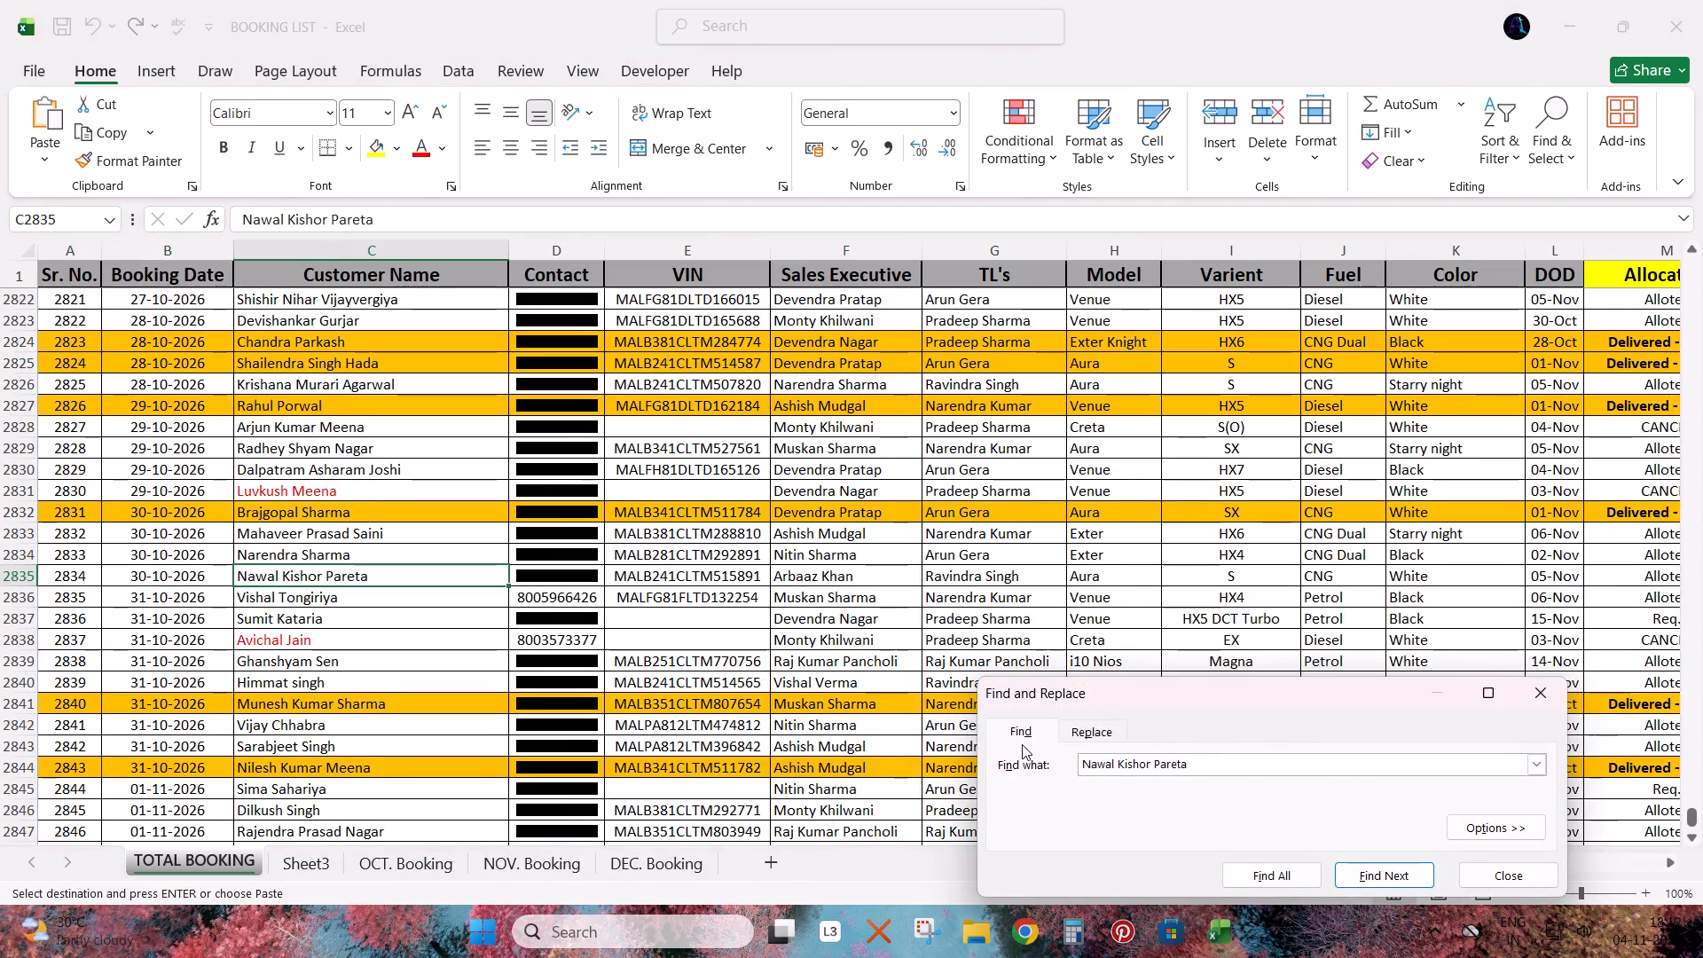
key("Escape")
key("Right")
key("Right")
key("alt+Tab")
key("ctrl+Left")
key("ctrl+Left")
key("ctrl+Left")
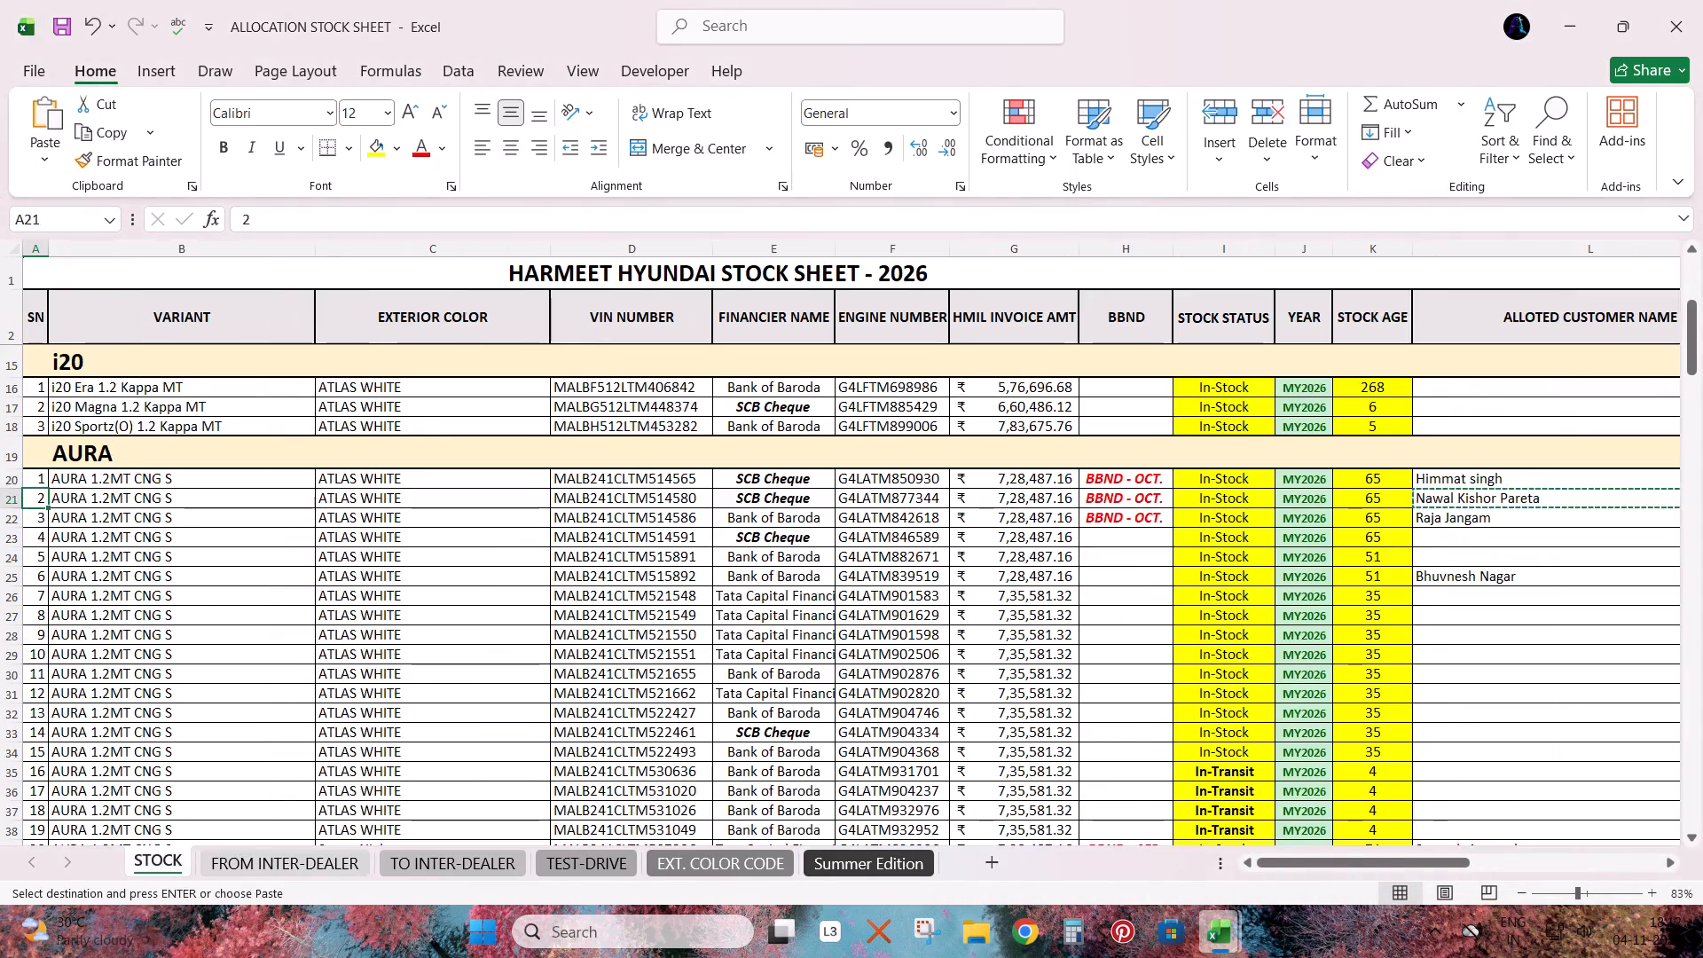
key("Right")
key("Right")
key("Right")
key("ctrl+c")
key("alt+Tab")
key("ctrl+v")
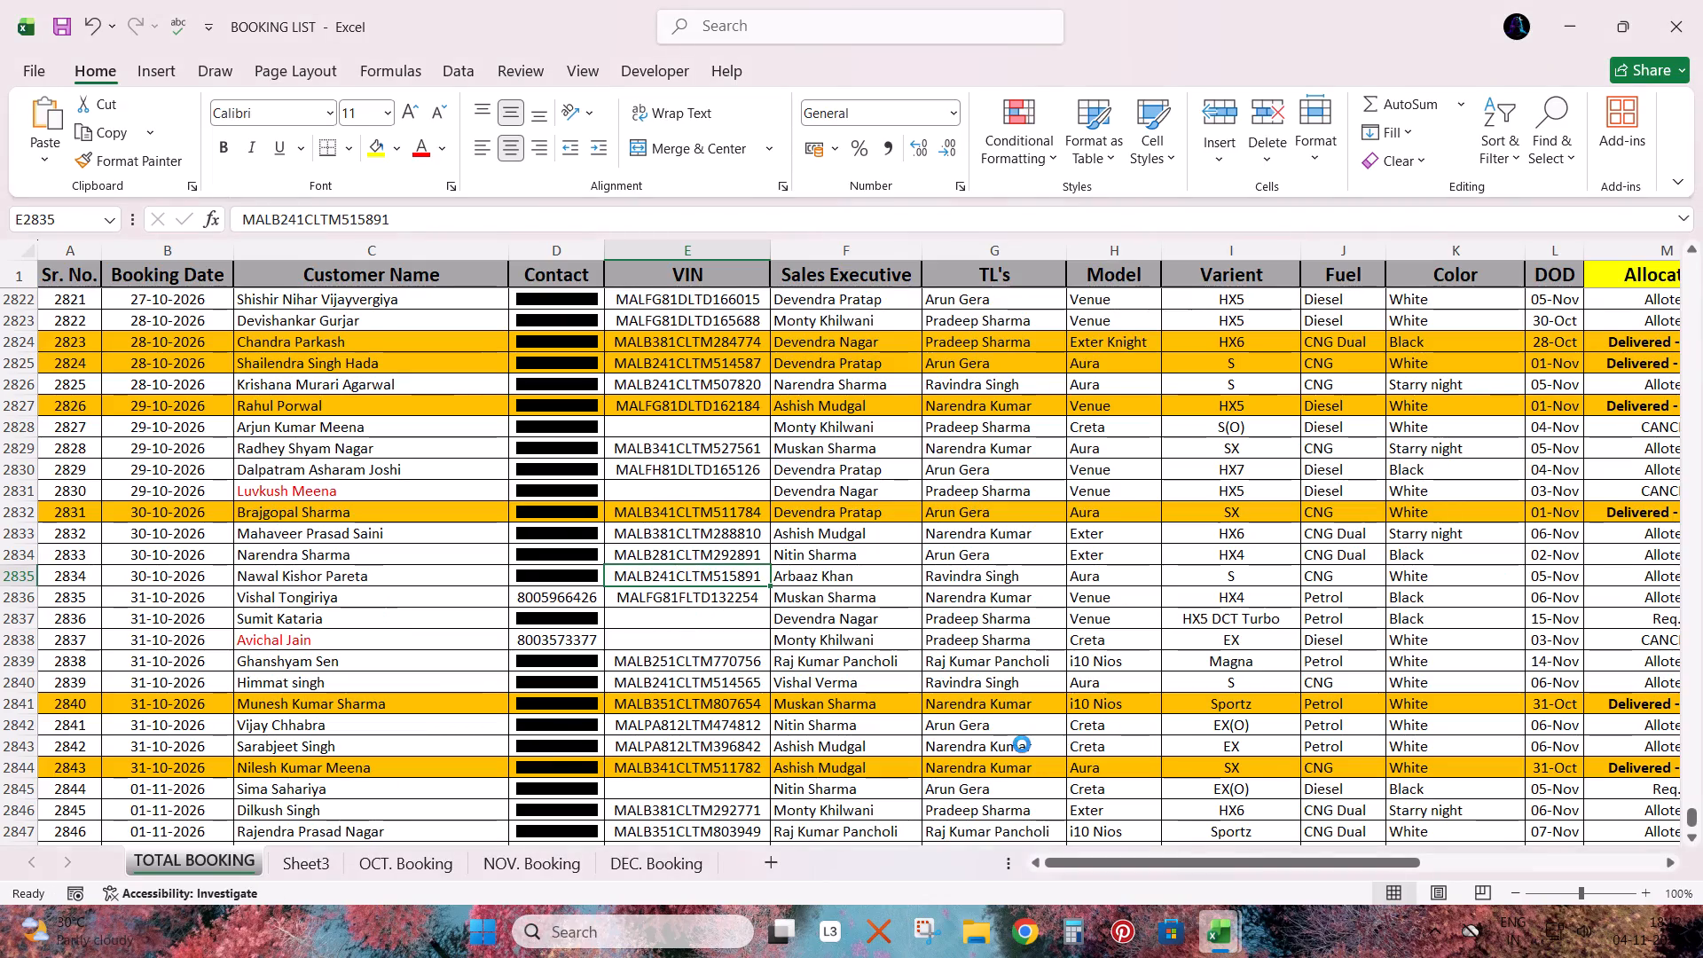
key("Down")
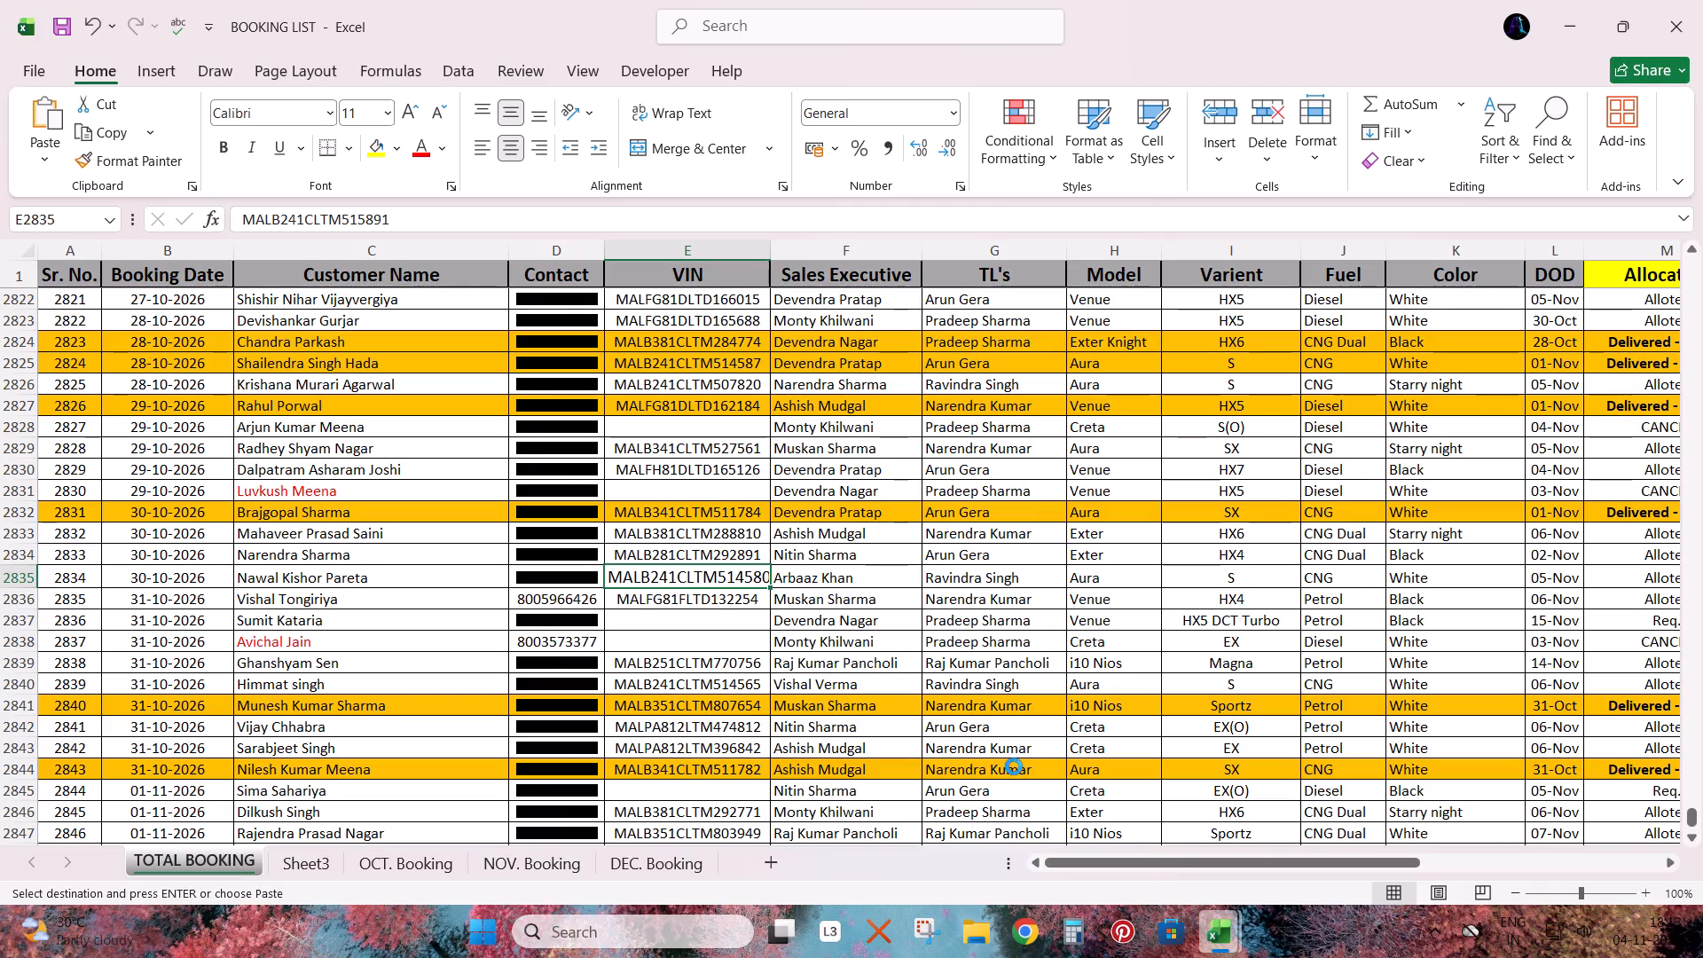
Apply the formatting of VIN cell E2836 to E2835 with Format Painter and save BOOKING LIST.
left_click(715, 605)
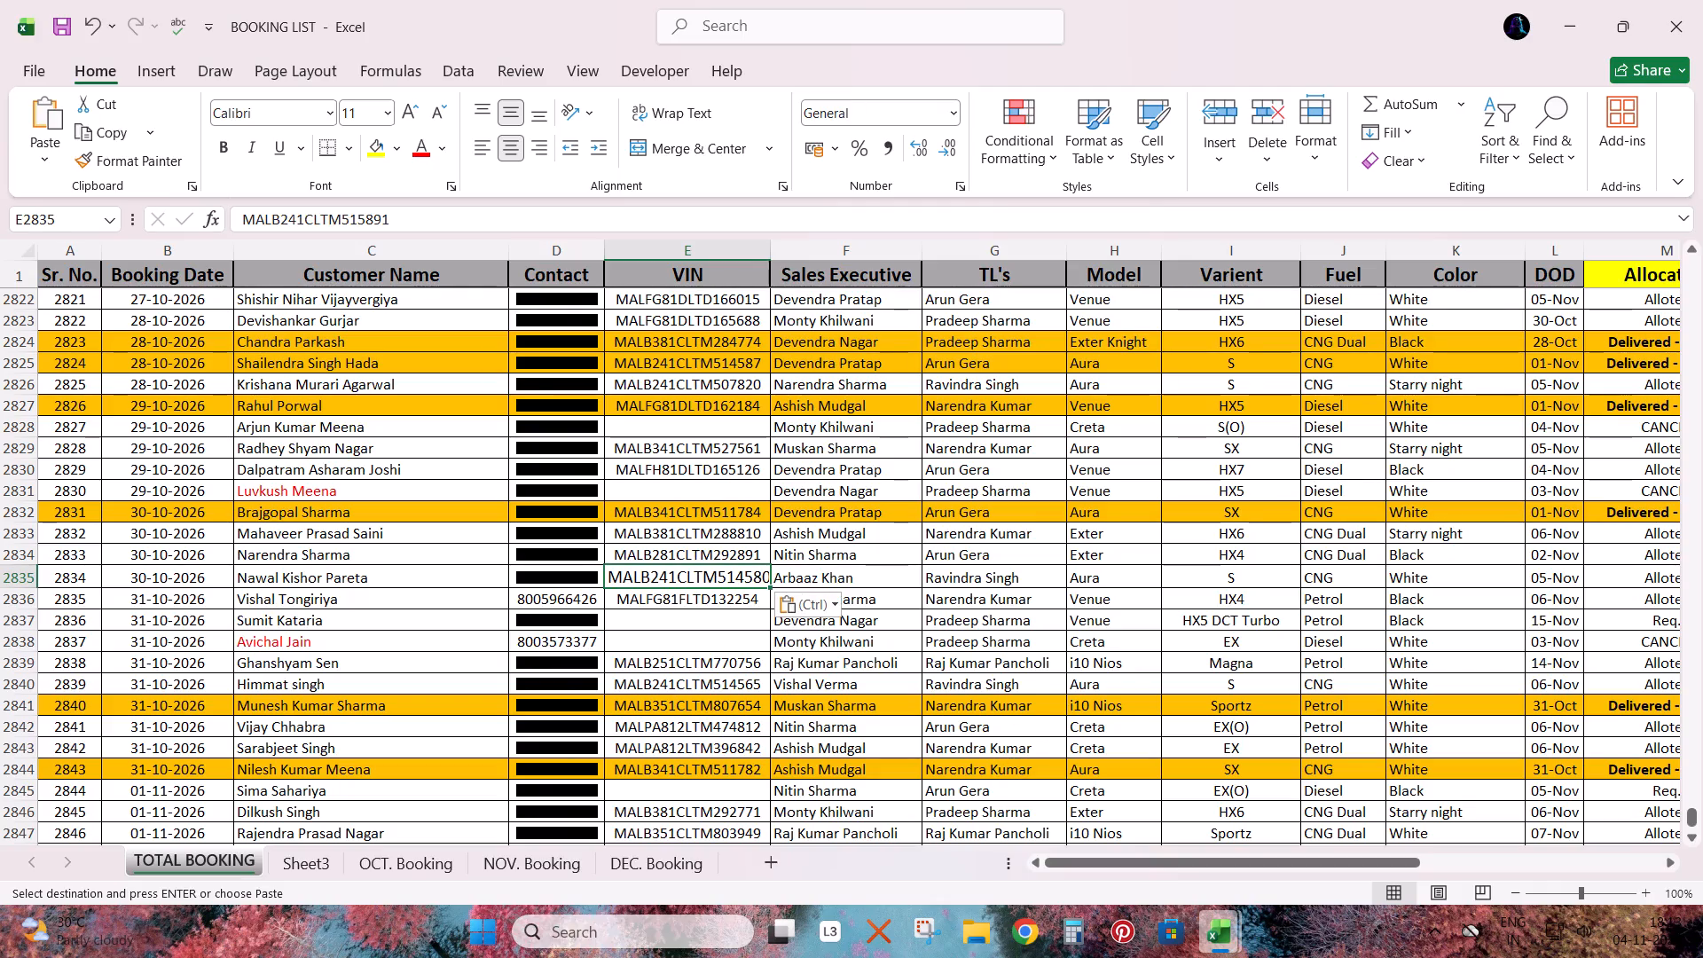
left_click(740, 601)
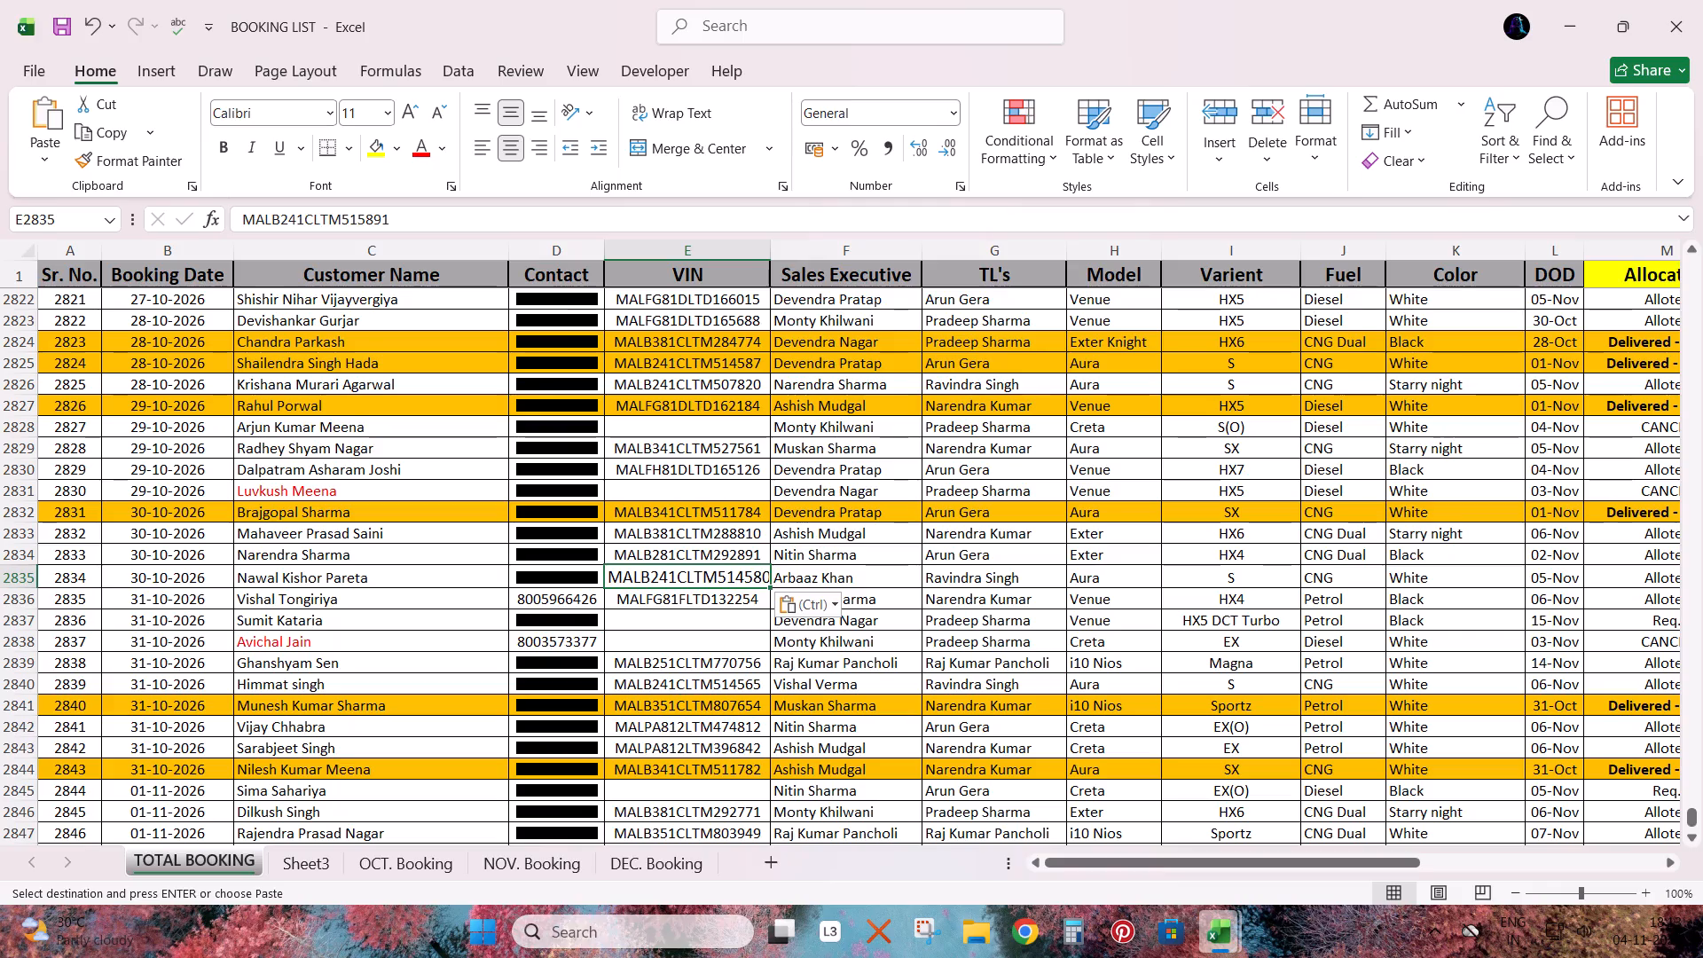
key("Escape")
left_click(106, 155)
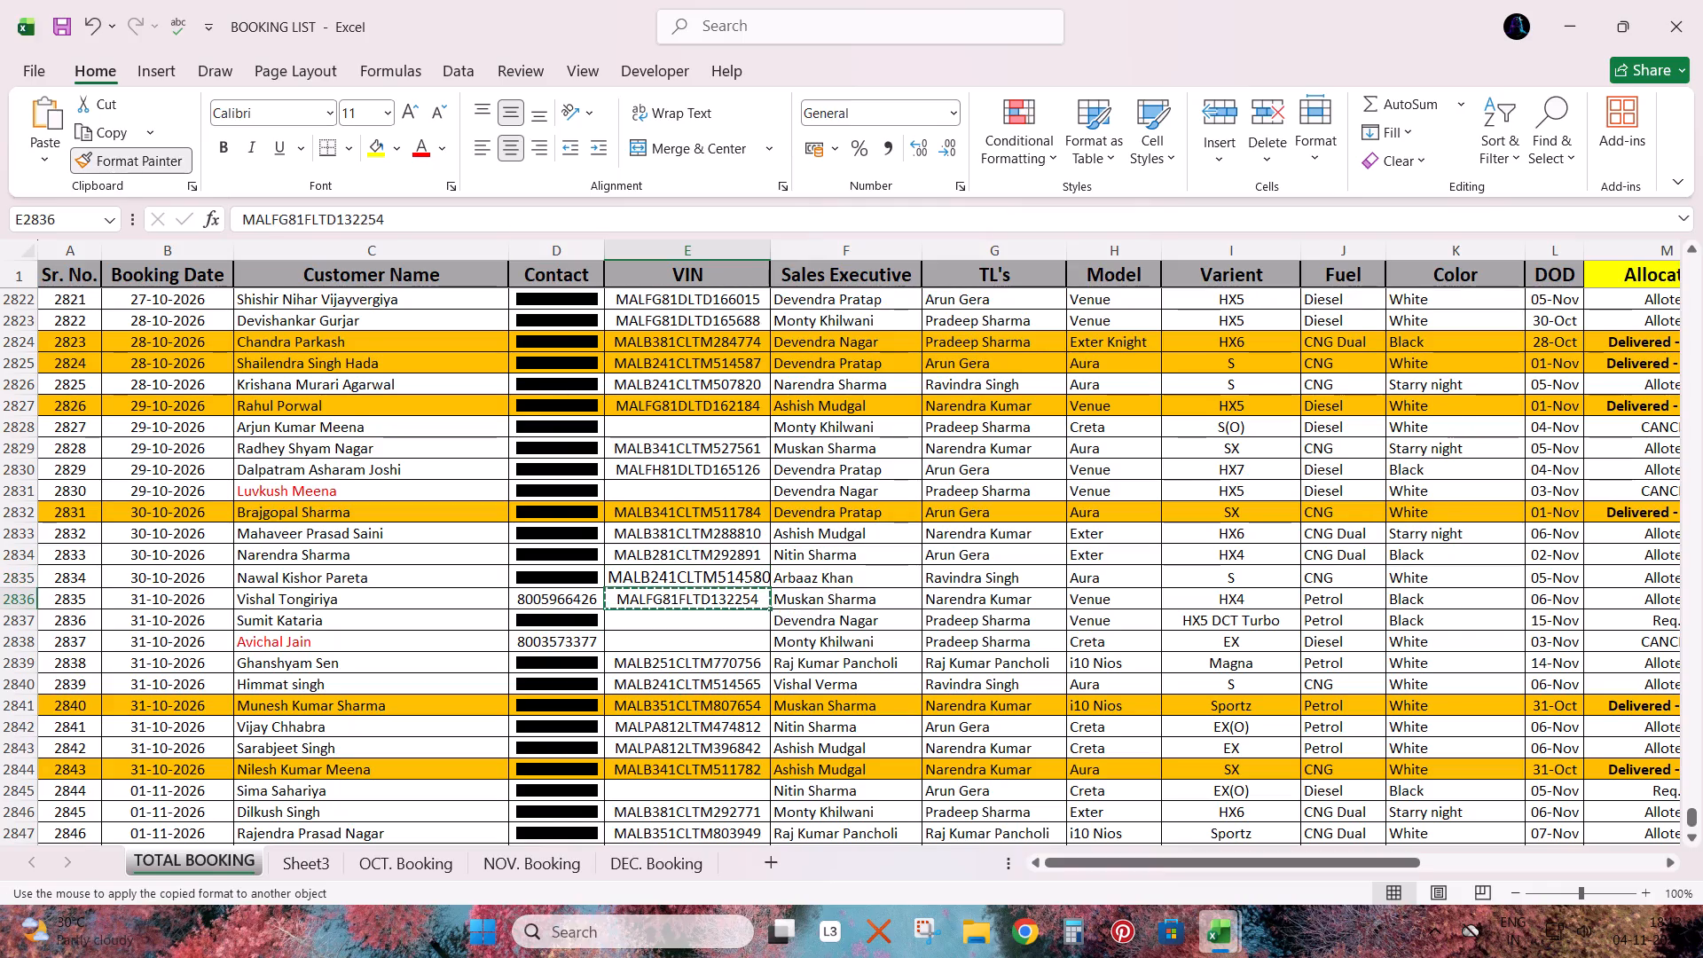
left_click(697, 577)
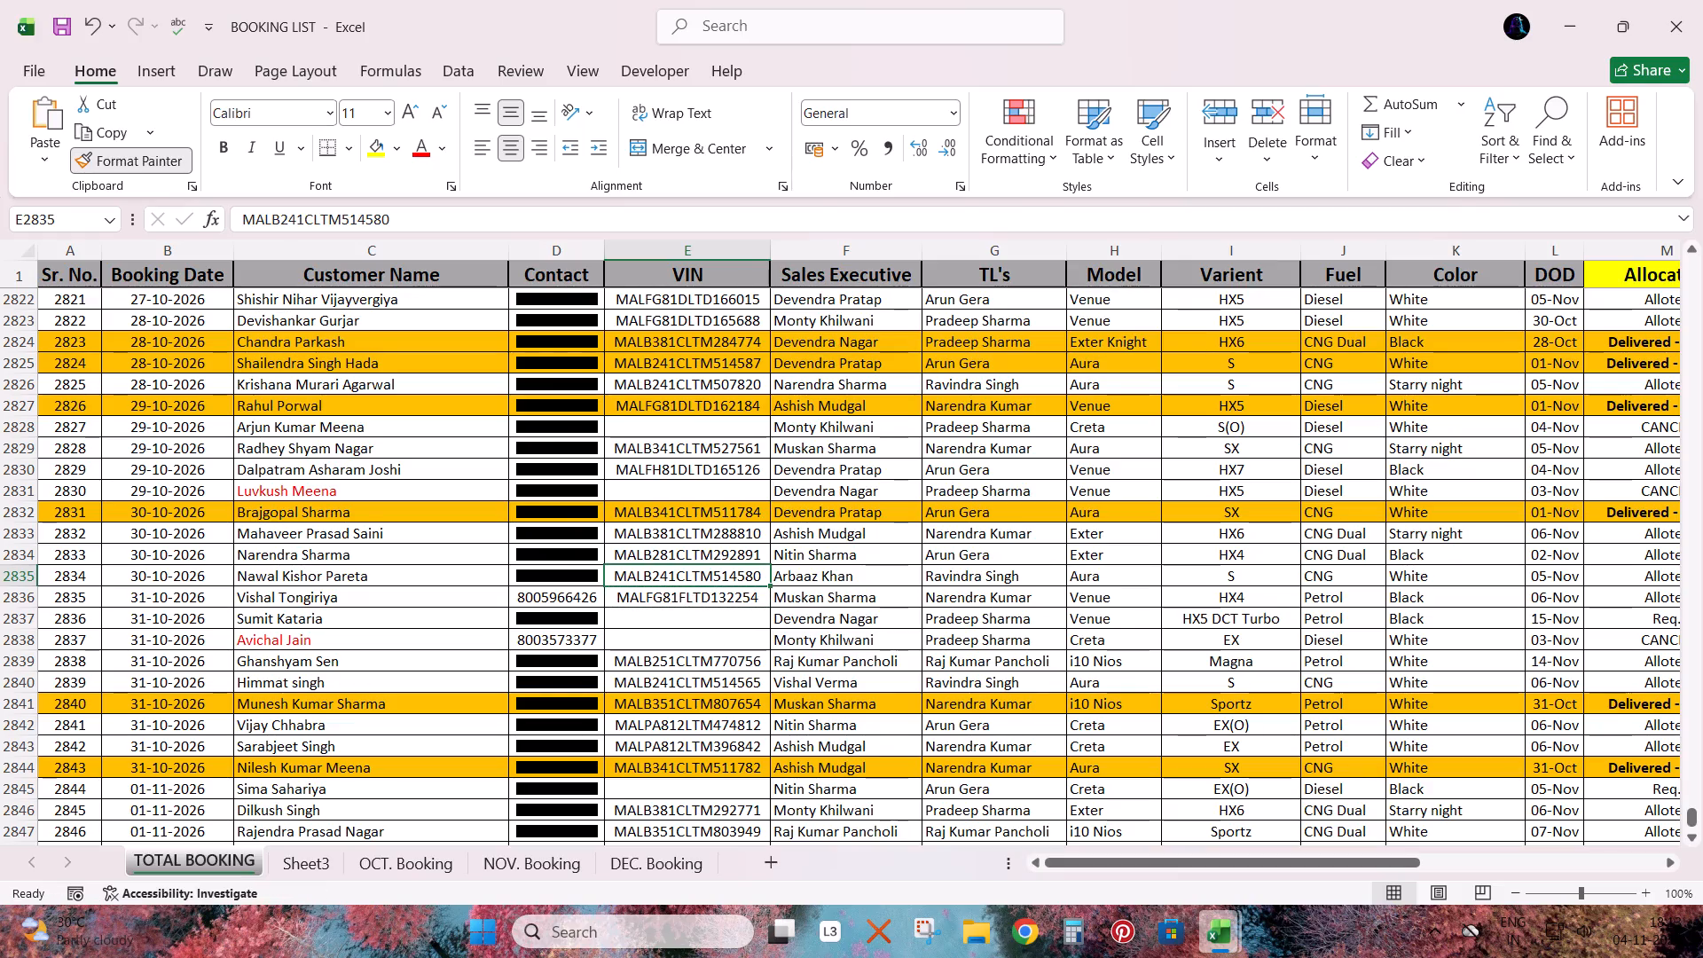
key("ctrl+s")
Compare booking row 2835 in BOOKING LIST with stock row 21 in ALLOCATION STOCK SHEET, checking the VIN and customer details.
key("shift+space")
key("alt+Tab")
key("shift+space")
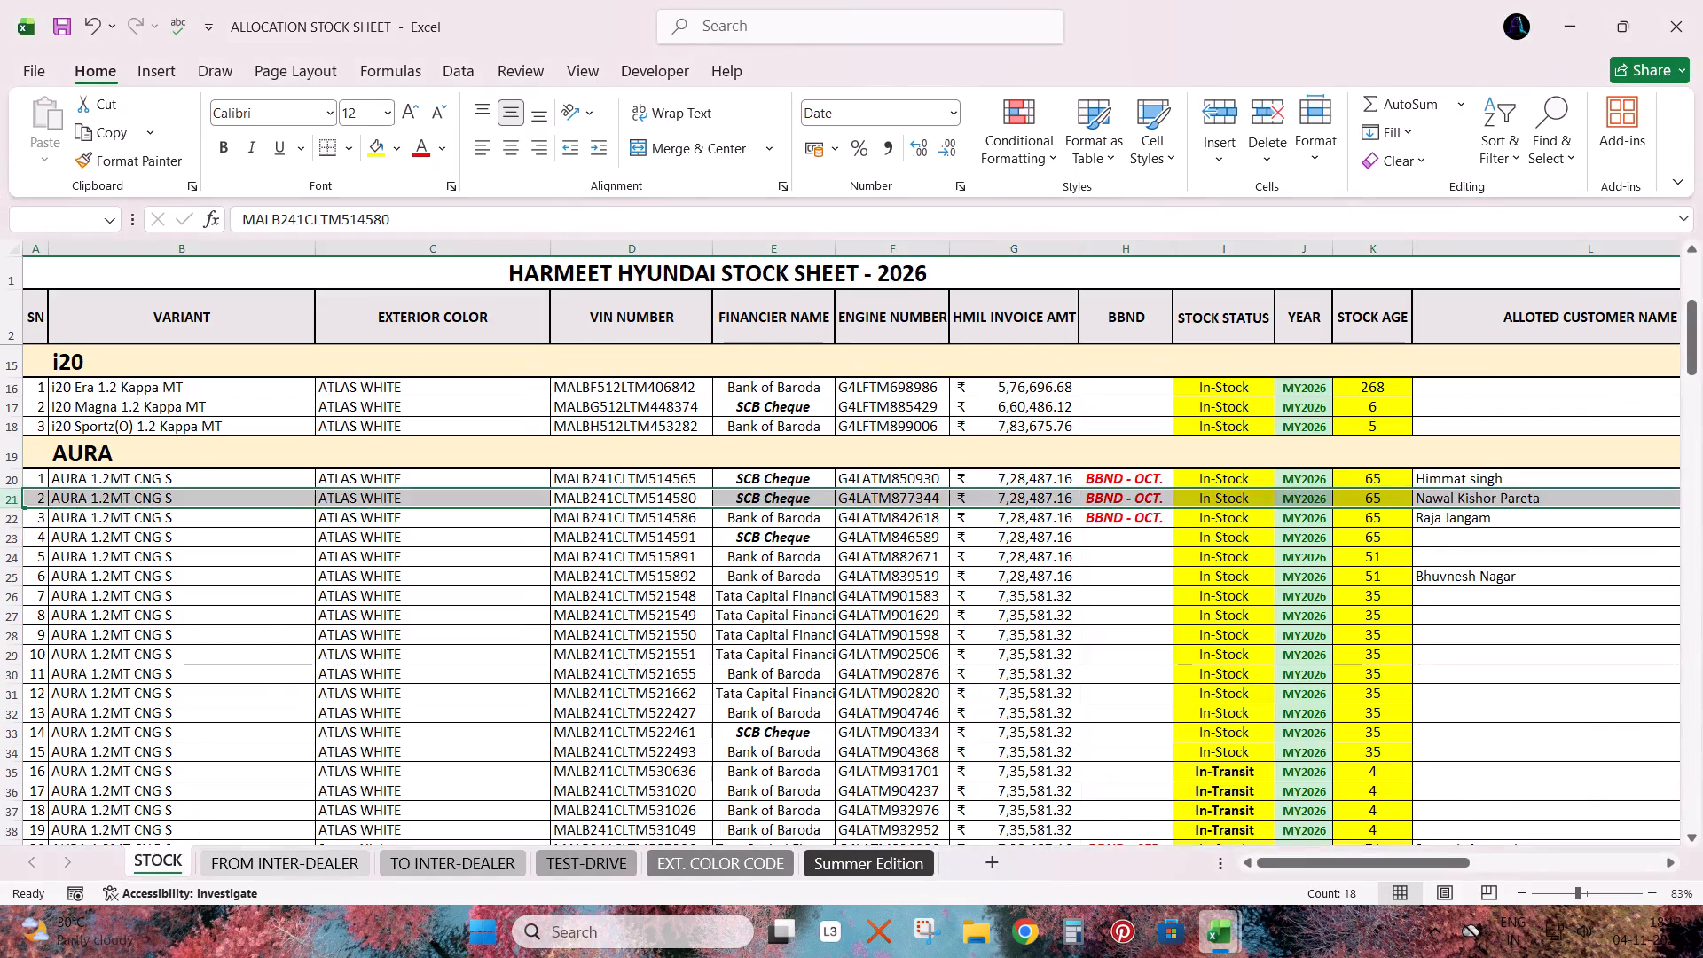
key("alt+Tab")
key("alt+Tab")
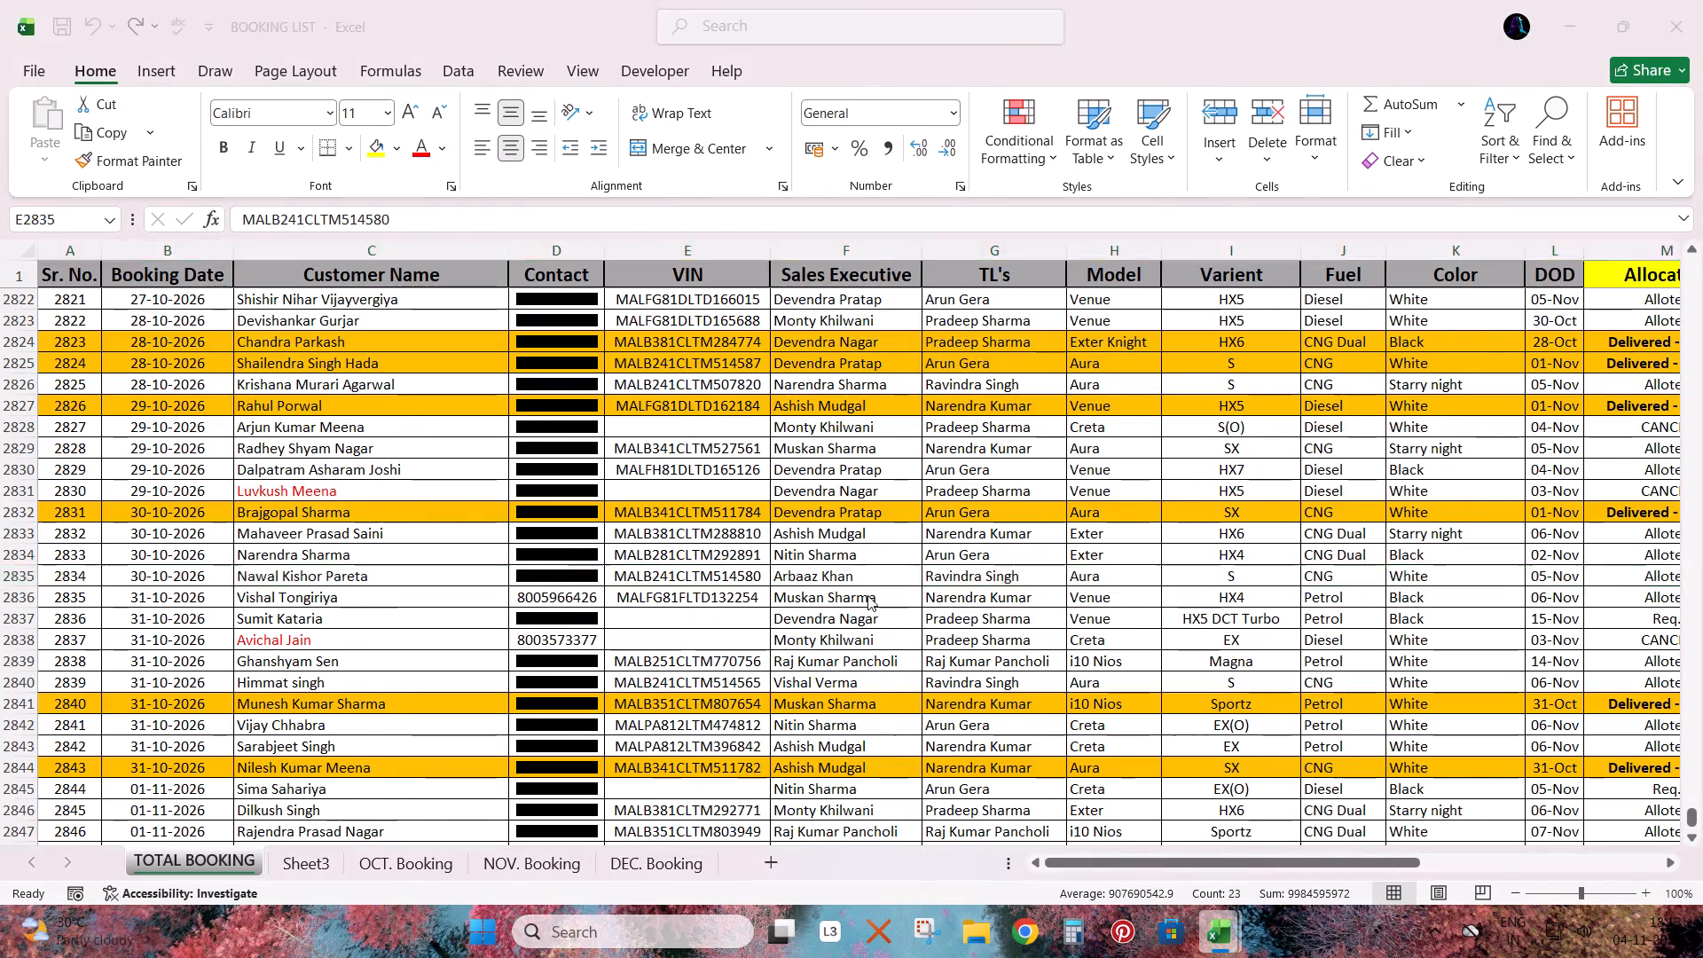
key("alt+Tab")
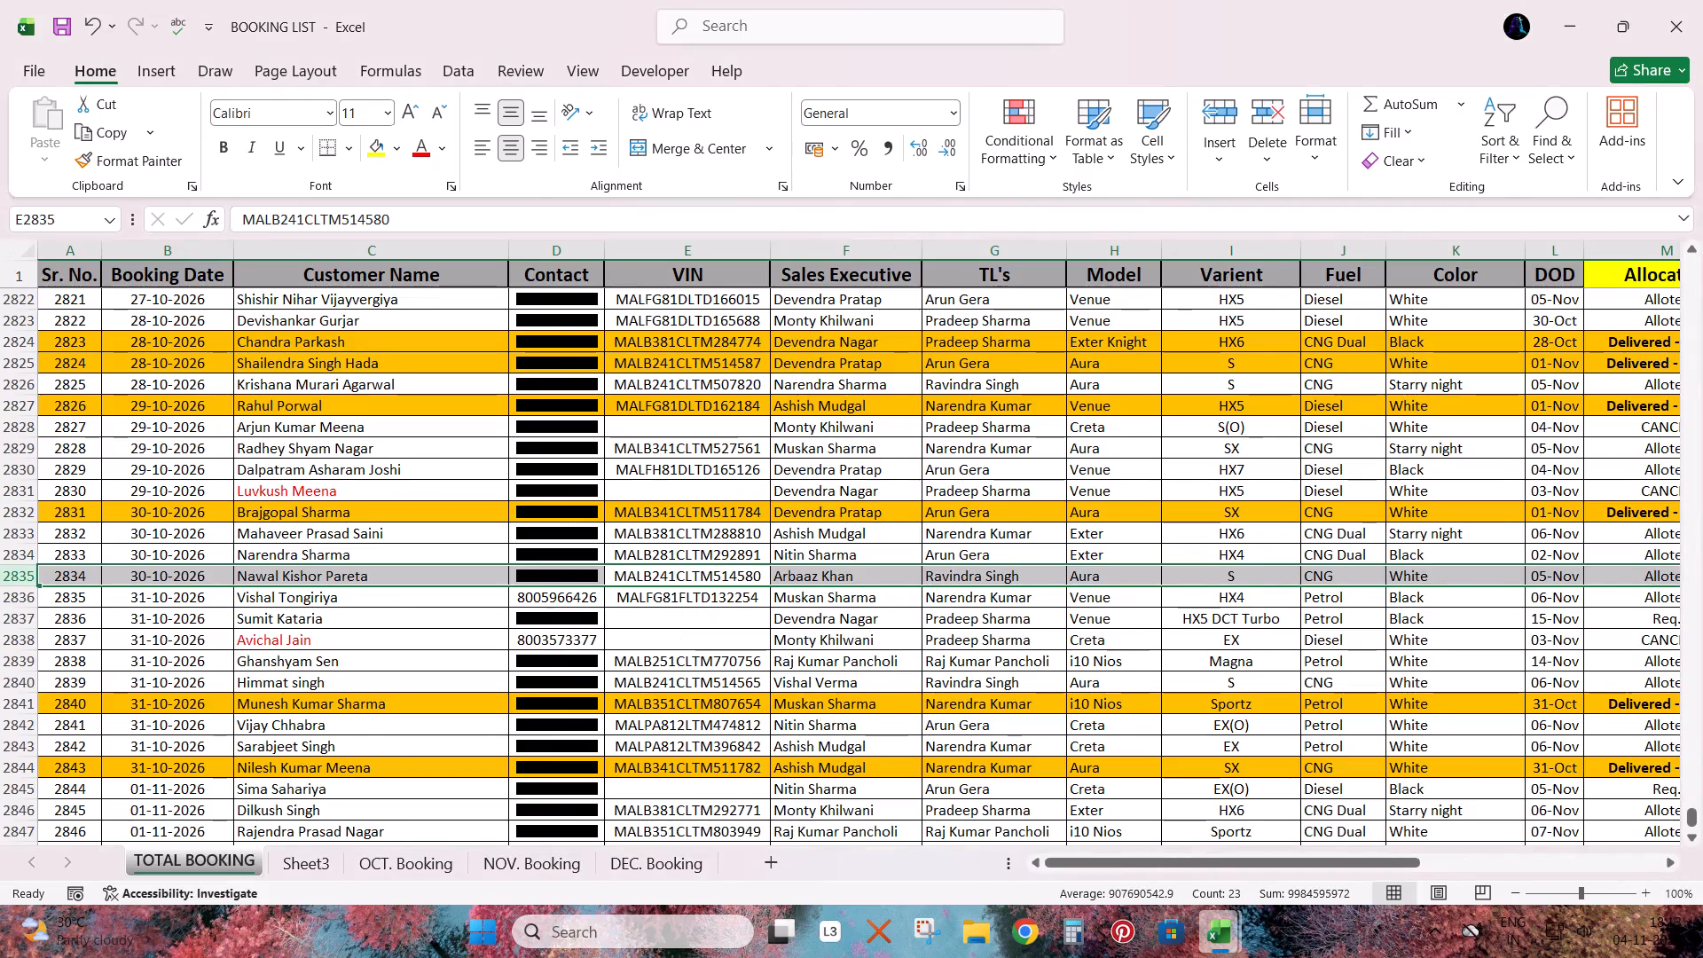
key("alt+Tab")
key("alt+Tab")
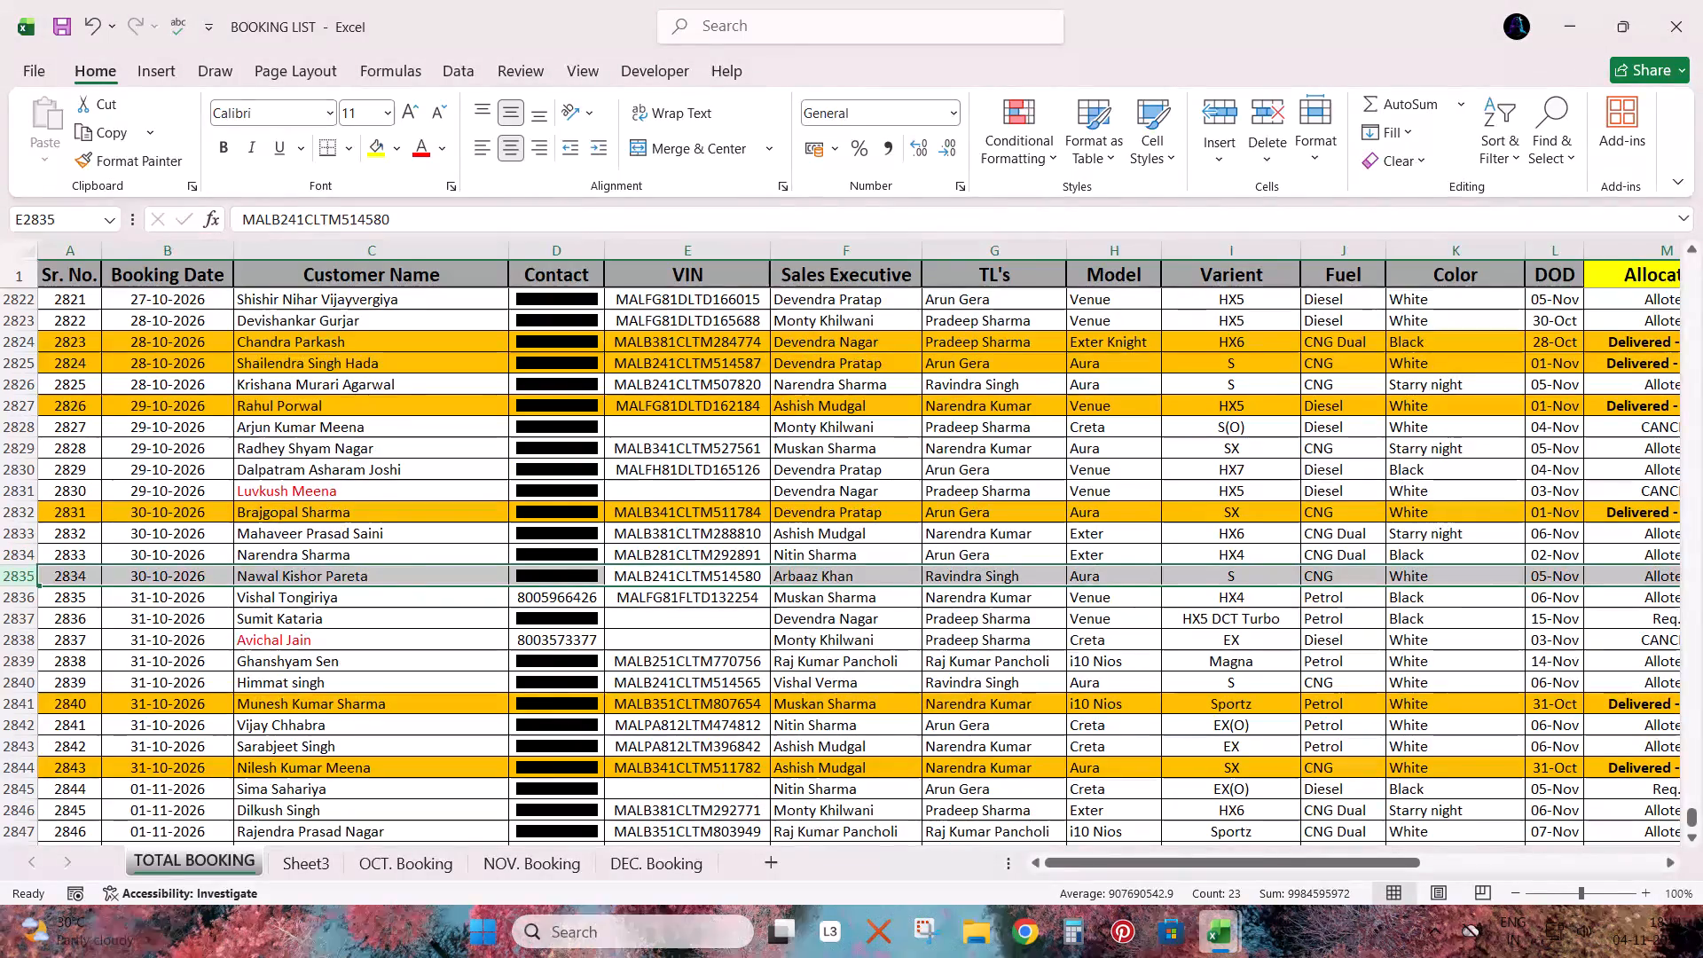
key("alt+Tab")
left_click_drag(1410, 862, 1629, 862)
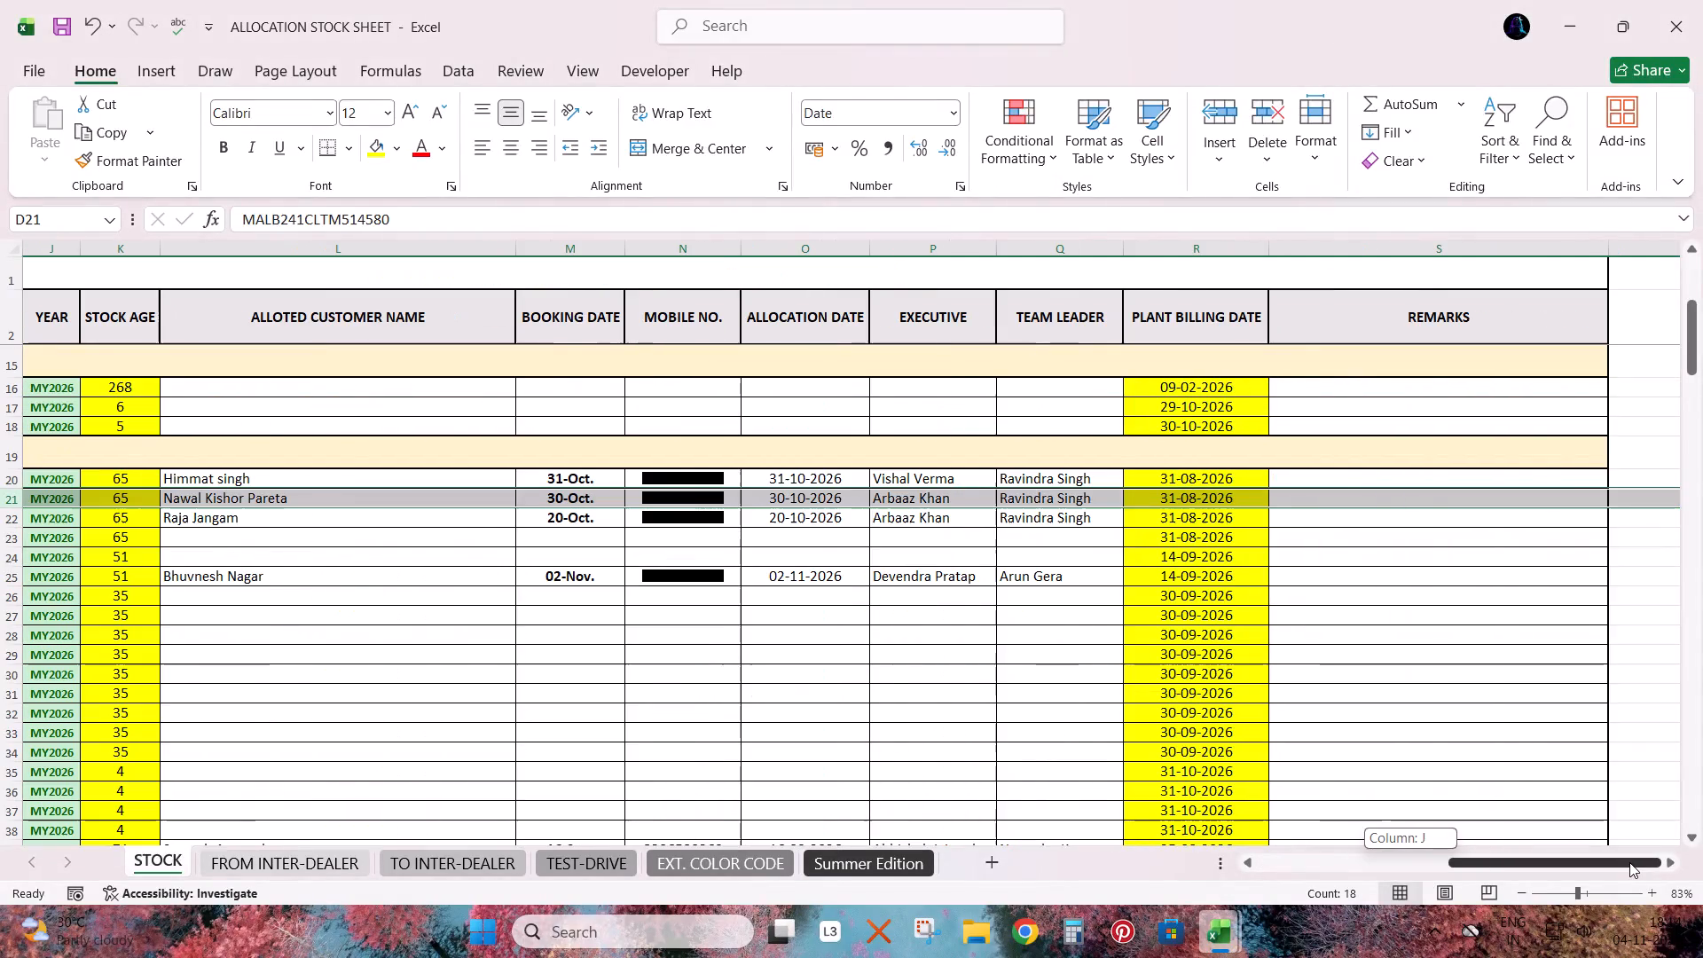
left_click_drag(1629, 862, 985, 862)
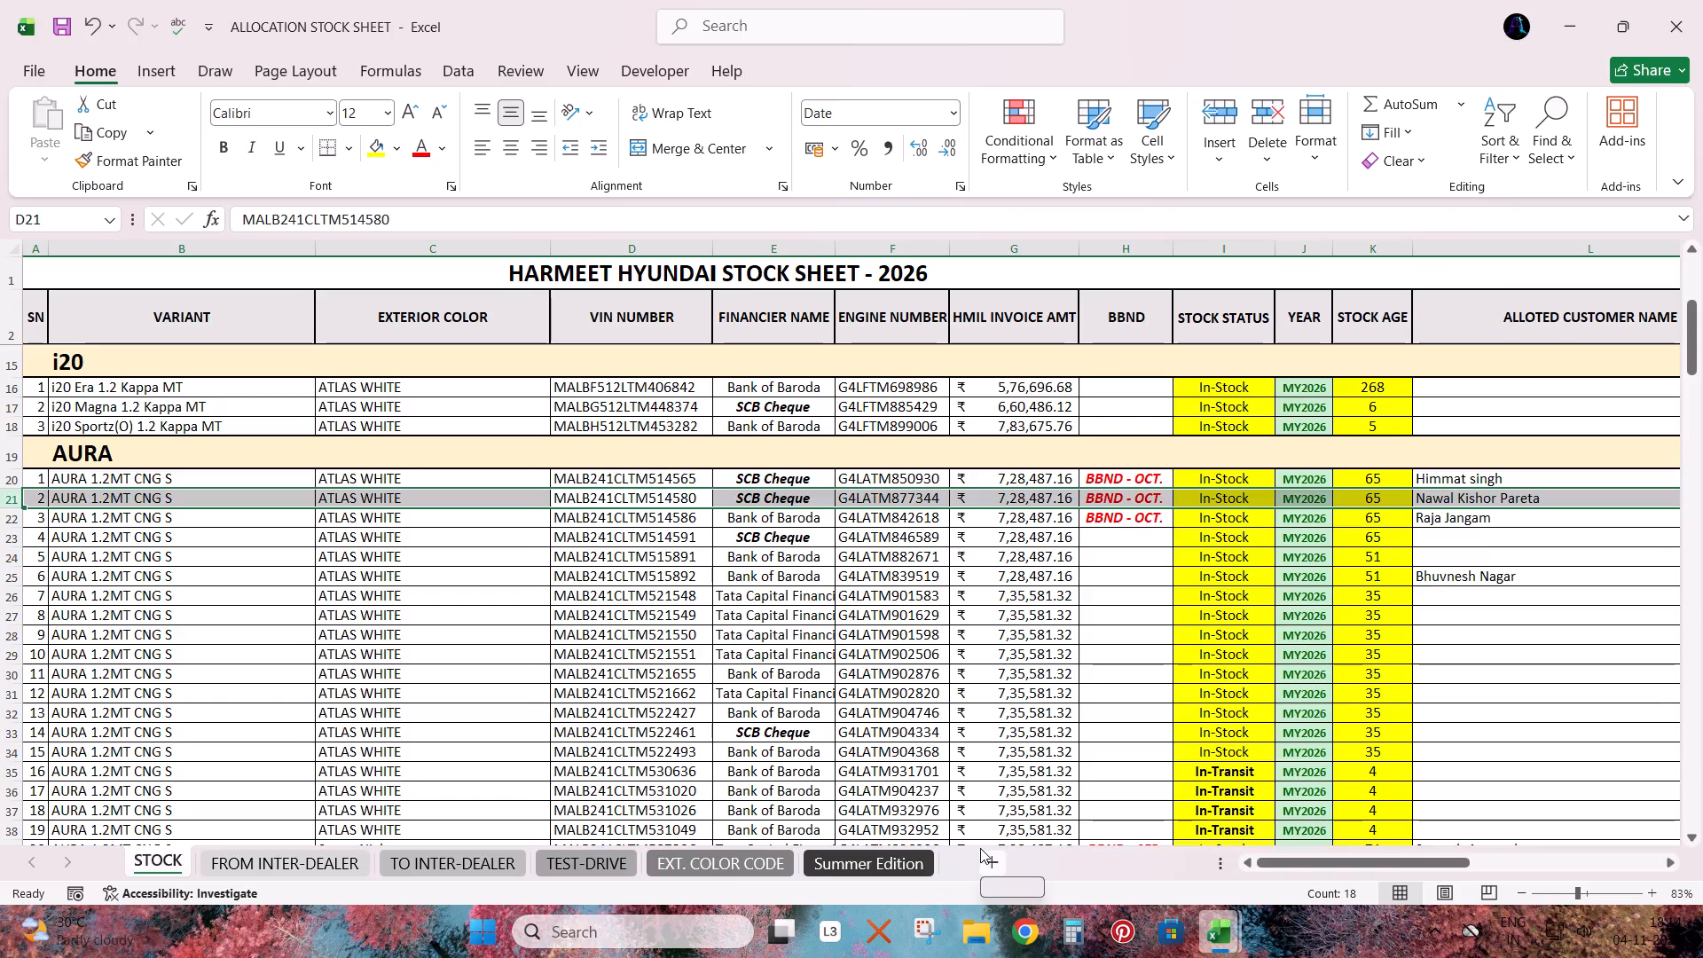
left_click_drag(1274, 860, 1385, 862)
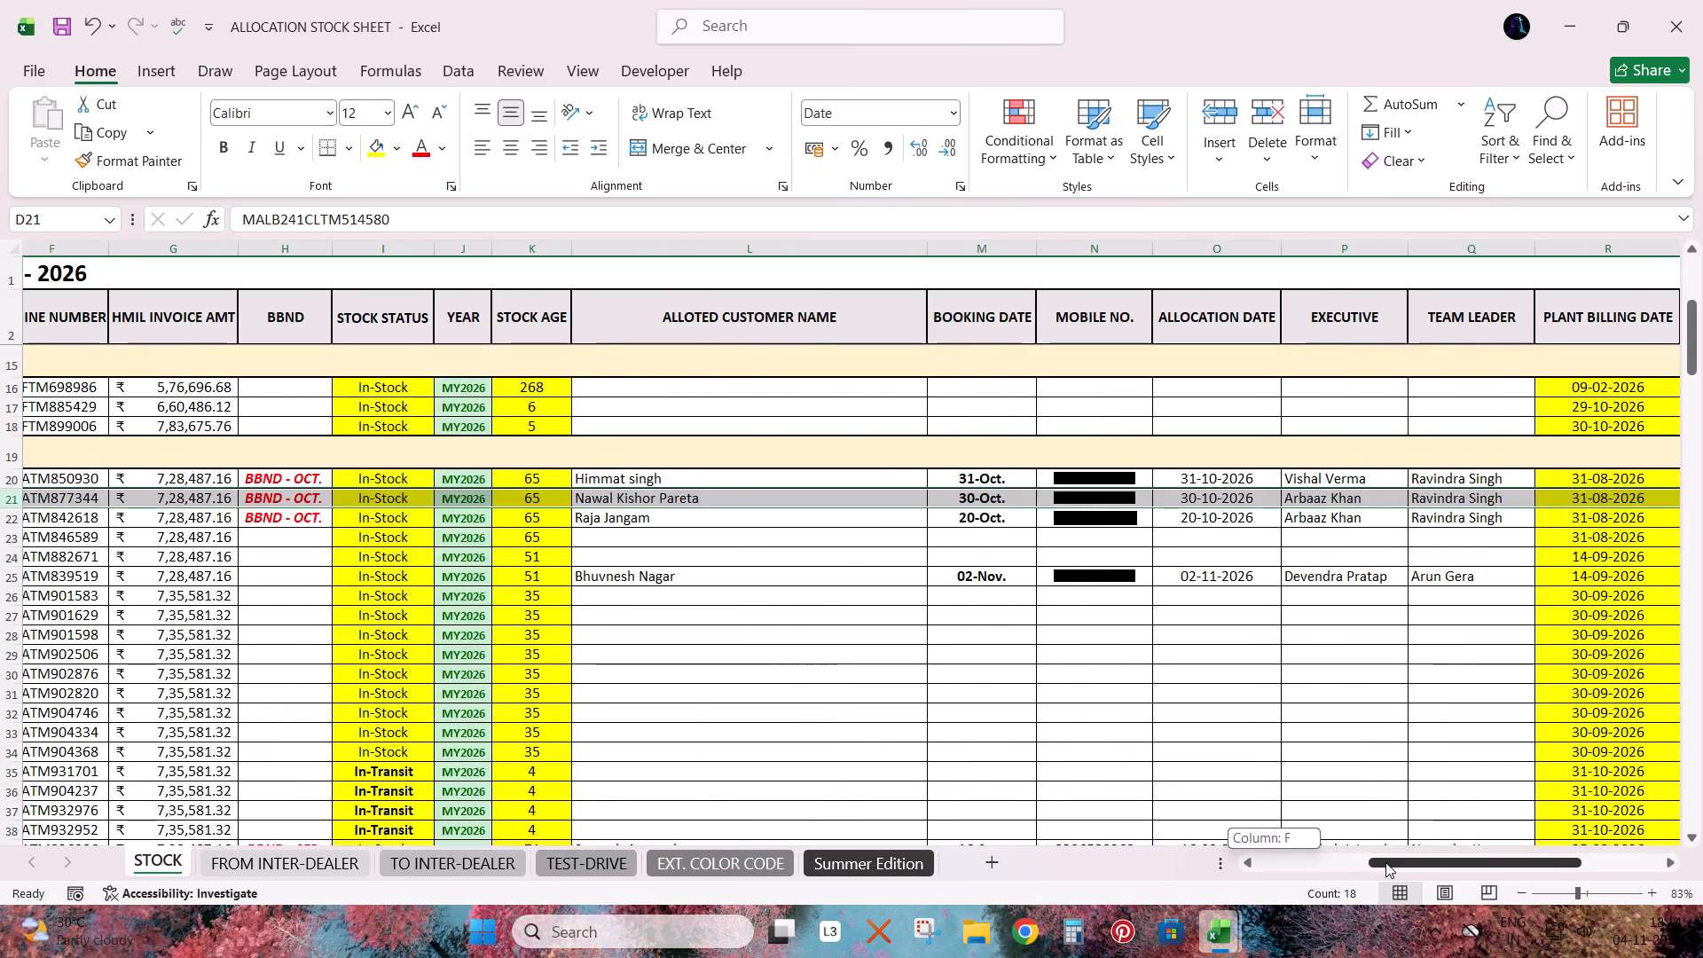
left_click_drag(1385, 862, 1265, 871)
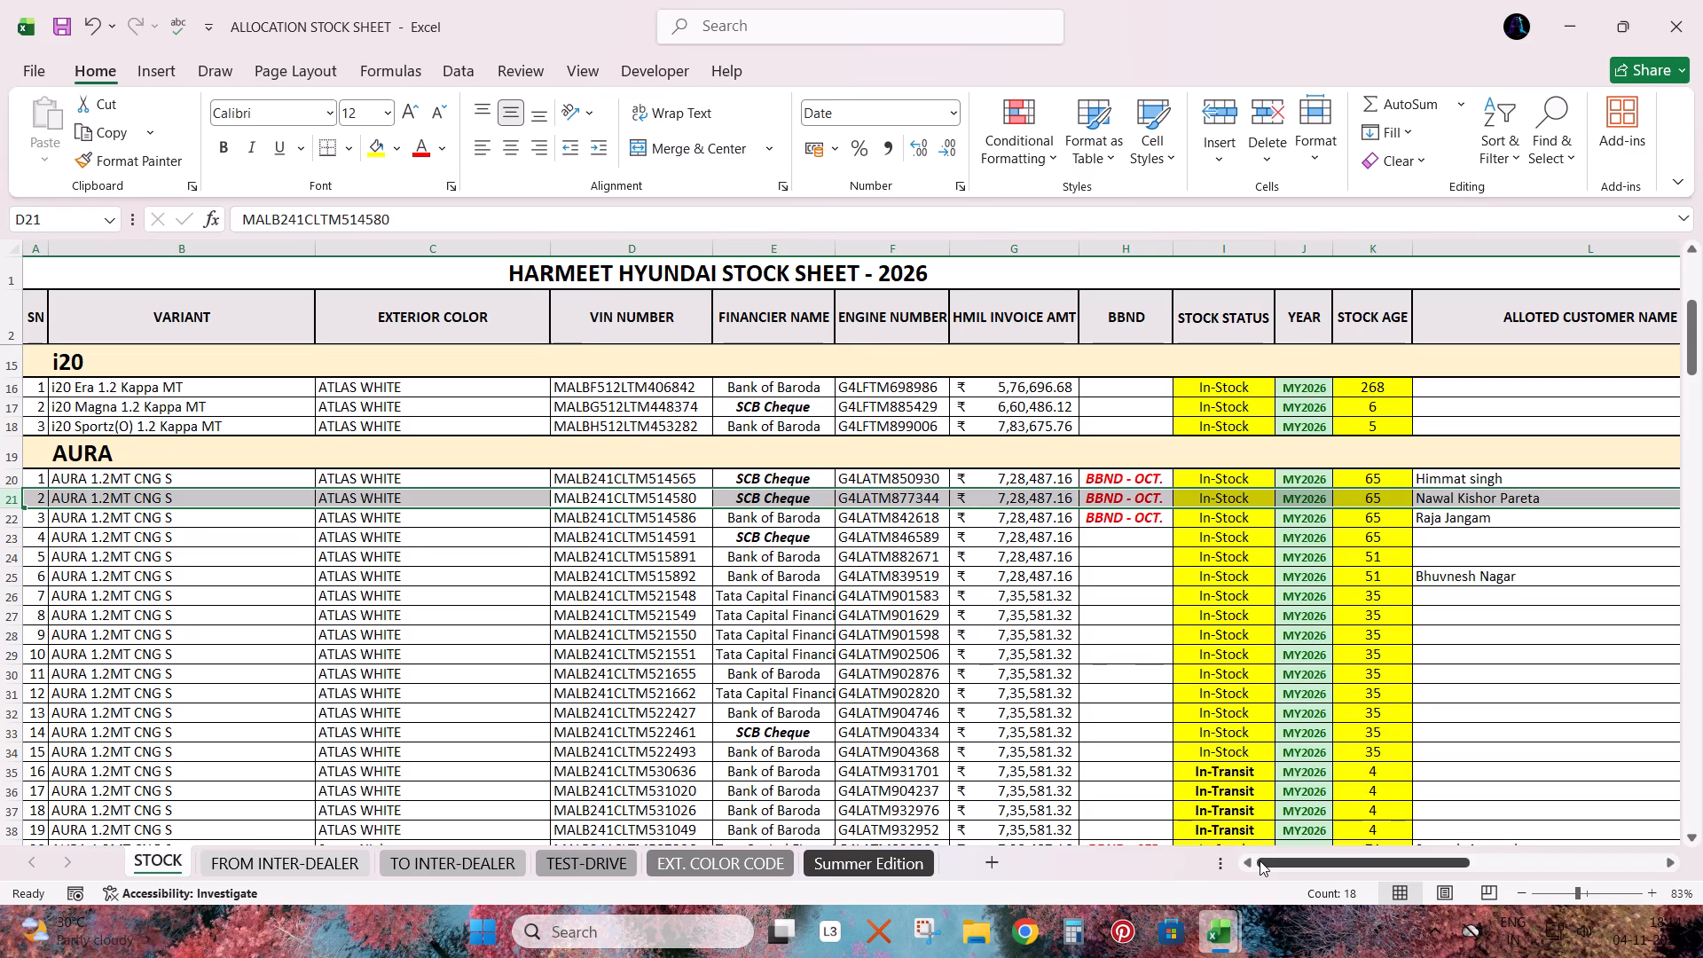
Save the ALLOCATION STOCK SHEET workbook.
key("Right")
key("ctrl+s")
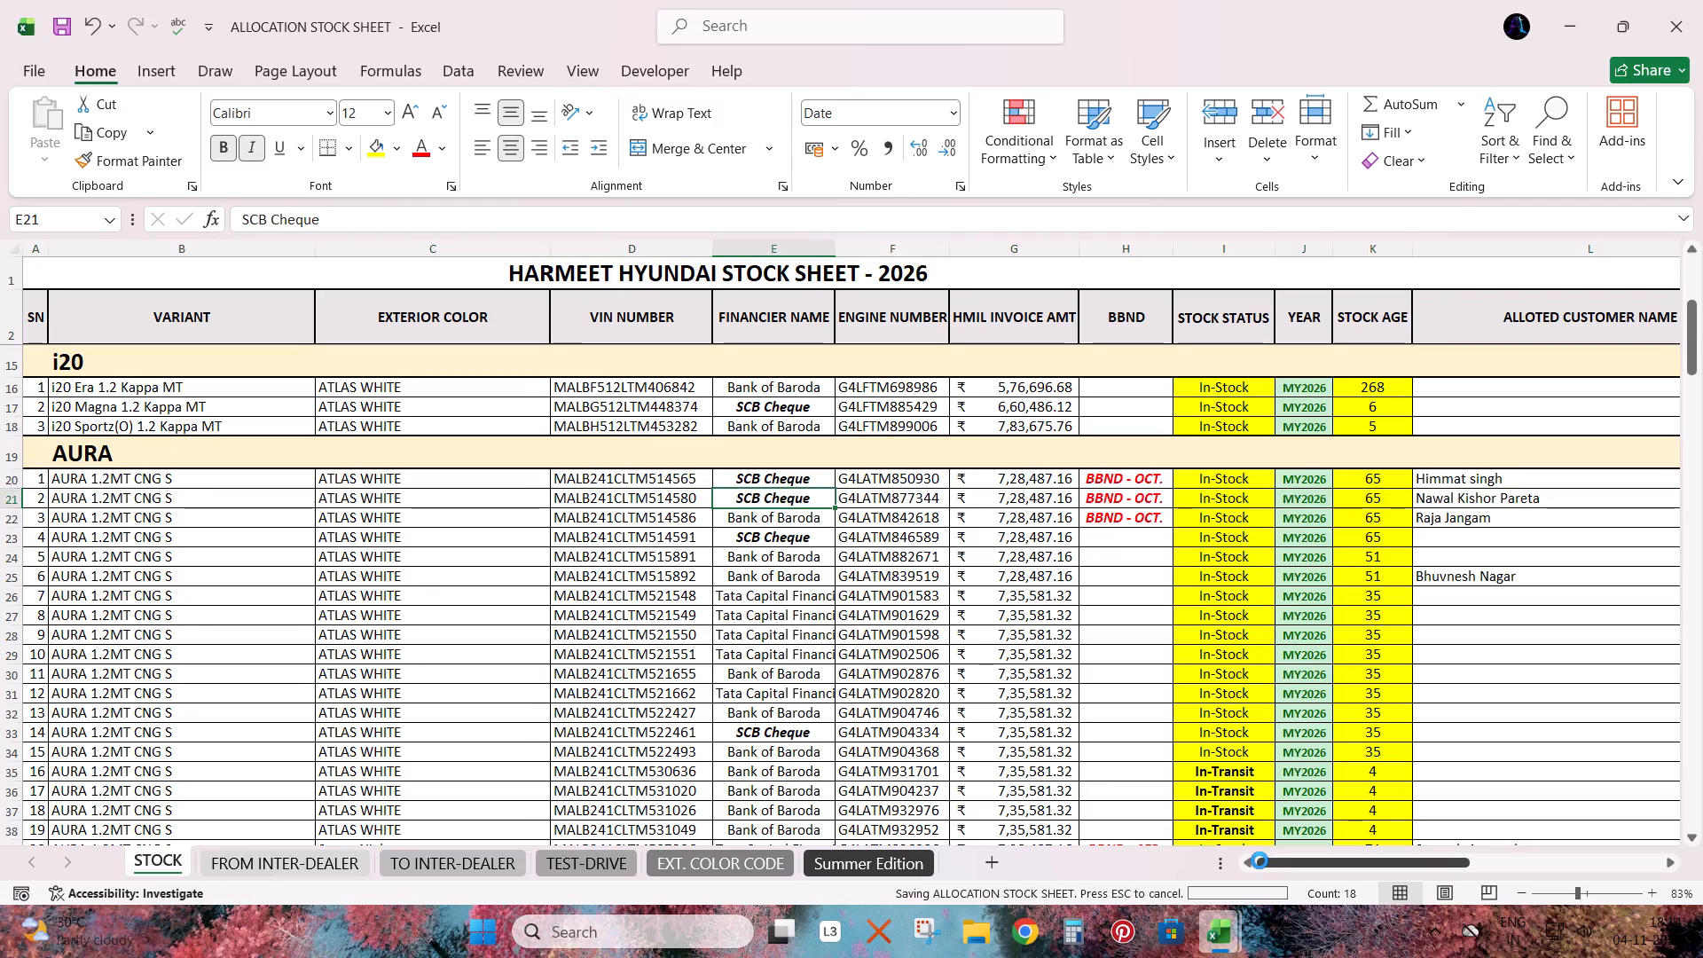
Review the allotted customer, booking date, mobile number, allocation date and executive in row 21.
key("Right")
key("Right")
key("Right")
key("Right")
key("Right")
key("Right")
key("Right")
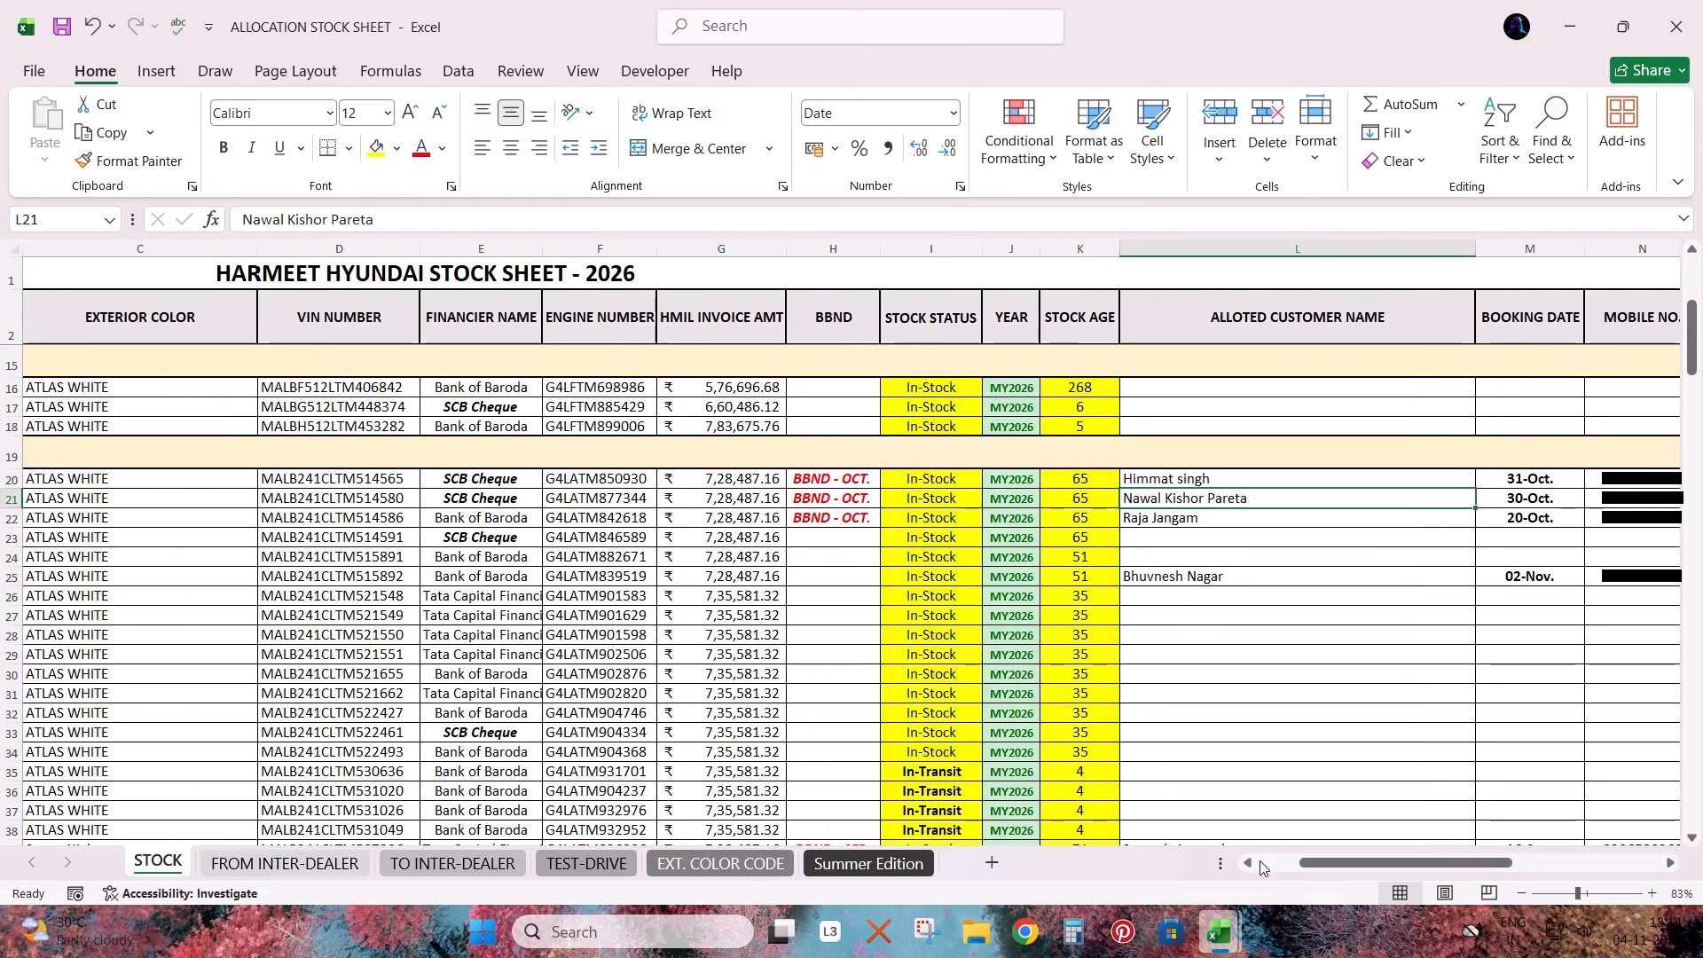
key("Right")
key("Right")
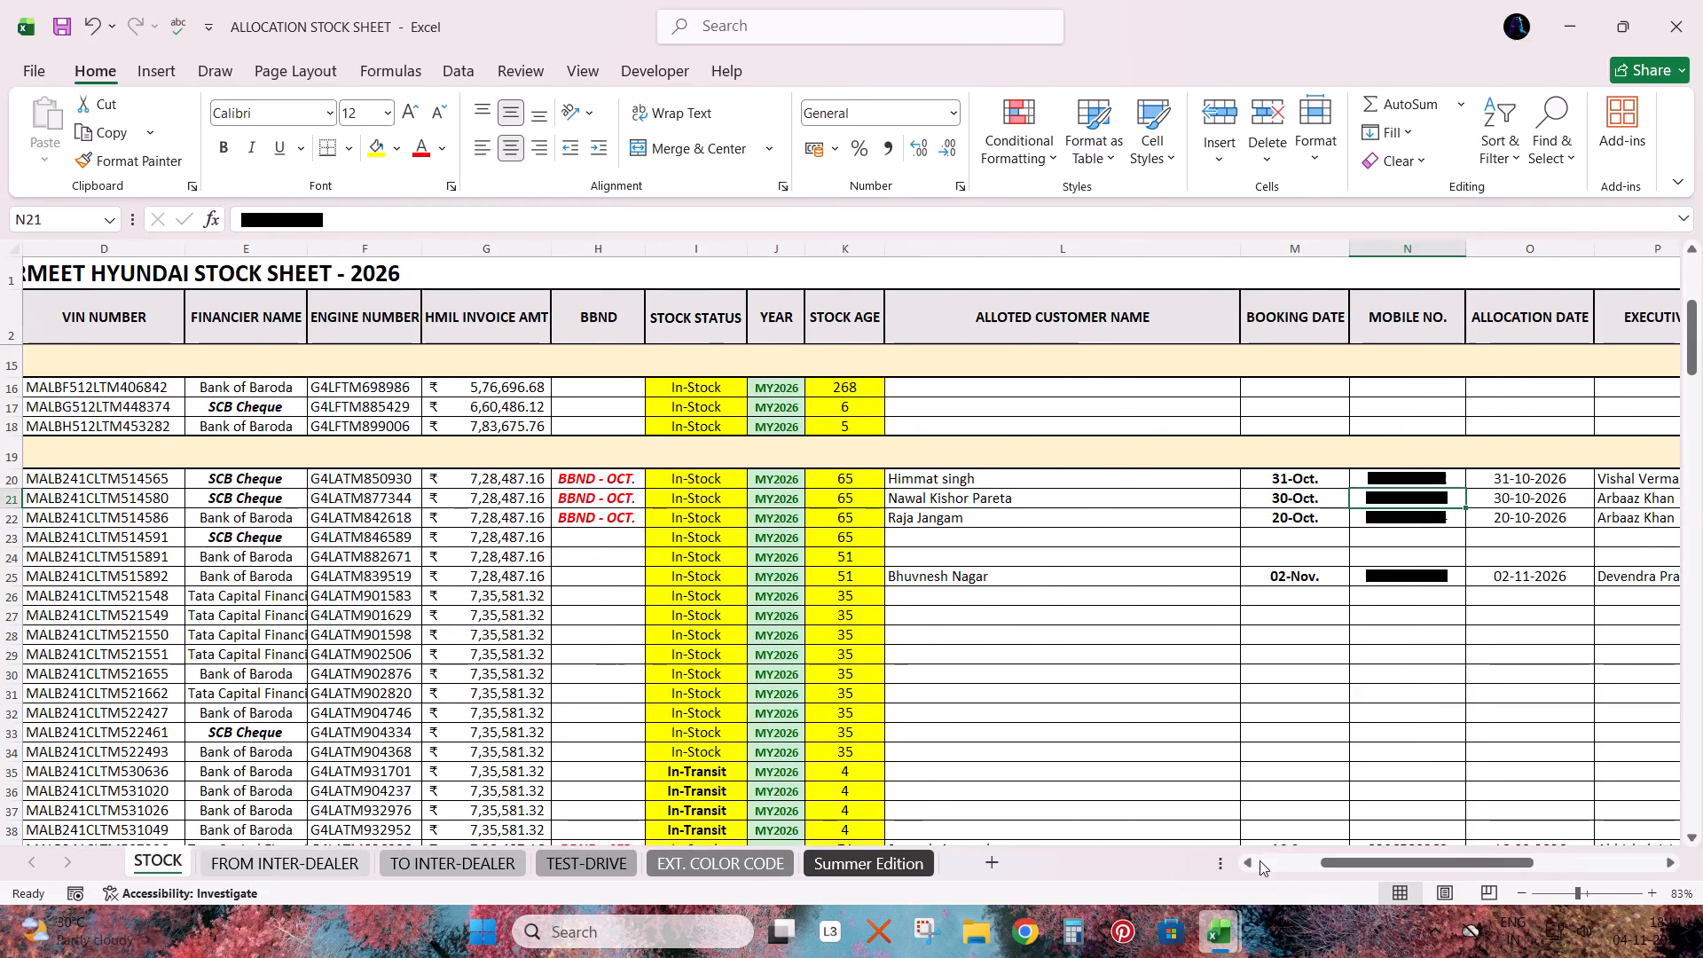
key("Right")
key("Right")
Move the allotment details L21:Q21 up to row 20, shifting row 20's existing details down, and save the workbook.
key("Left")
key("Left")
key("Left")
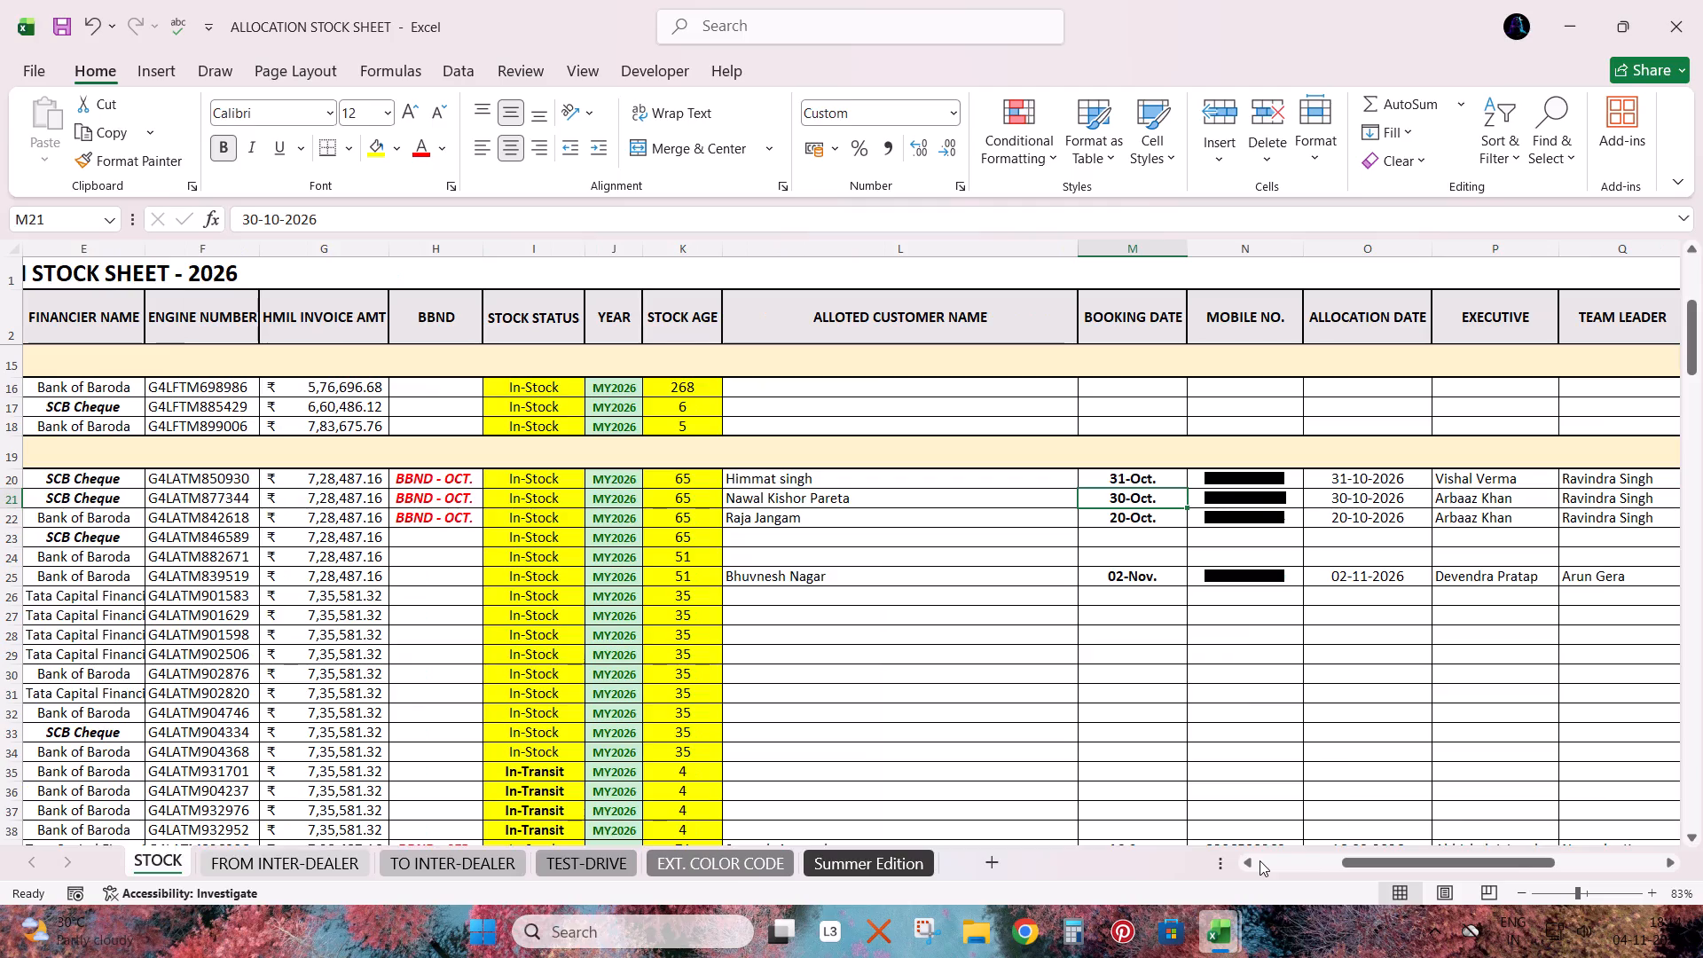
key("Left")
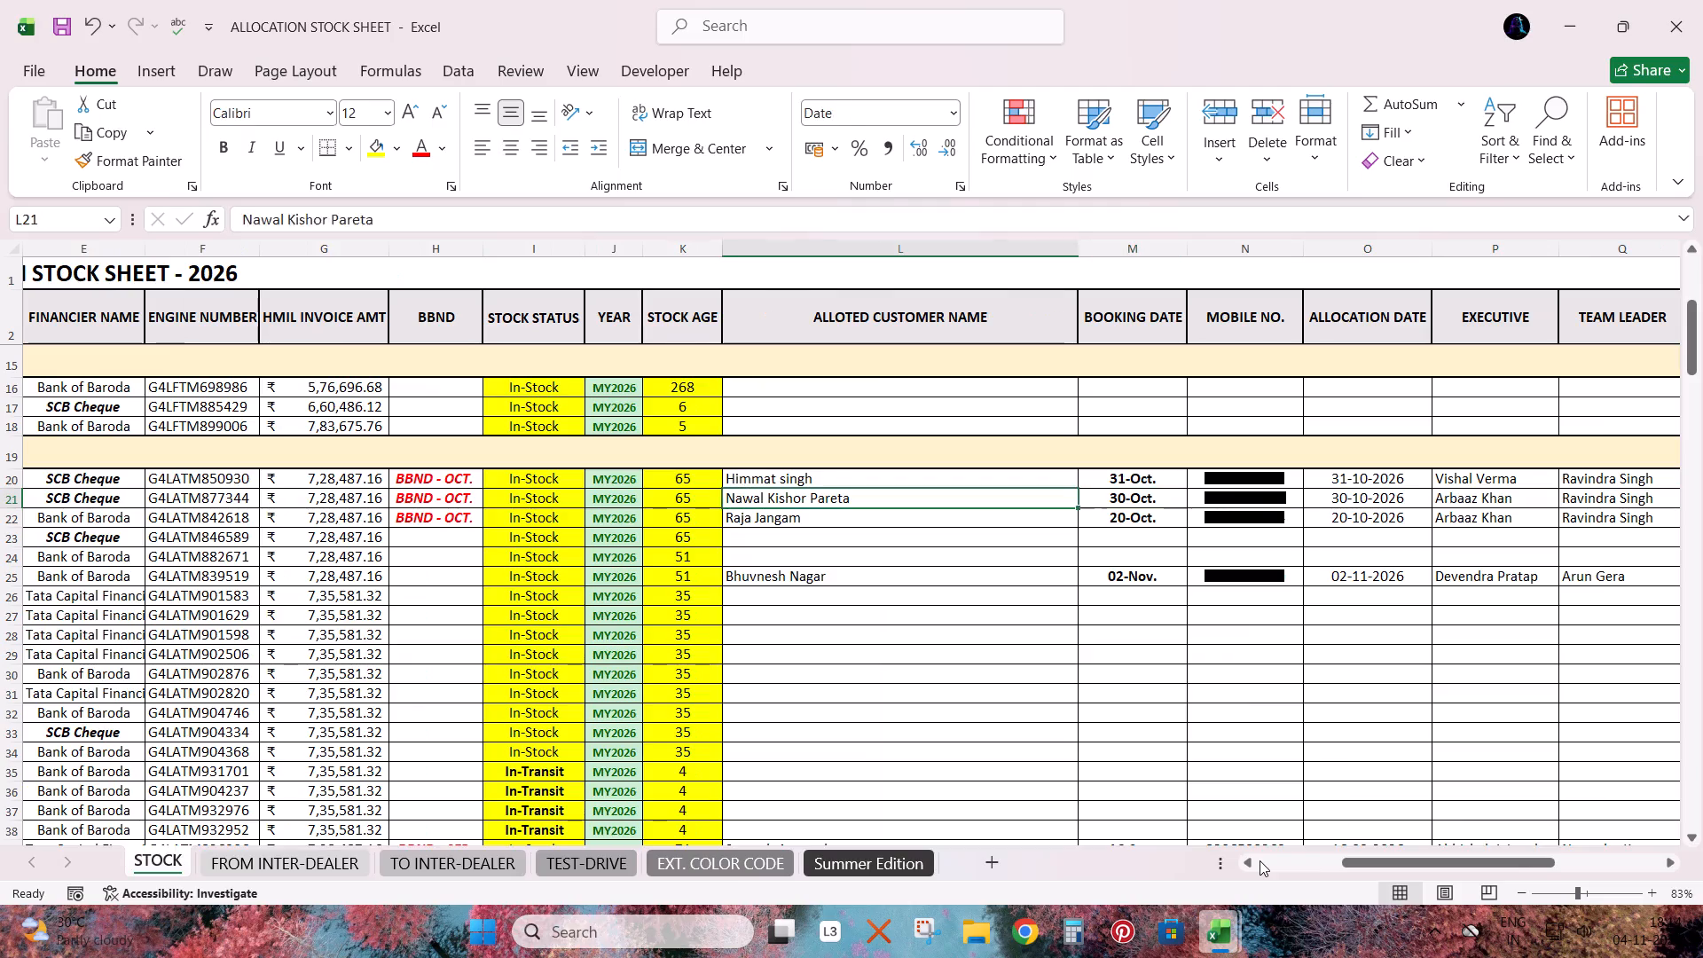
key("Left")
key("Right")
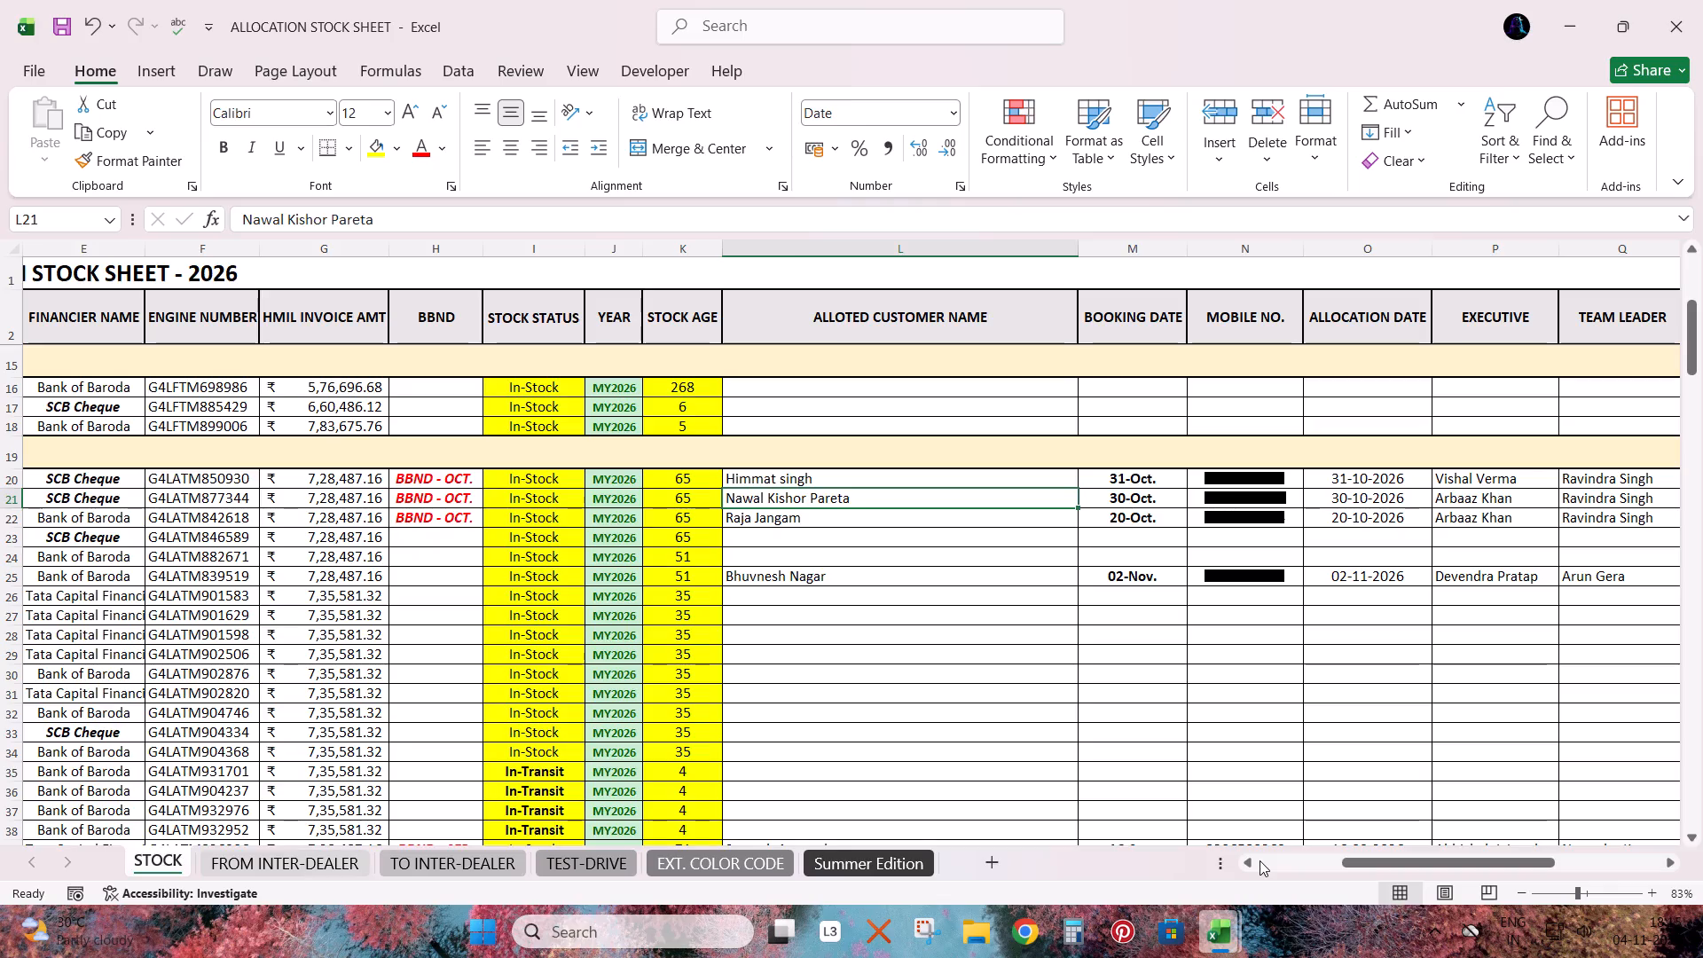
key("shift+Right")
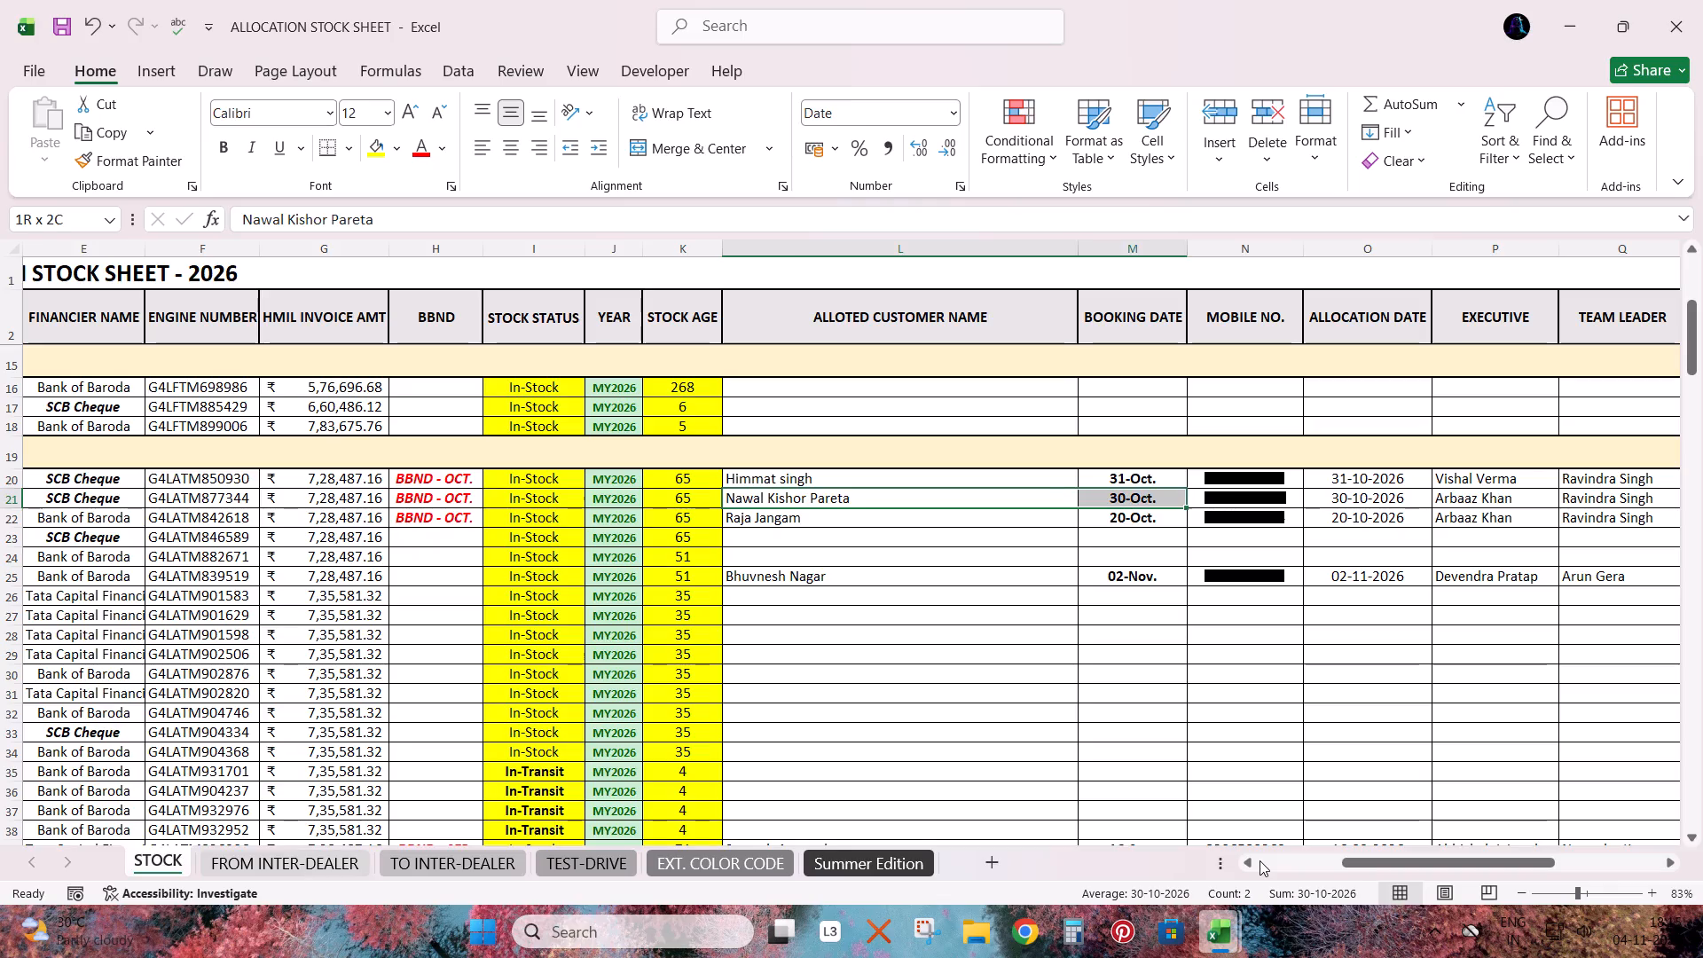
key("shift+Right")
key("shift+Right")
key("shift+Right")
key("shift+Right")
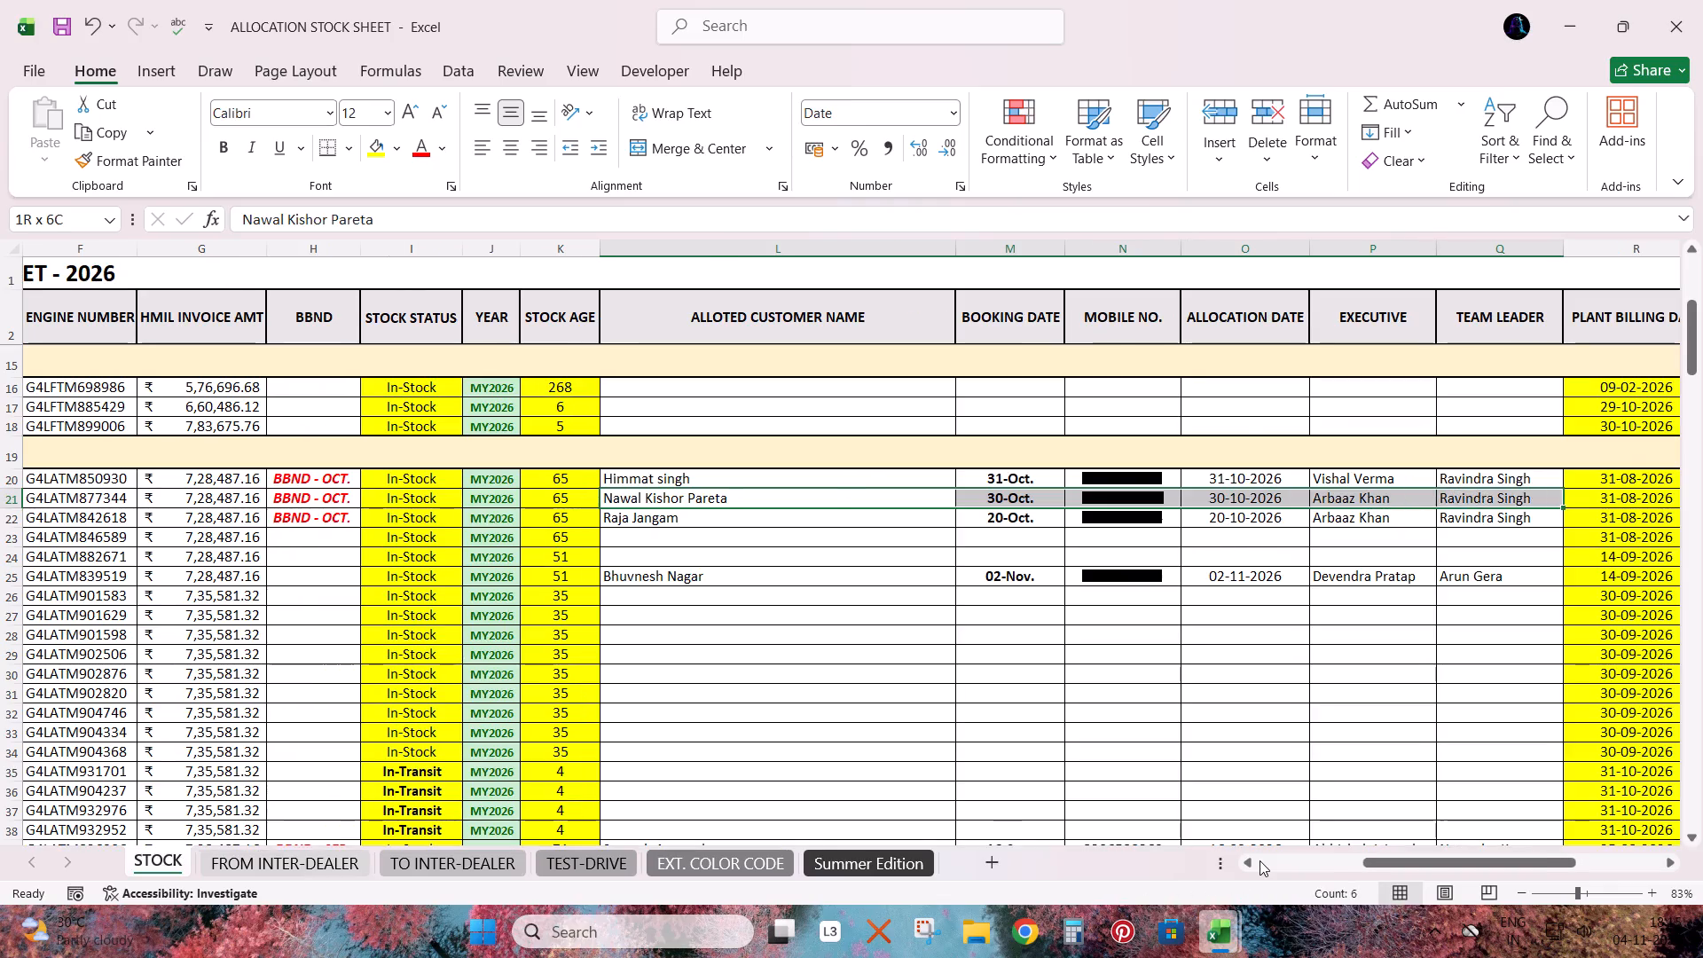
key("ctrl+x")
key("Up")
key("ctrl+plus")
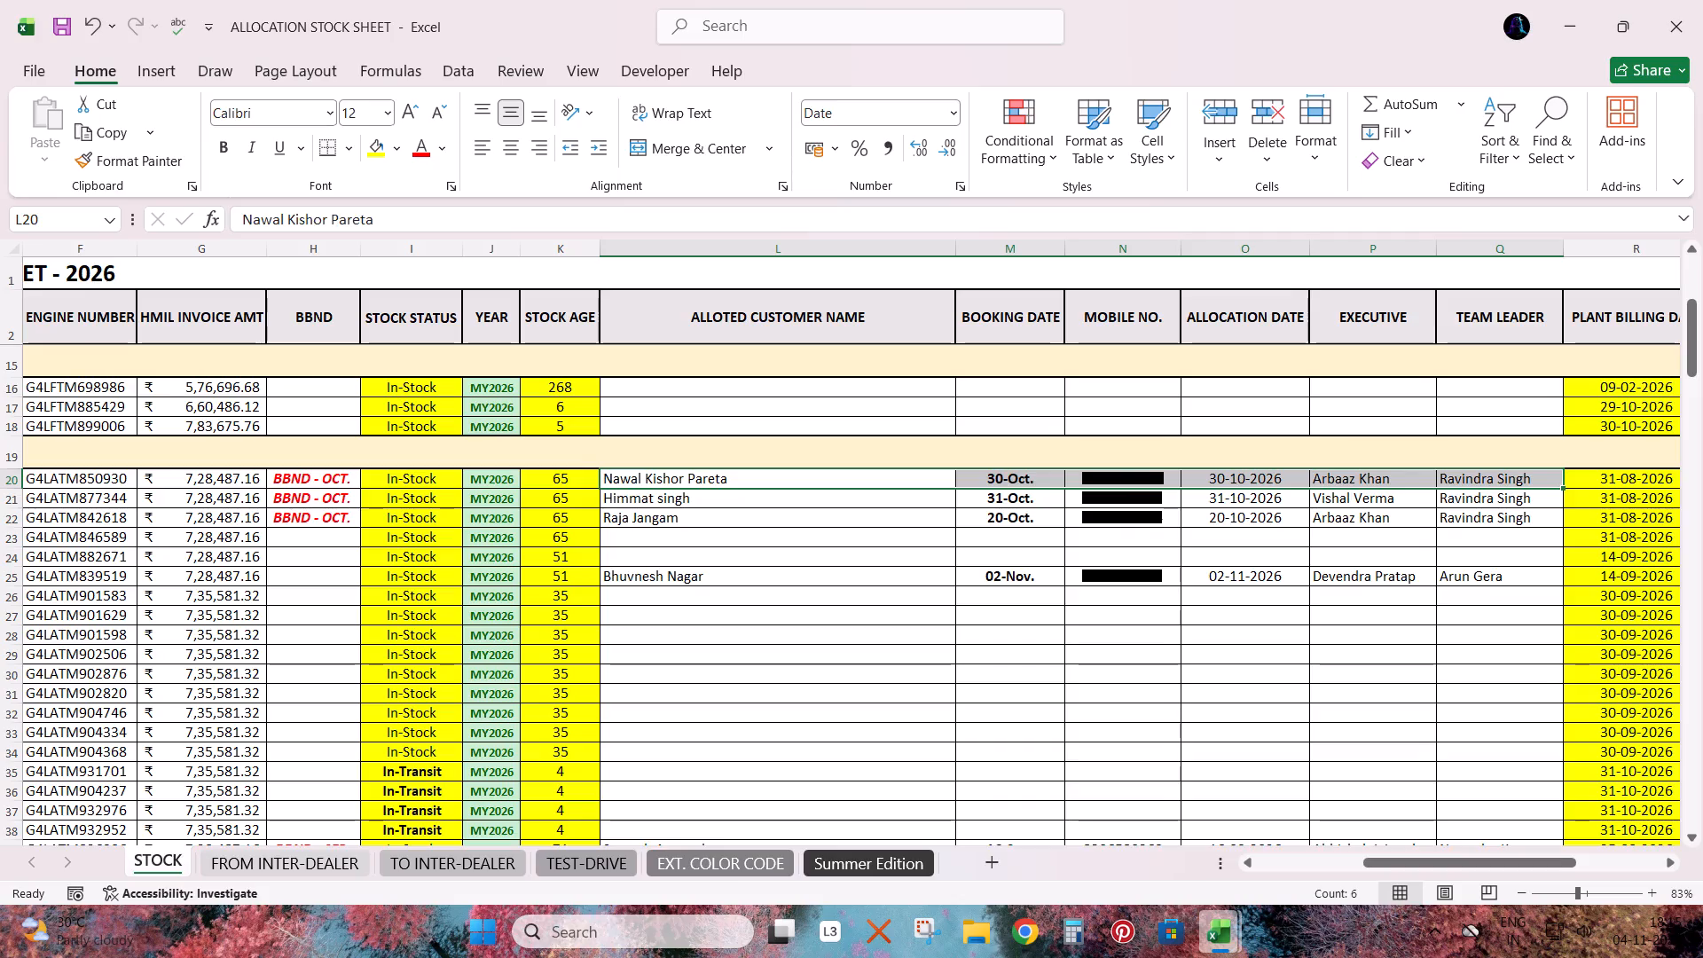
key("Down")
key("Up")
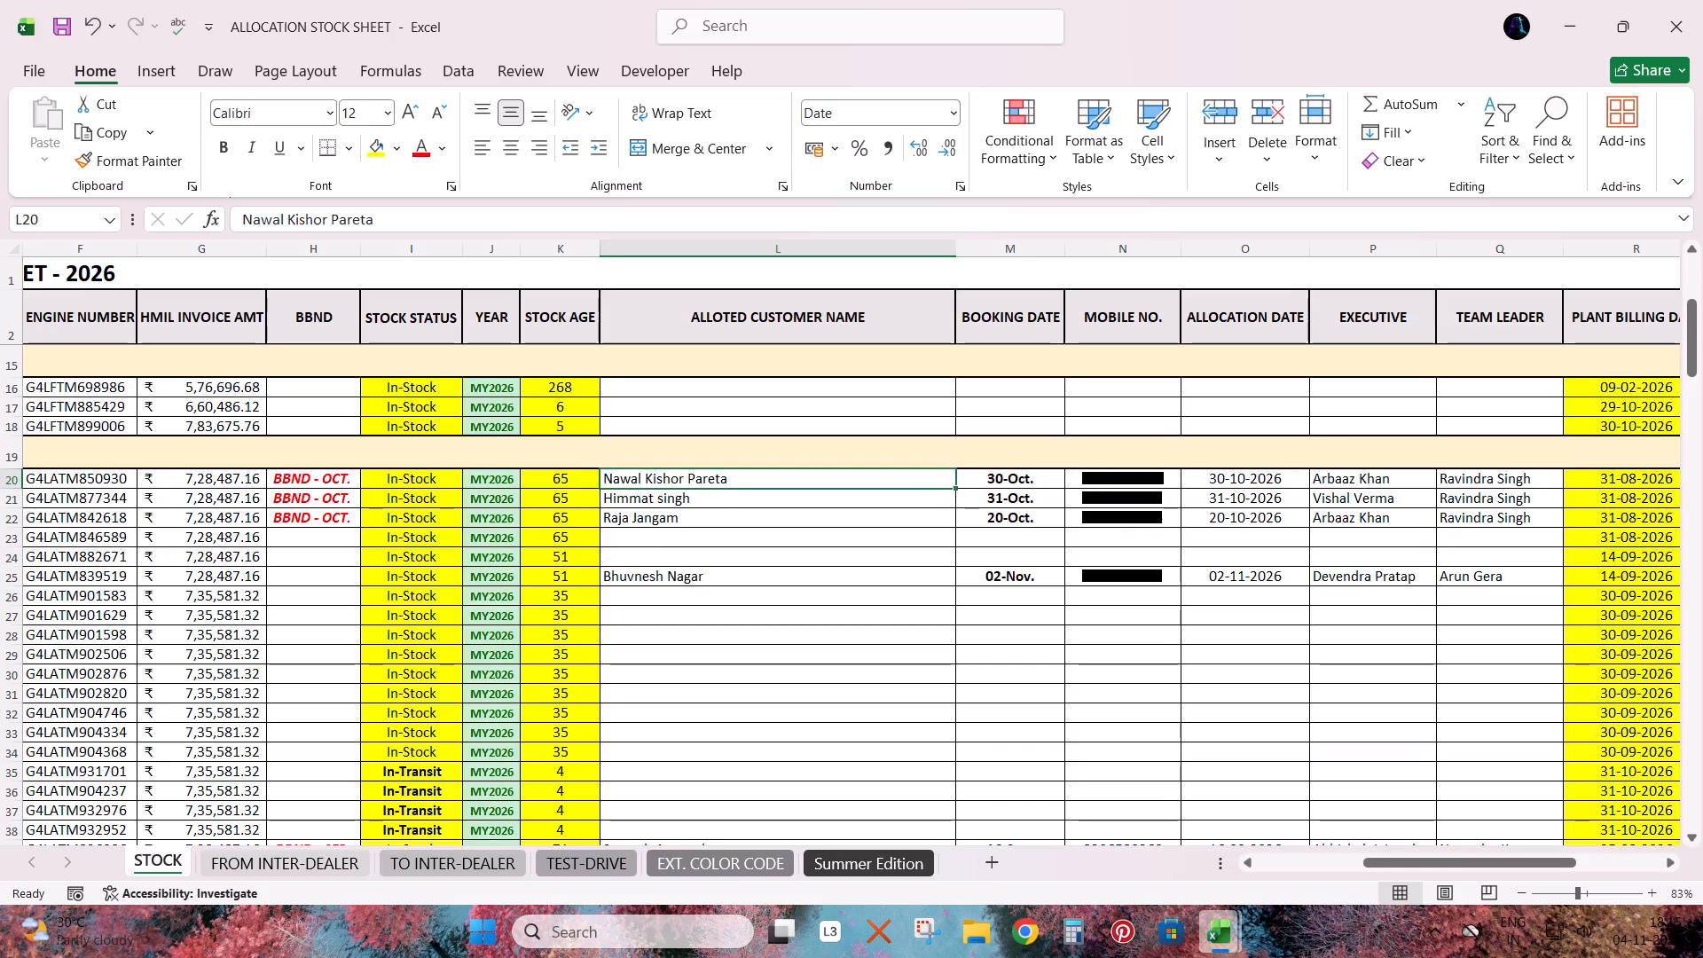
key("ctrl+s")
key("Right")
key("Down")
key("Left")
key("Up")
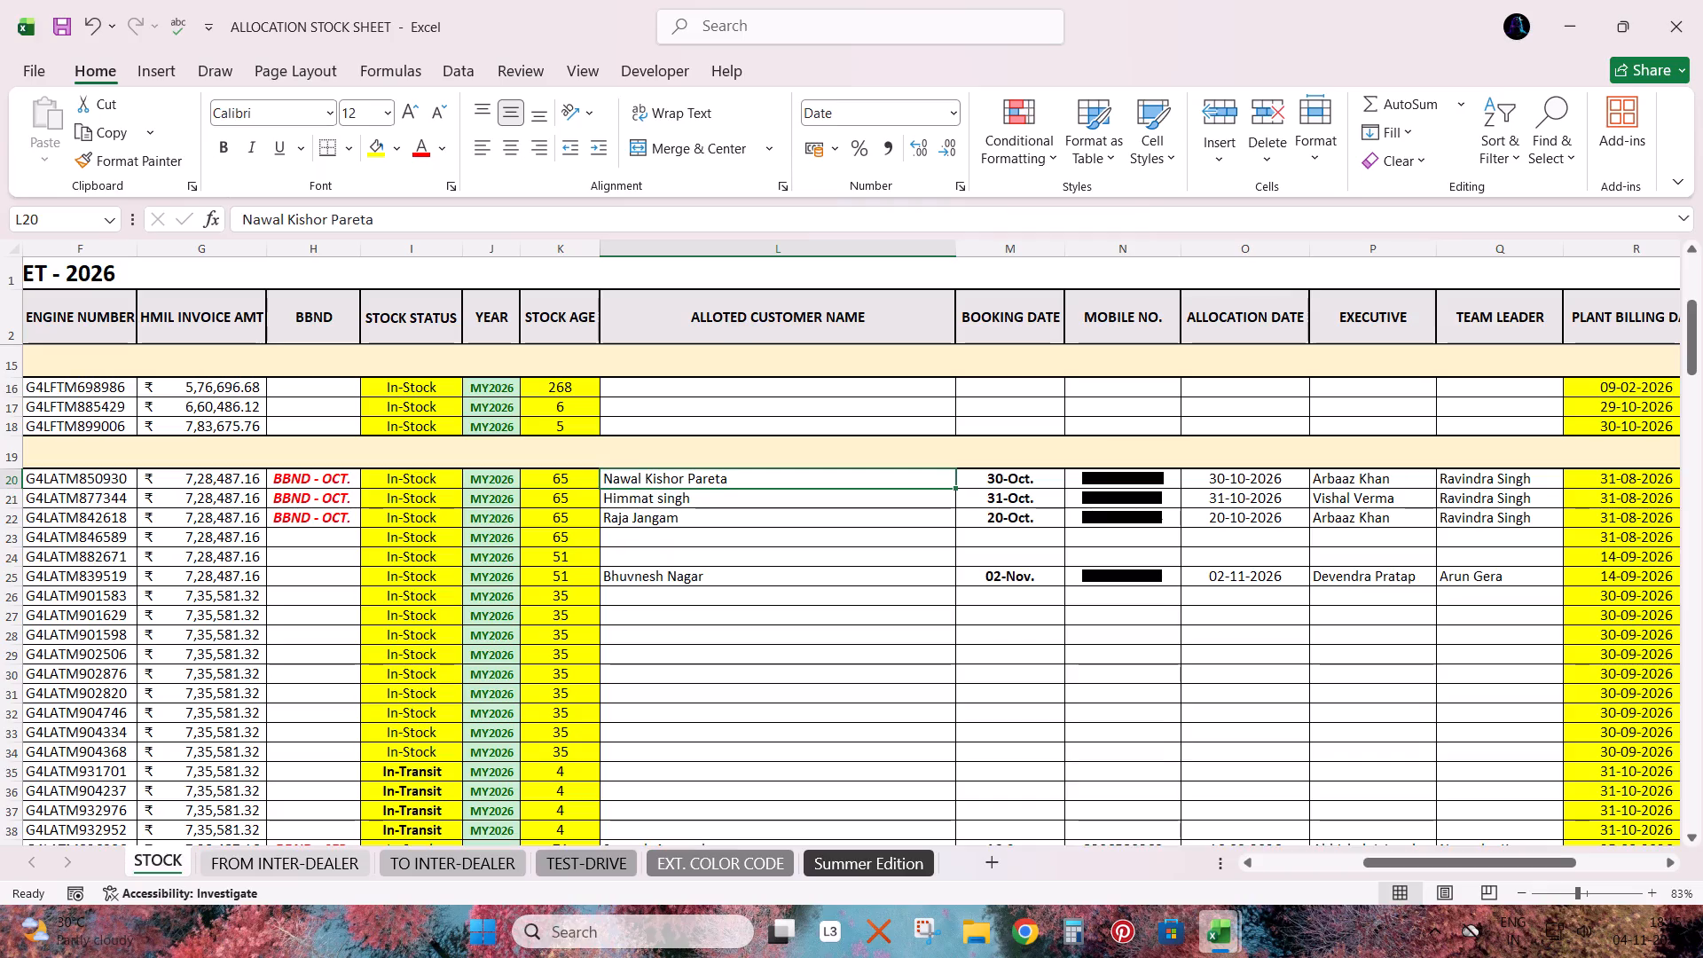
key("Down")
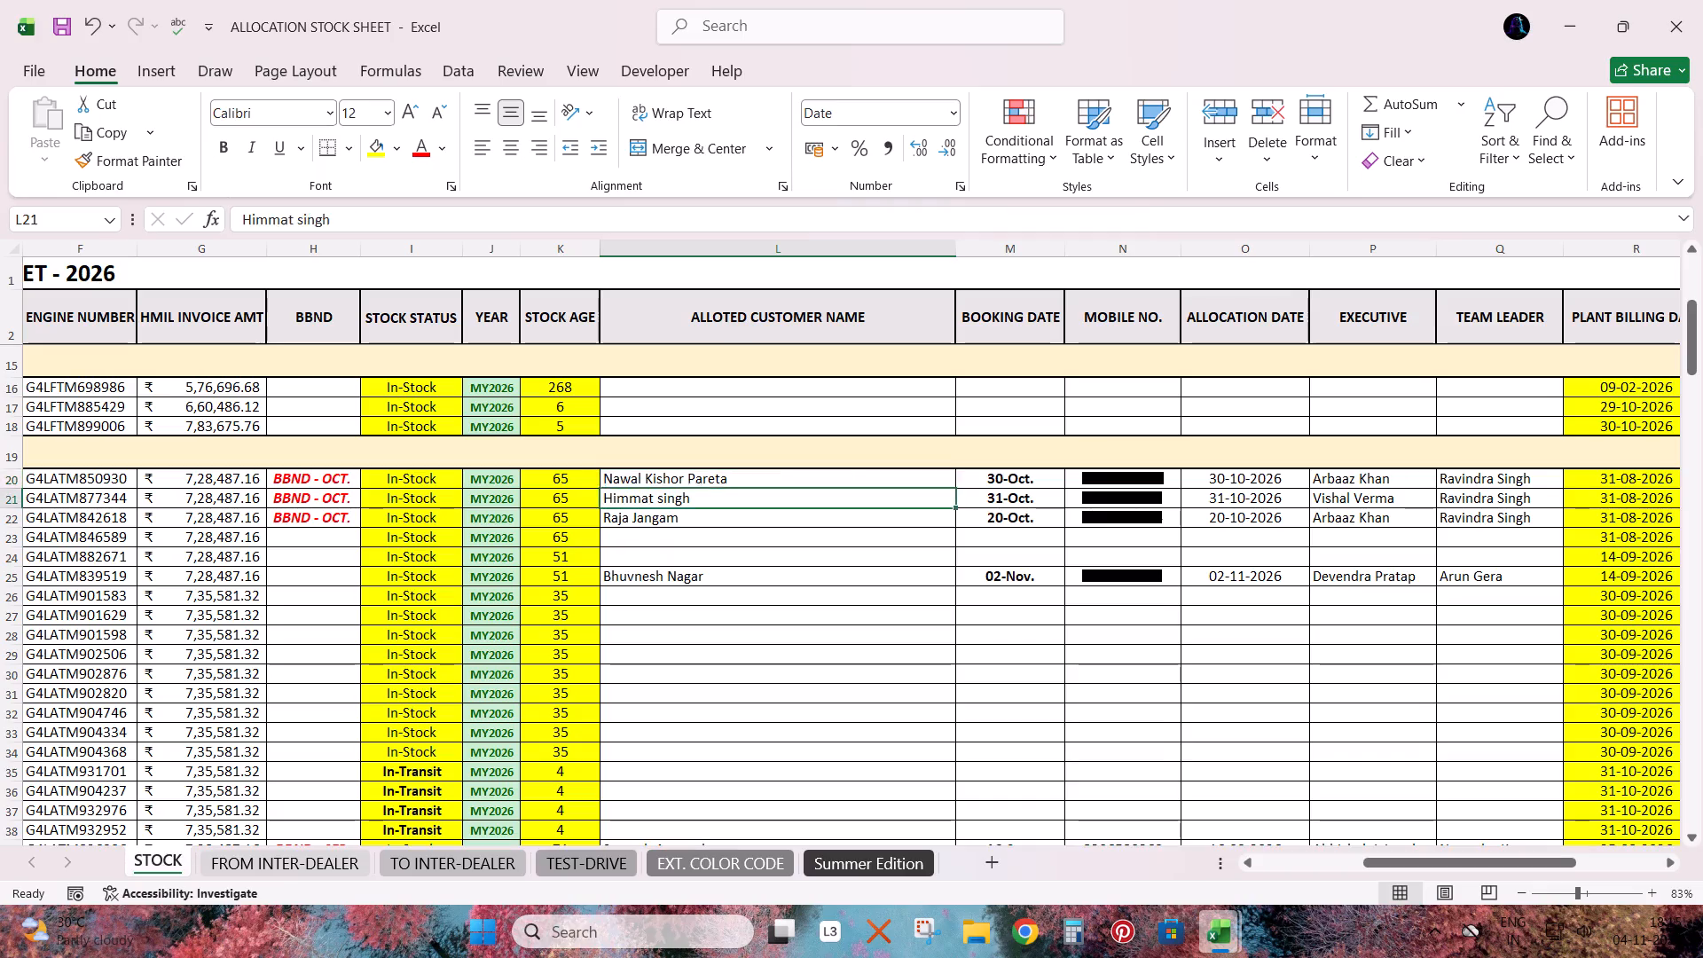
Find the customer named in L20 in the TOTAL BOOKING sheet of BOOKING LIST and select that booking's VIN cell.
key("Up")
key("ctrl+c")
key("alt+Tab")
key("Right")
key("ctrl+f")
key("ctrl+v")
key("Return")
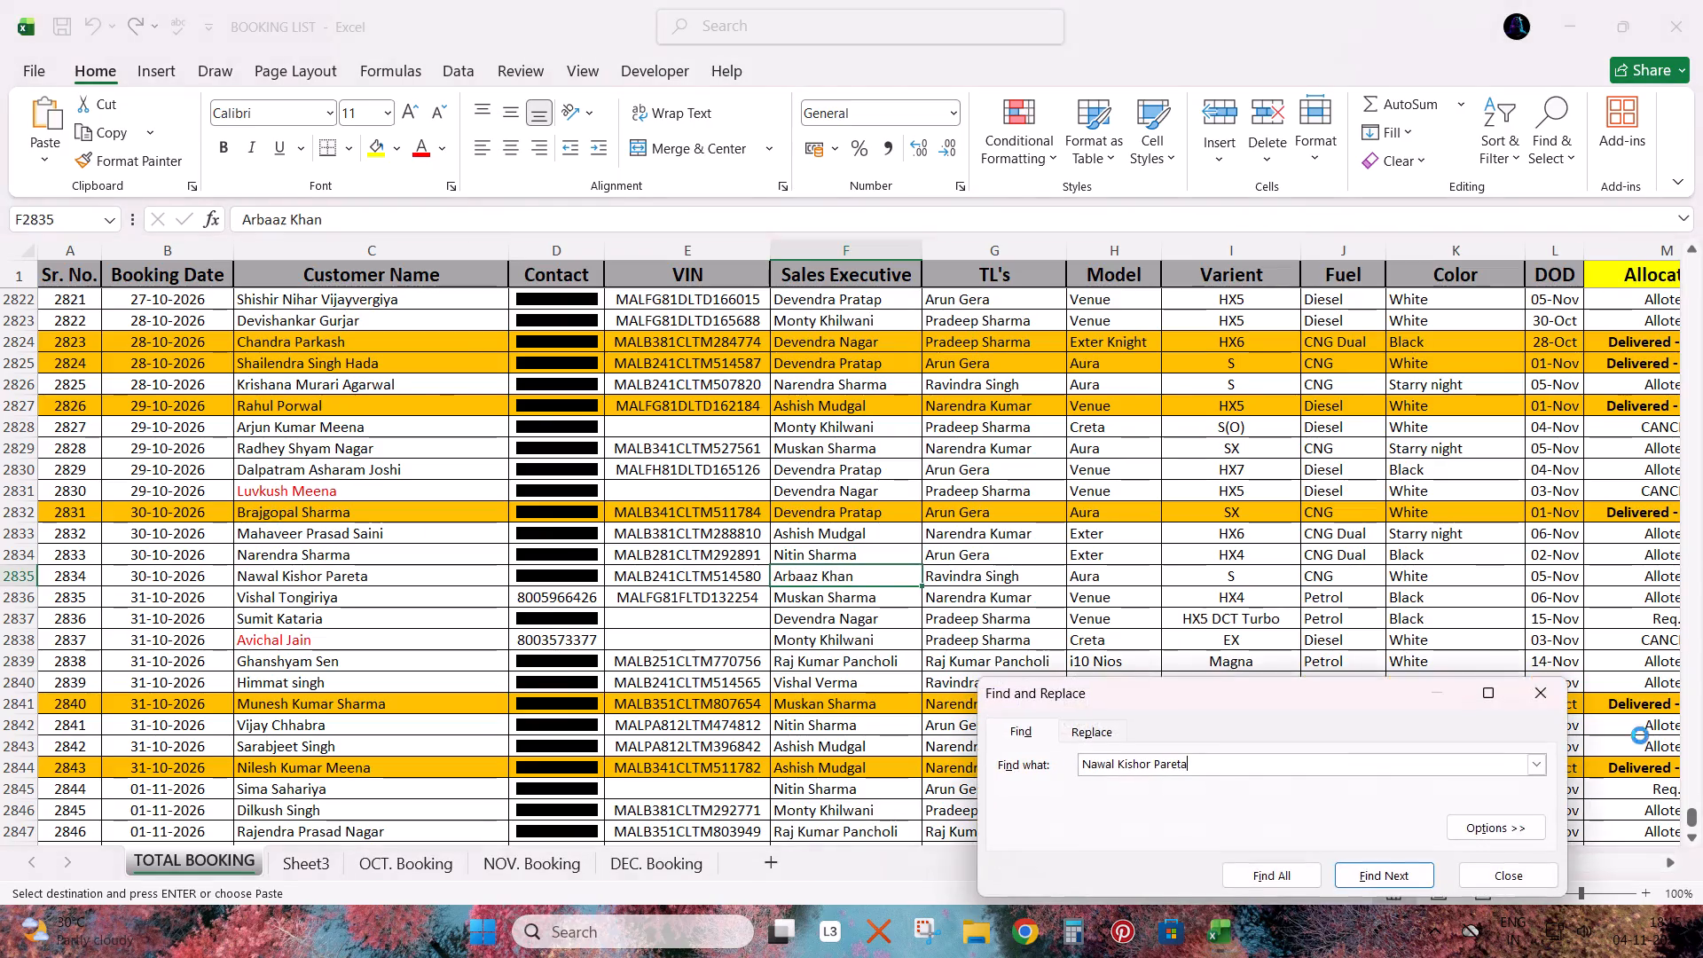
key("Escape")
key("Right")
key("Right")
key("alt+Tab")
key("ctrl+Left")
key("ctrl+Left")
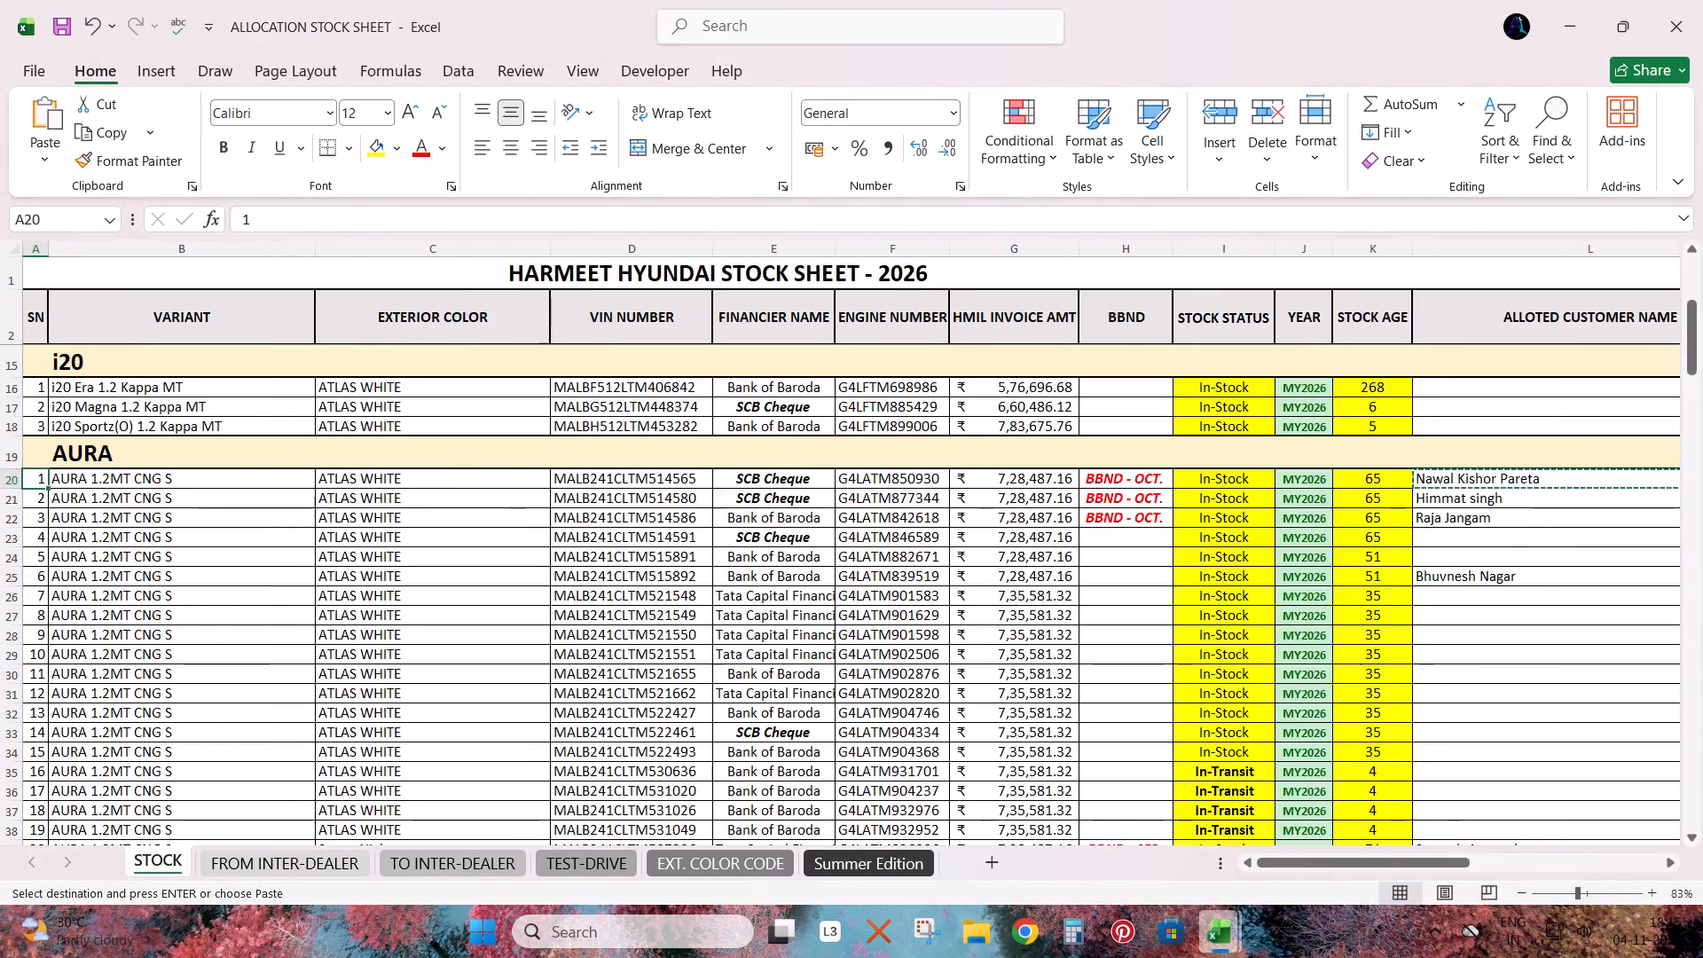
key("Right")
key("Right")
key("Right")
key("ctrl+c")
key("alt+Tab")
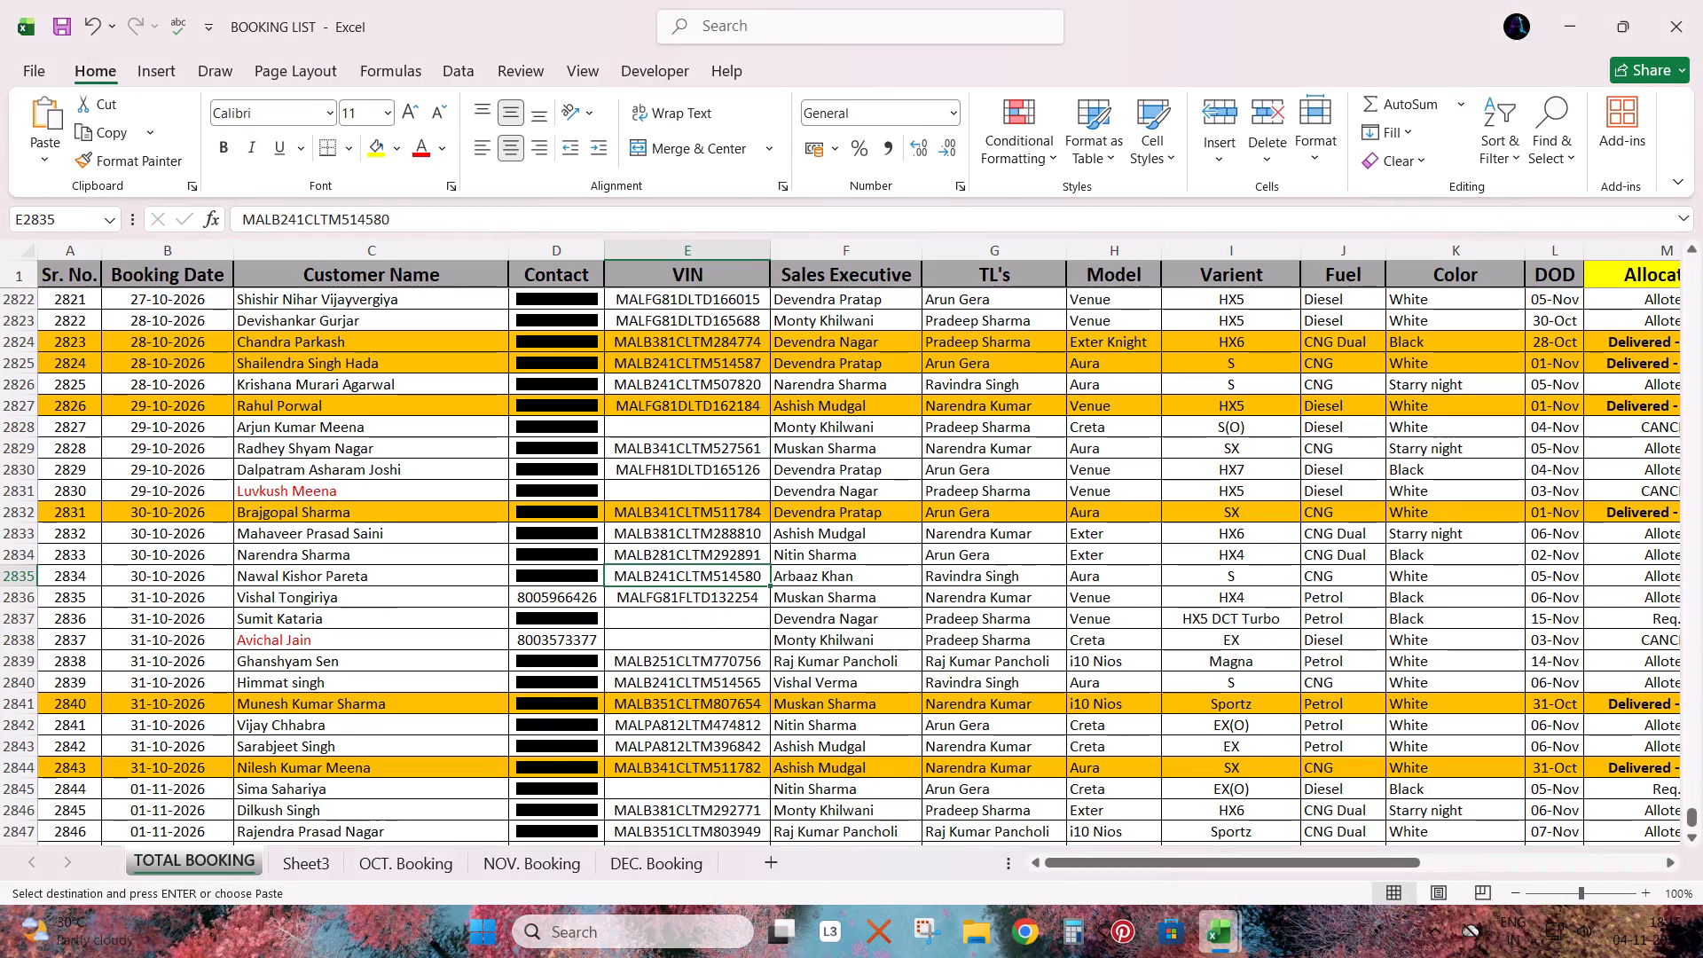
key("ctrl+v")
Apply the formatting of VIN cell E2834 to E2835 with Format Painter.
key("Up")
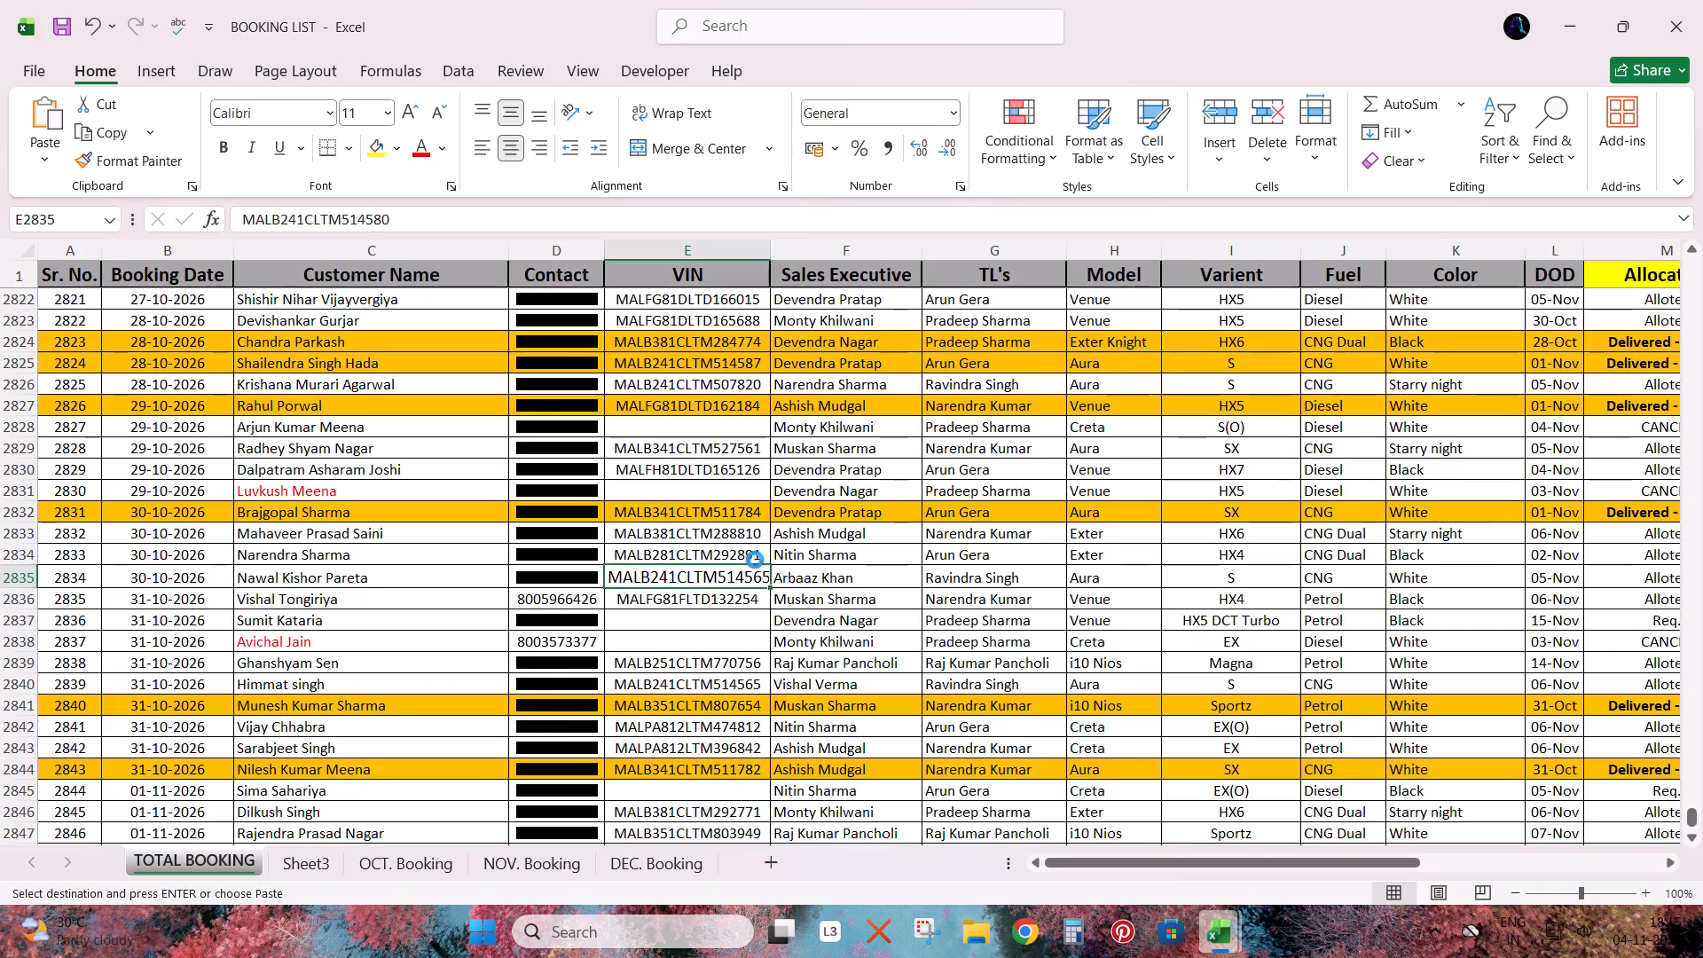
left_click(749, 556)
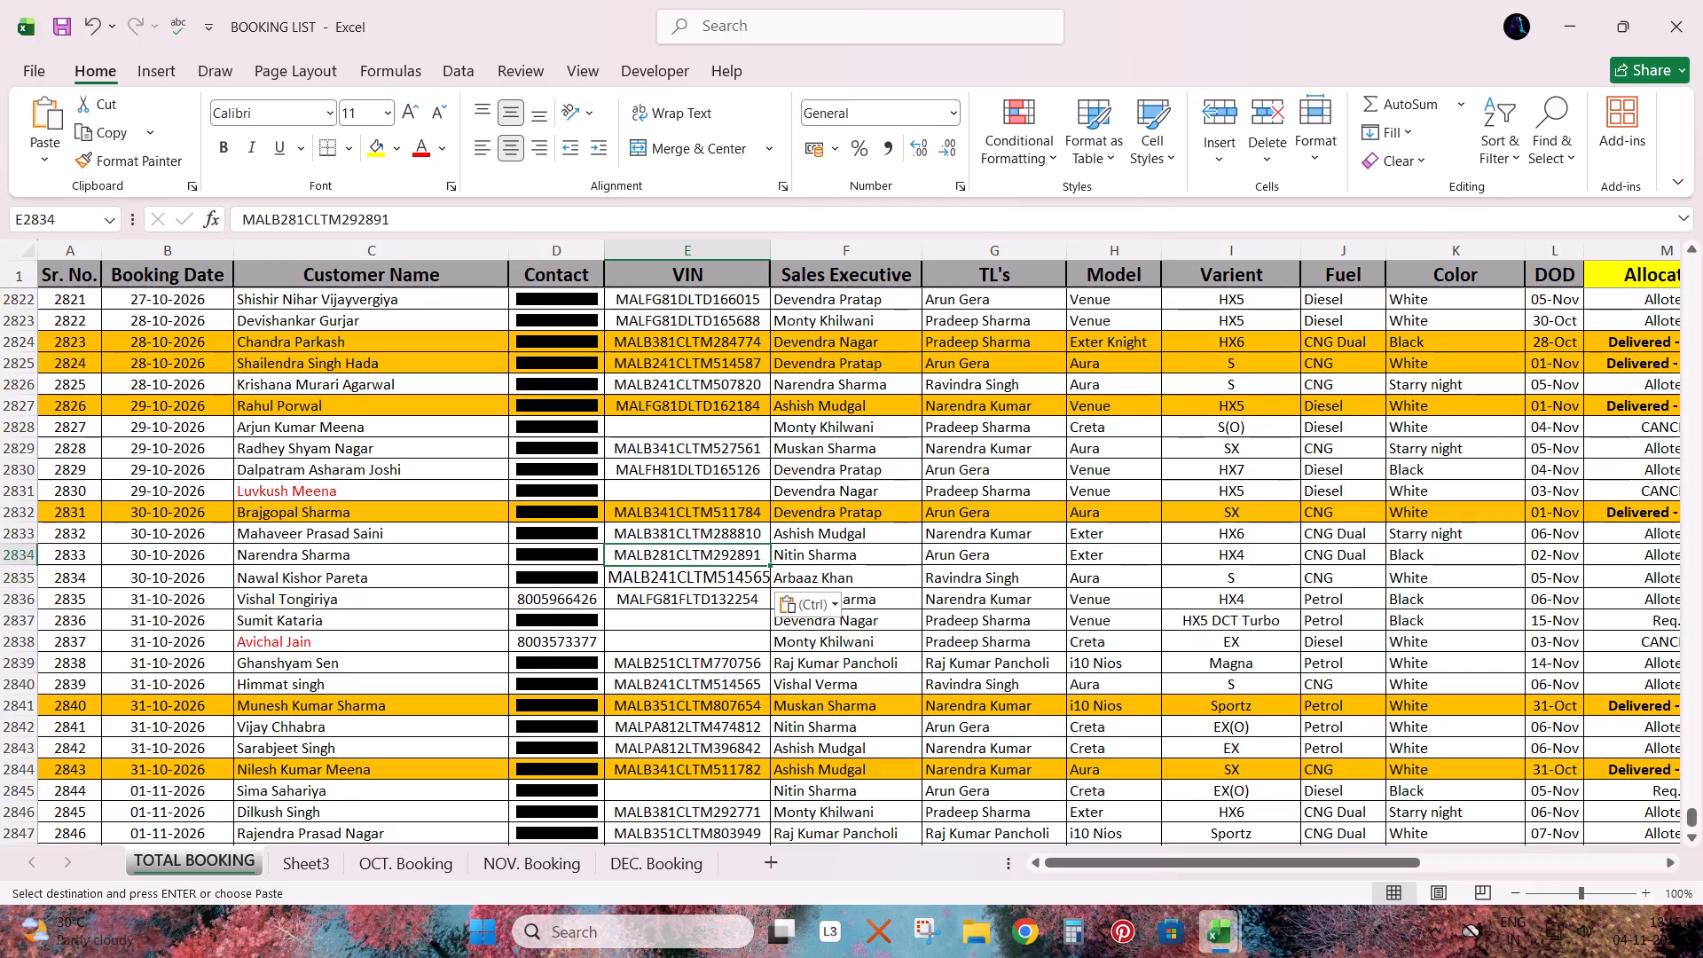
left_click(118, 157)
key("Down")
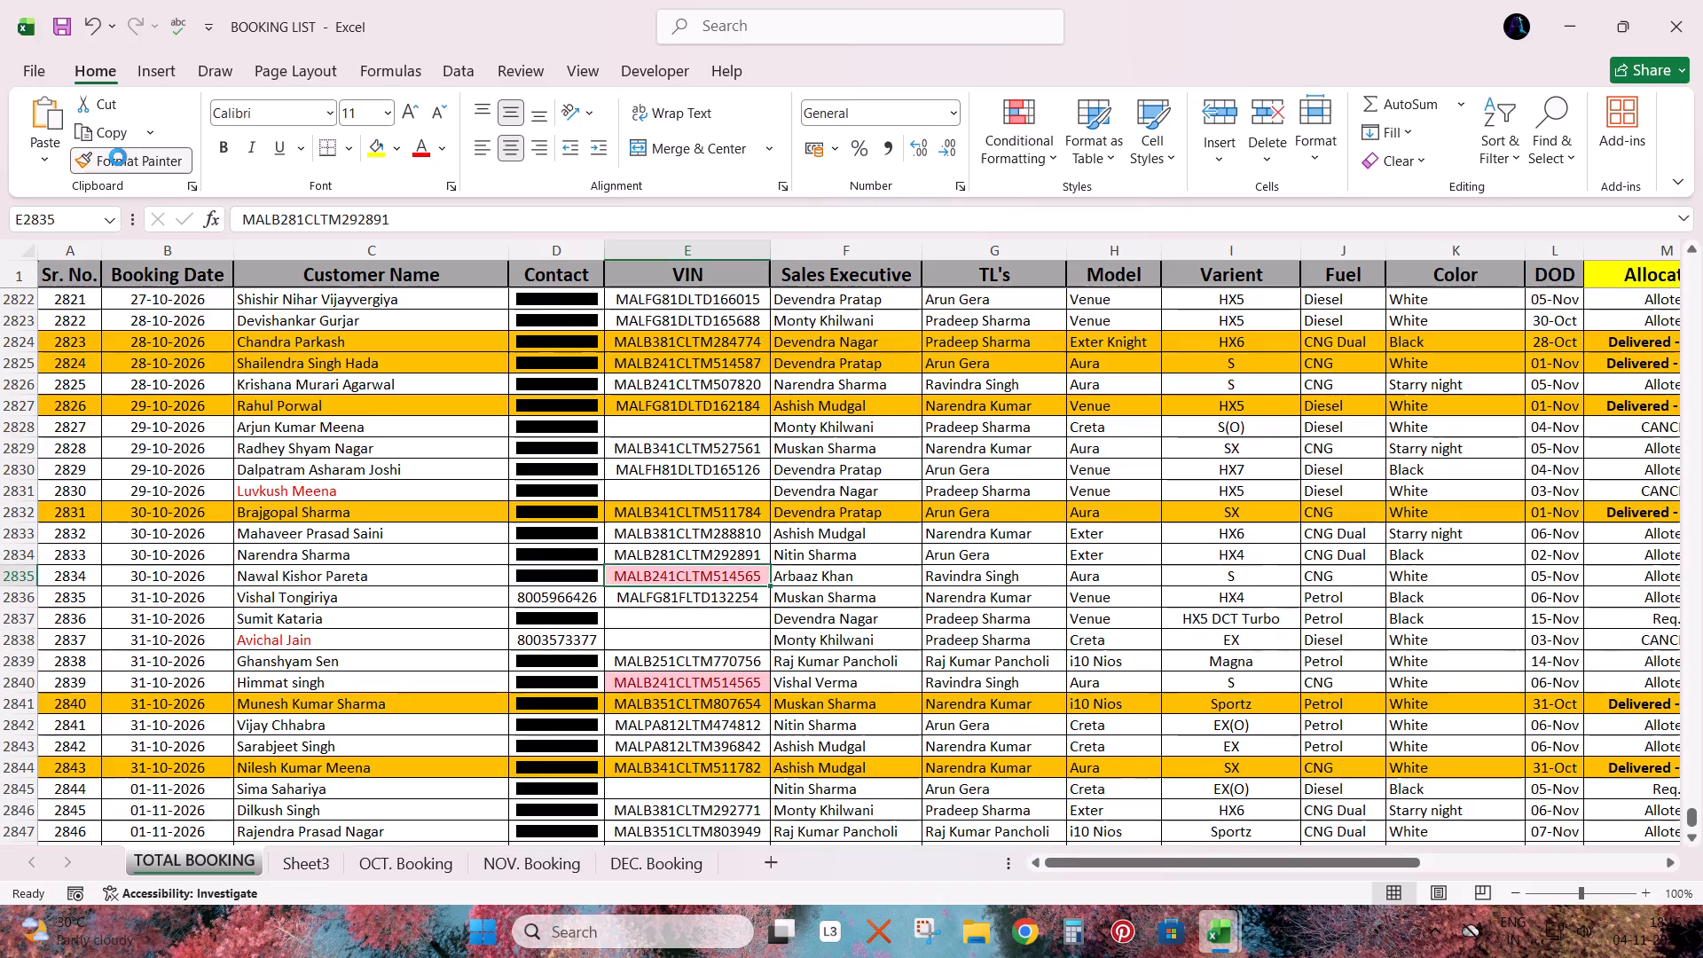
key("alt+Tab")
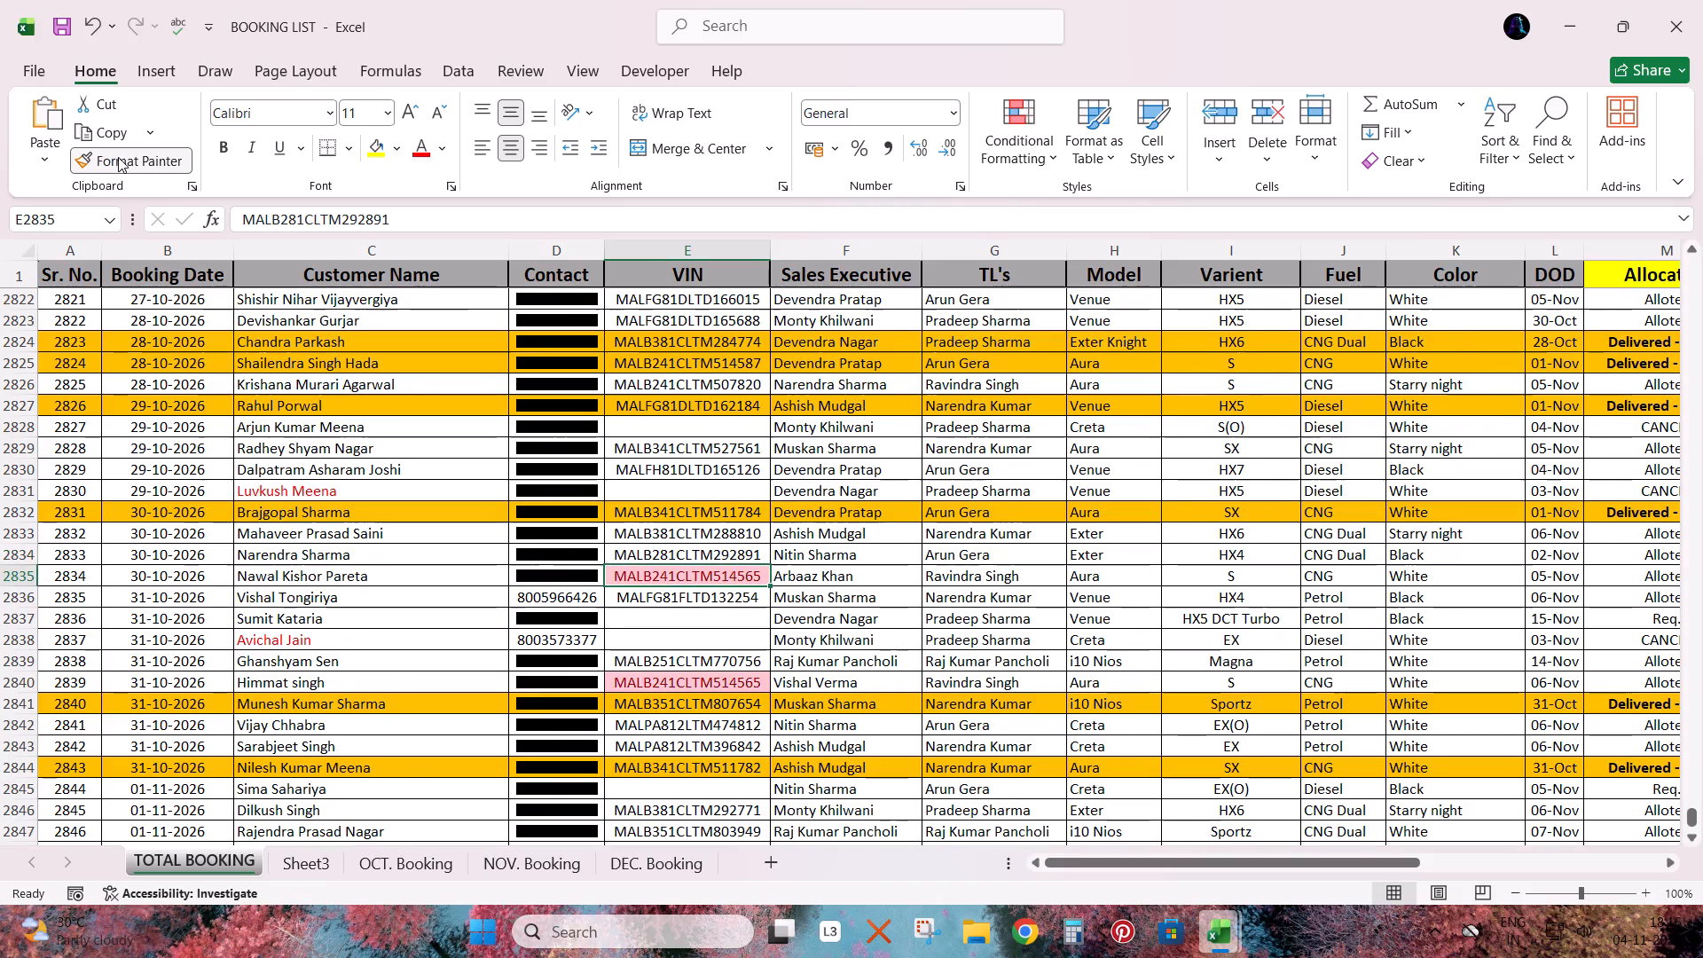
key("Escape")
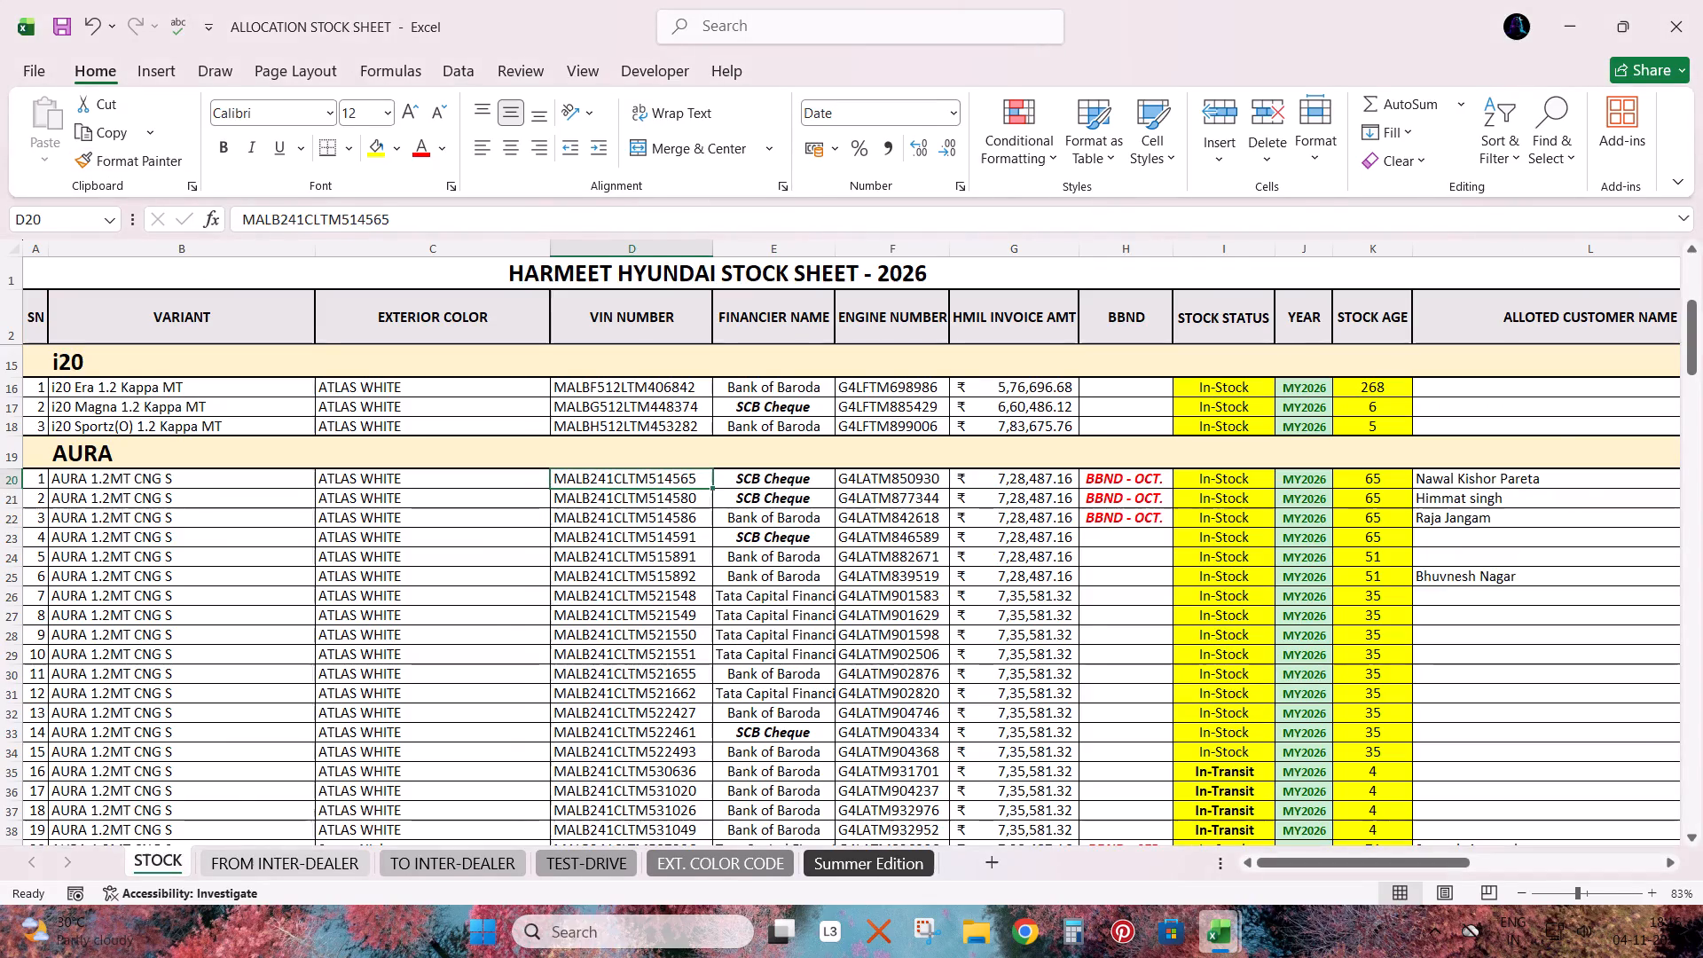
key("alt+Tab")
key("alt+Tab")
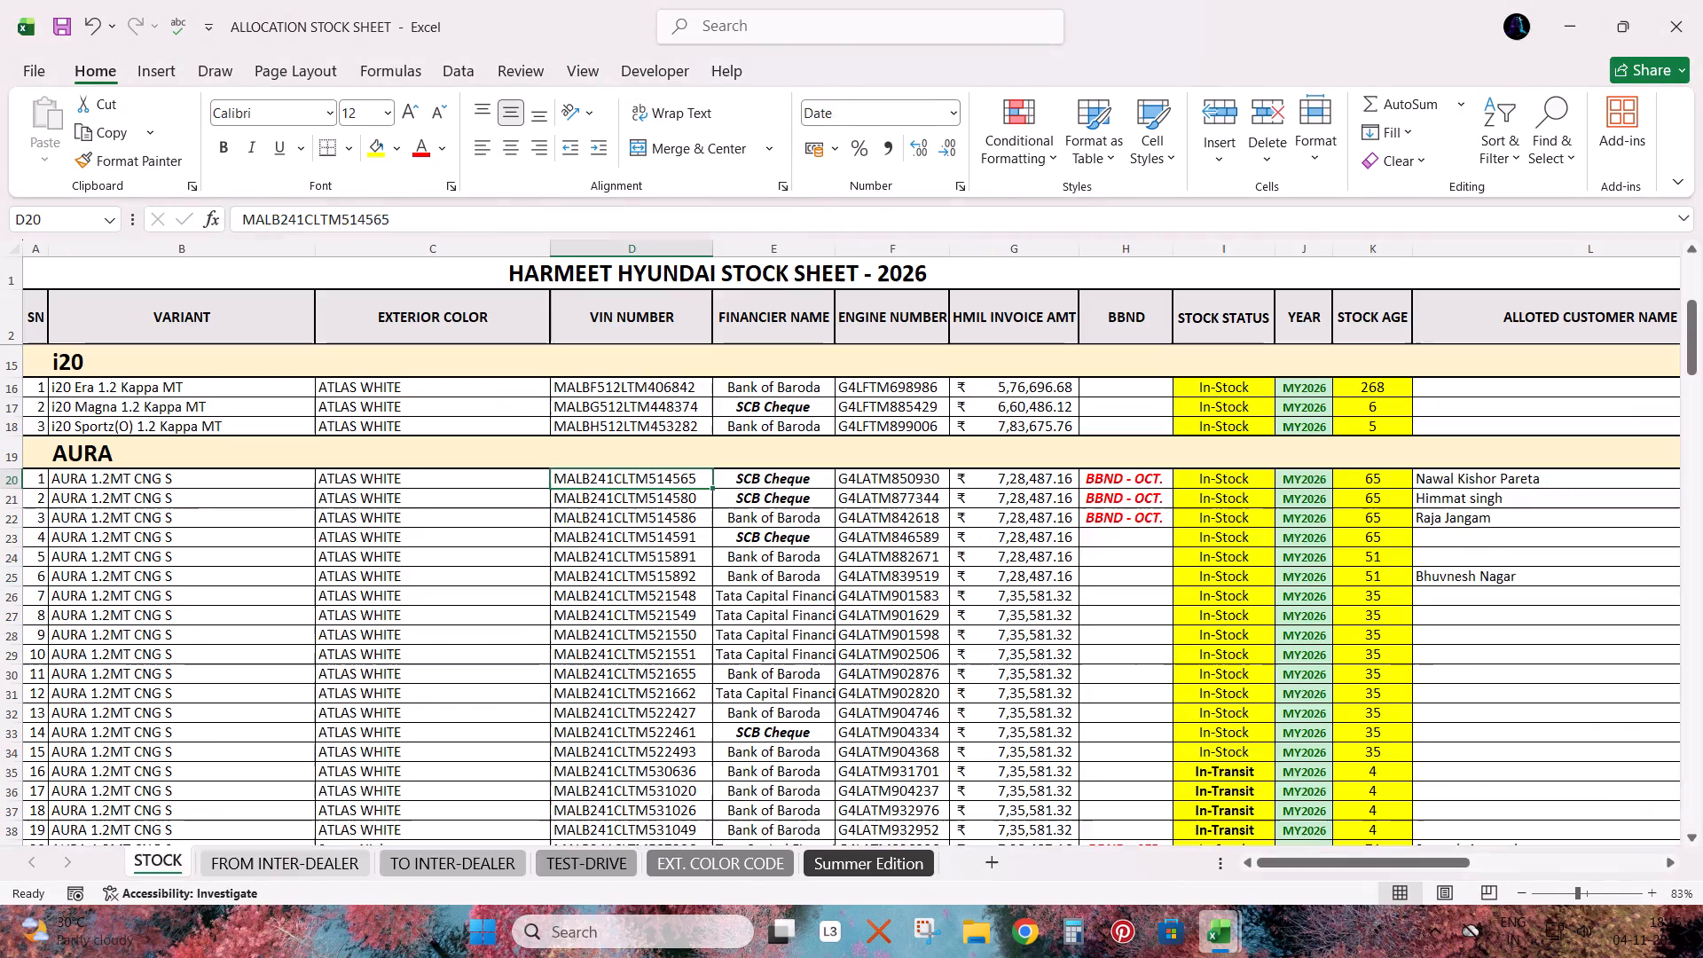
left_click(1444, 502)
key("Left")
key("Left")
key("Left")
key("Left")
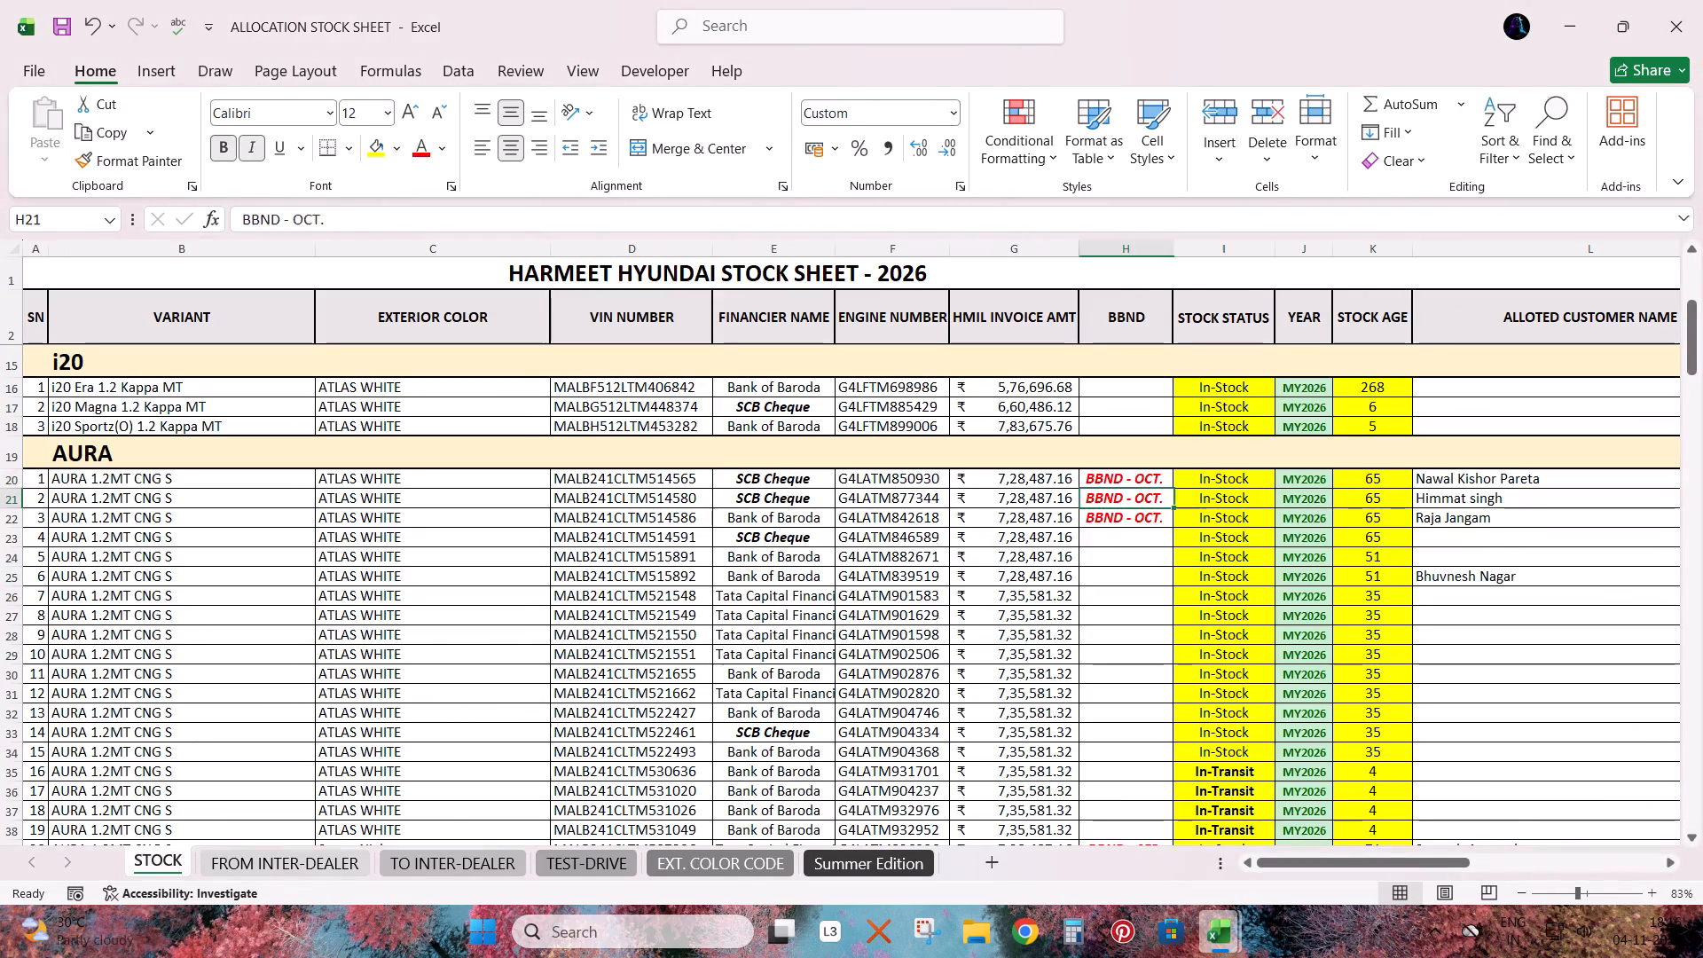
key("Left")
key("Left")
key("Left")
key("Left")
key("ctrl+c")
key("alt+Tab")
key("Down")
key("Down")
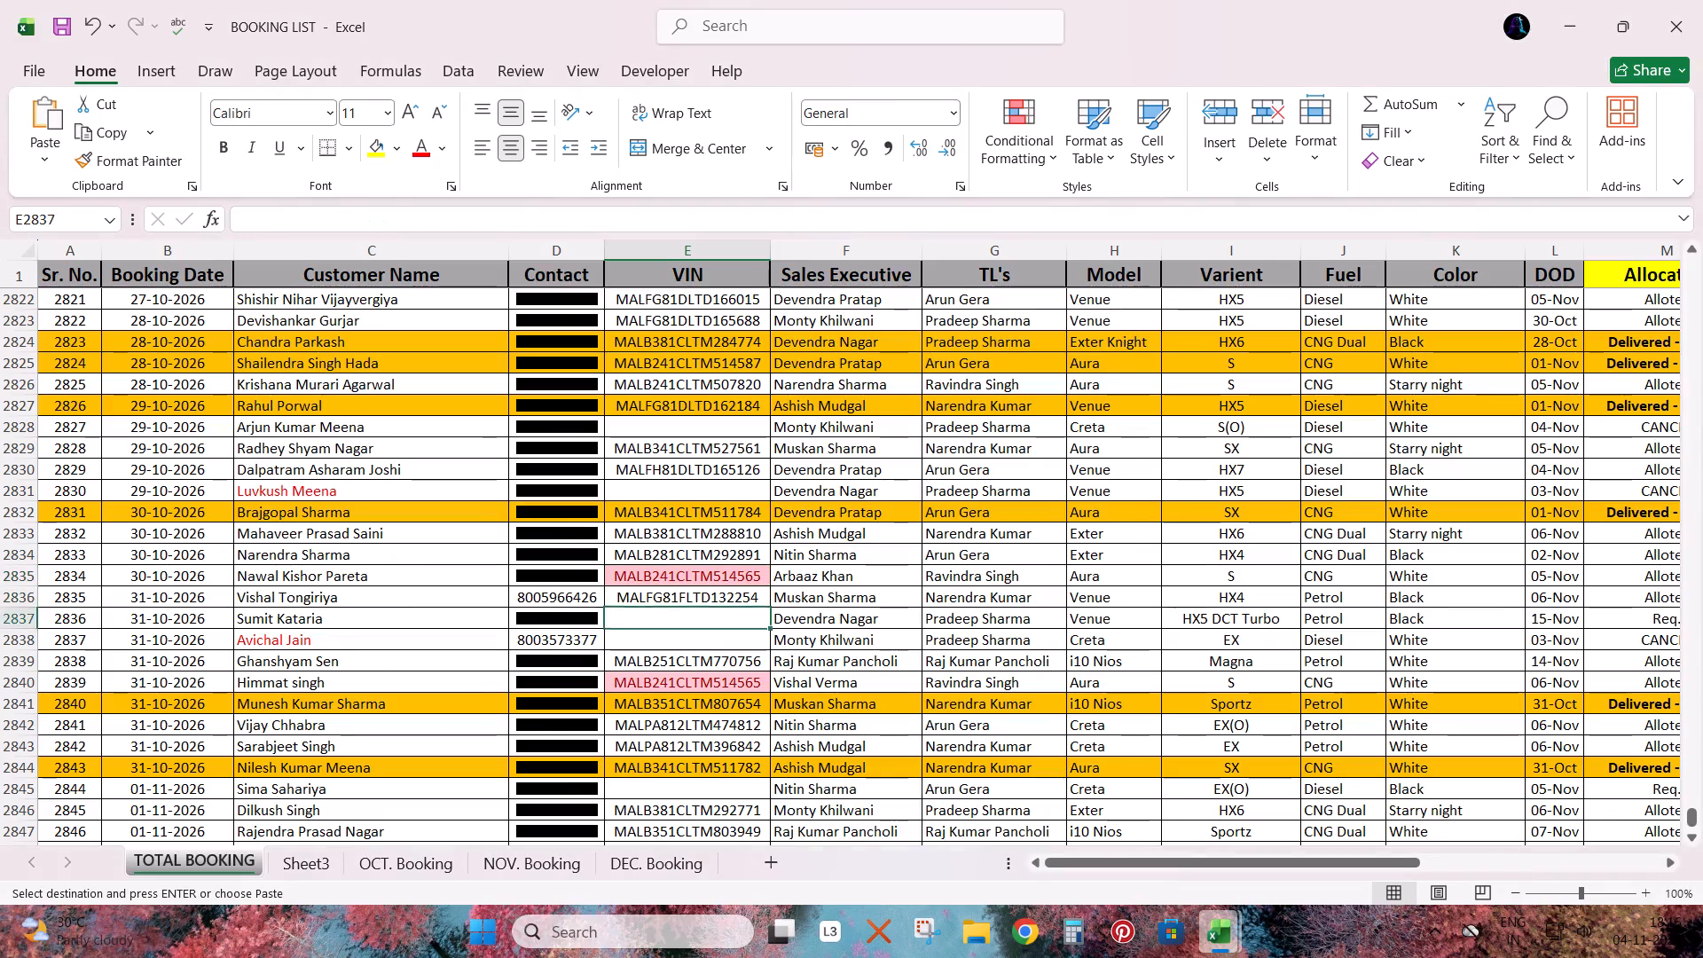
key("Down")
key("Down")
key("Down")
key("ctrl+v")
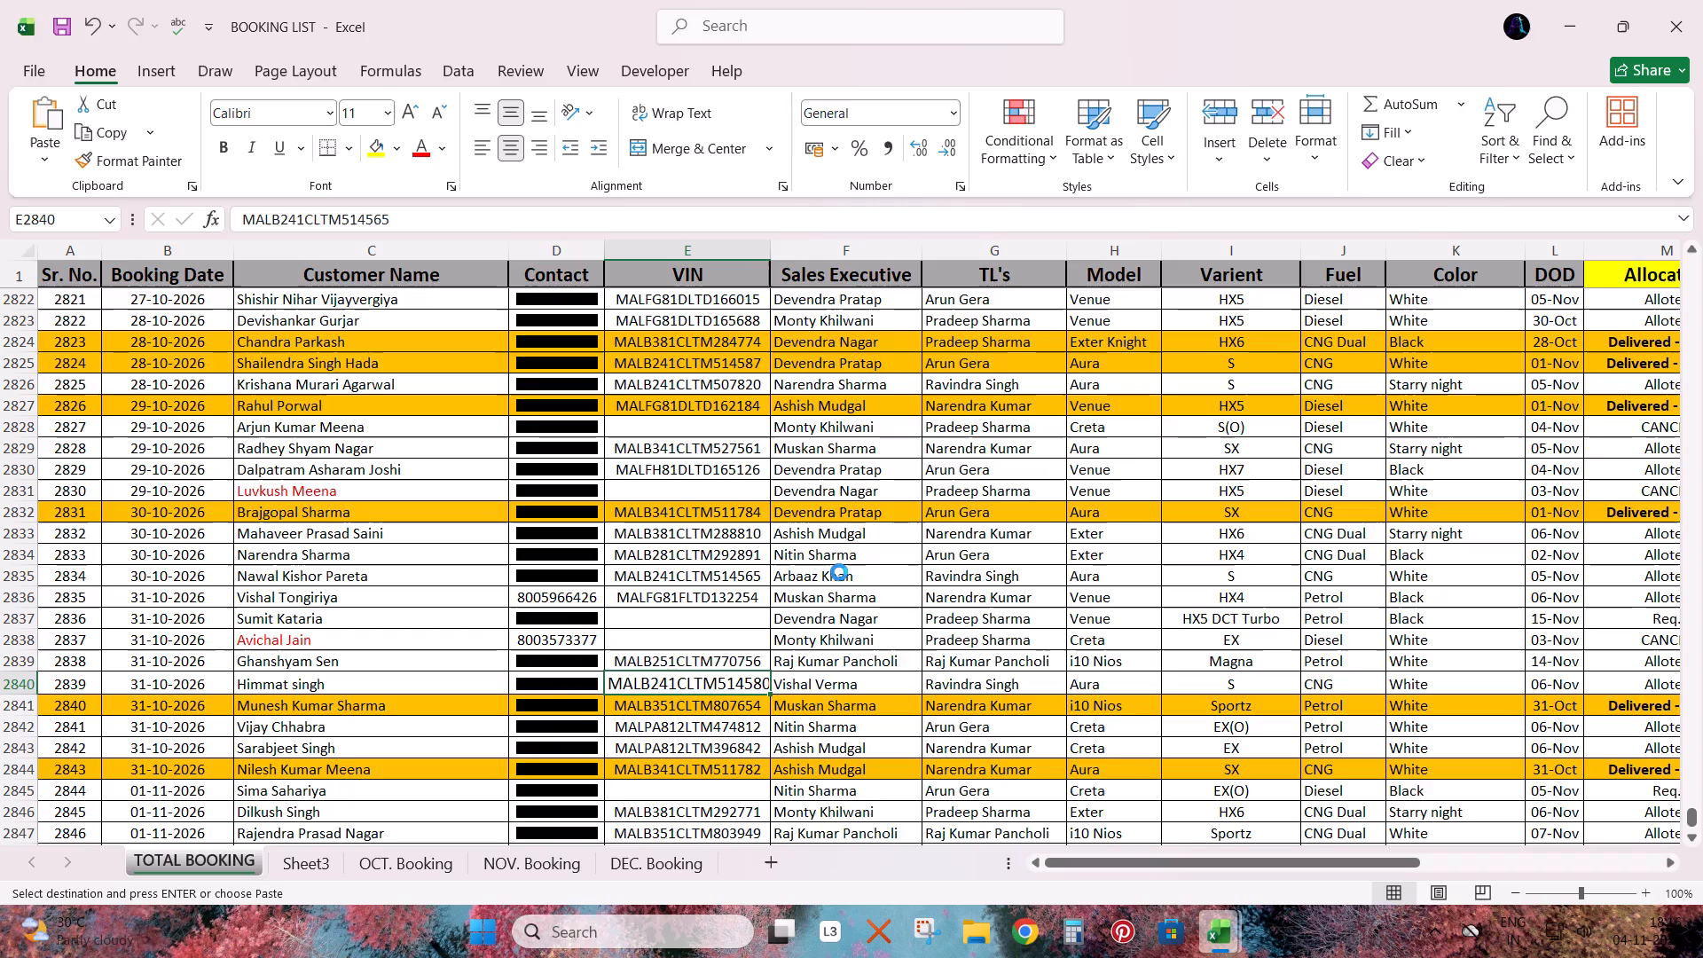
Apply the formatting of VIN cell E2839 to E2840 with Format Painter.
left_click(736, 654)
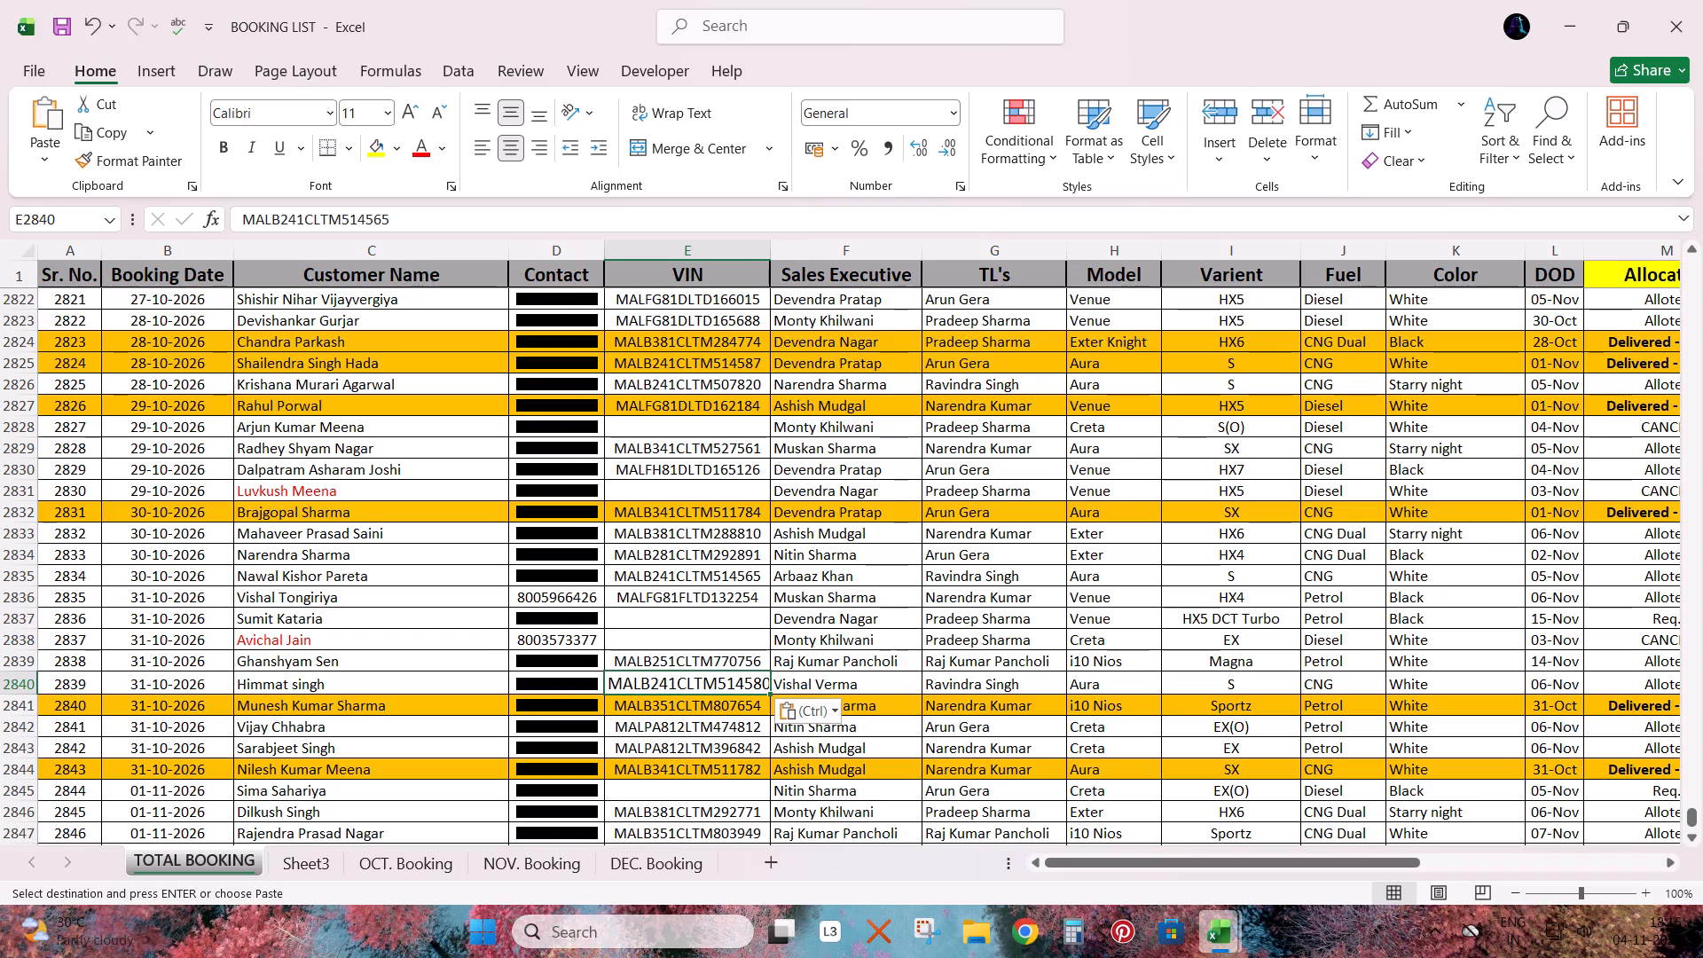
triple_click(741, 663)
double_click(741, 663)
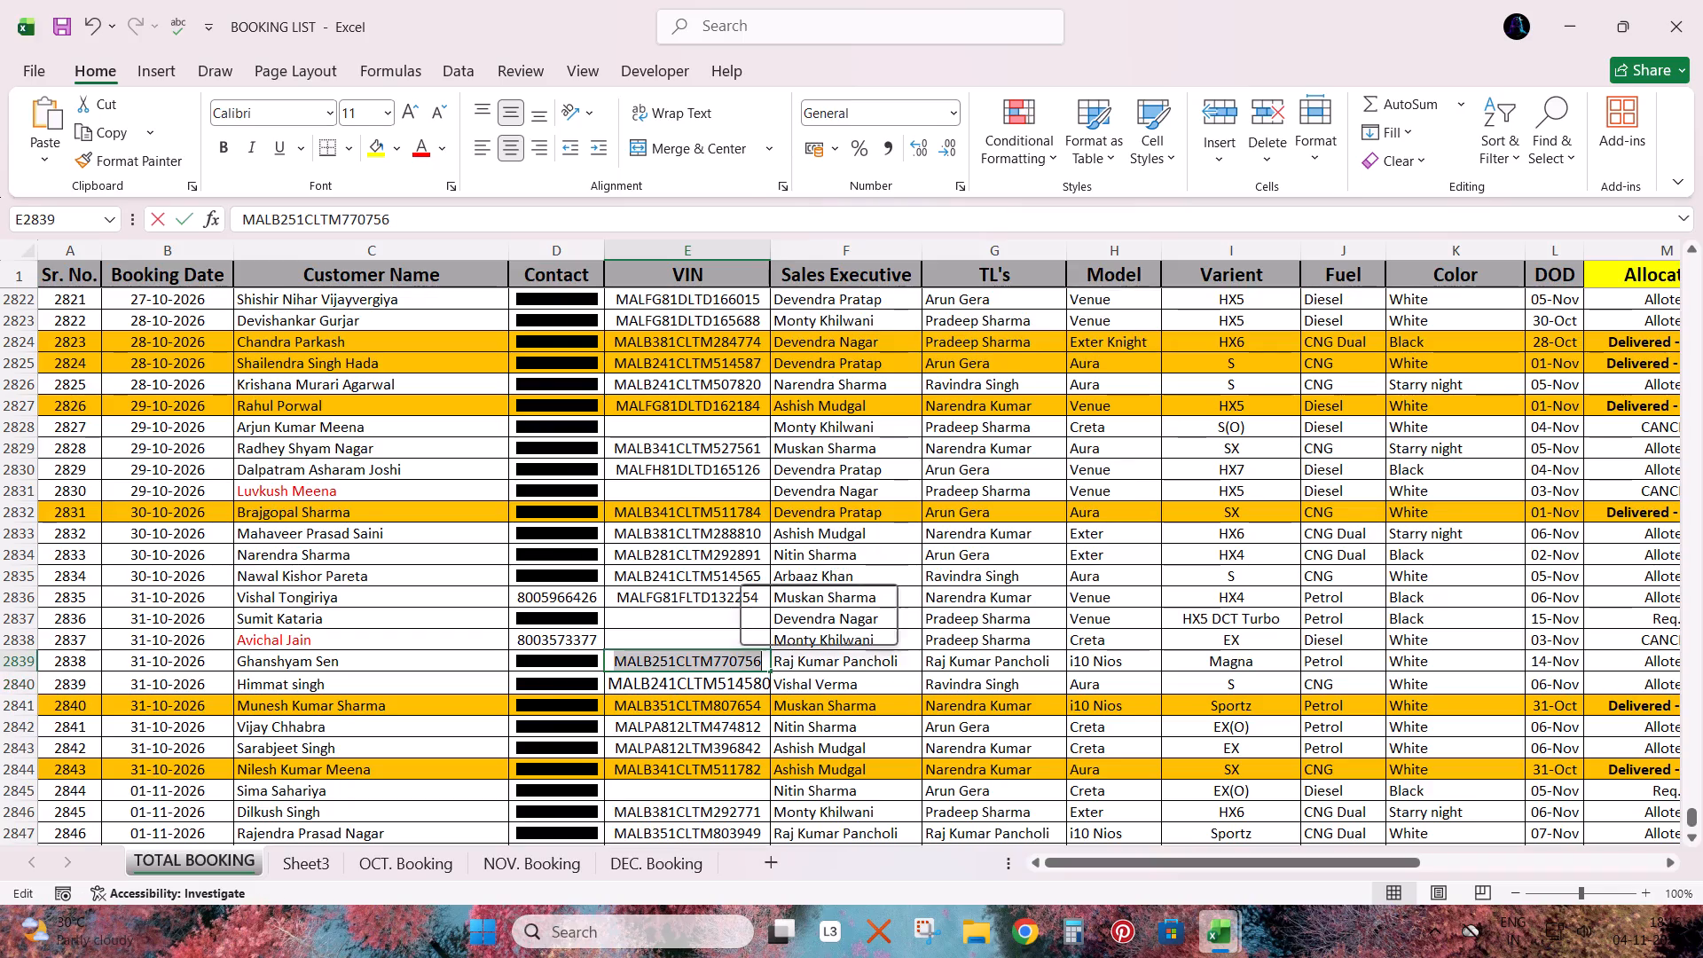
key("Escape")
left_click_drag(98, 146, 110, 152)
left_click(138, 161)
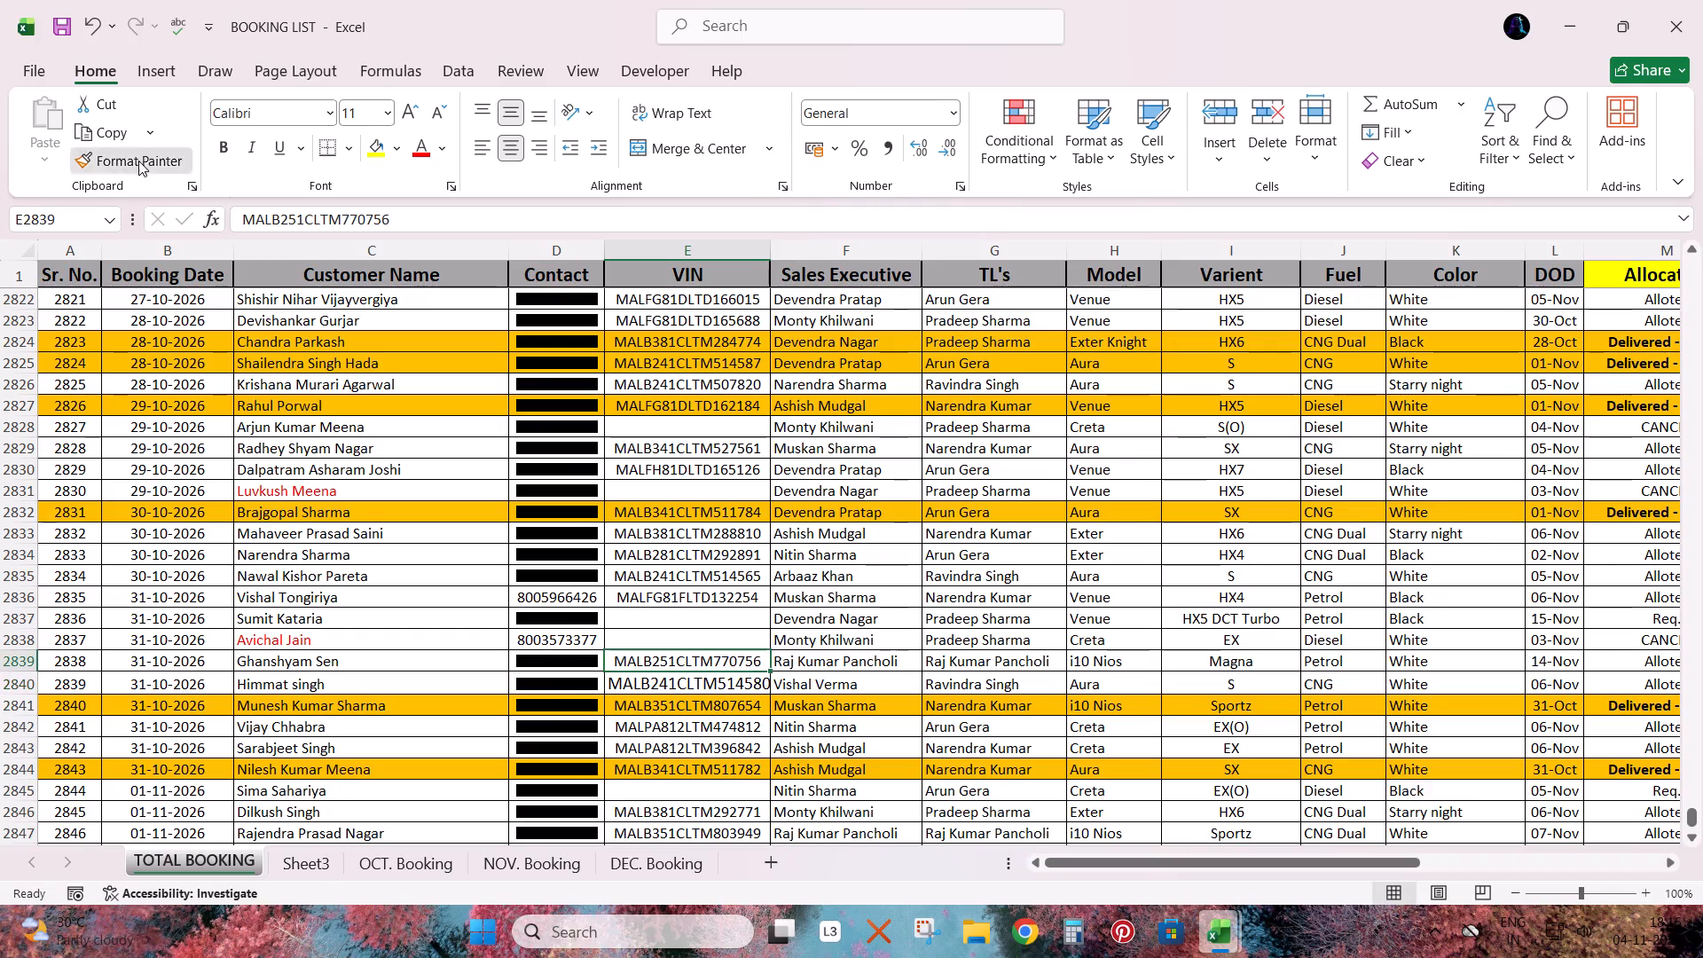
key("Down")
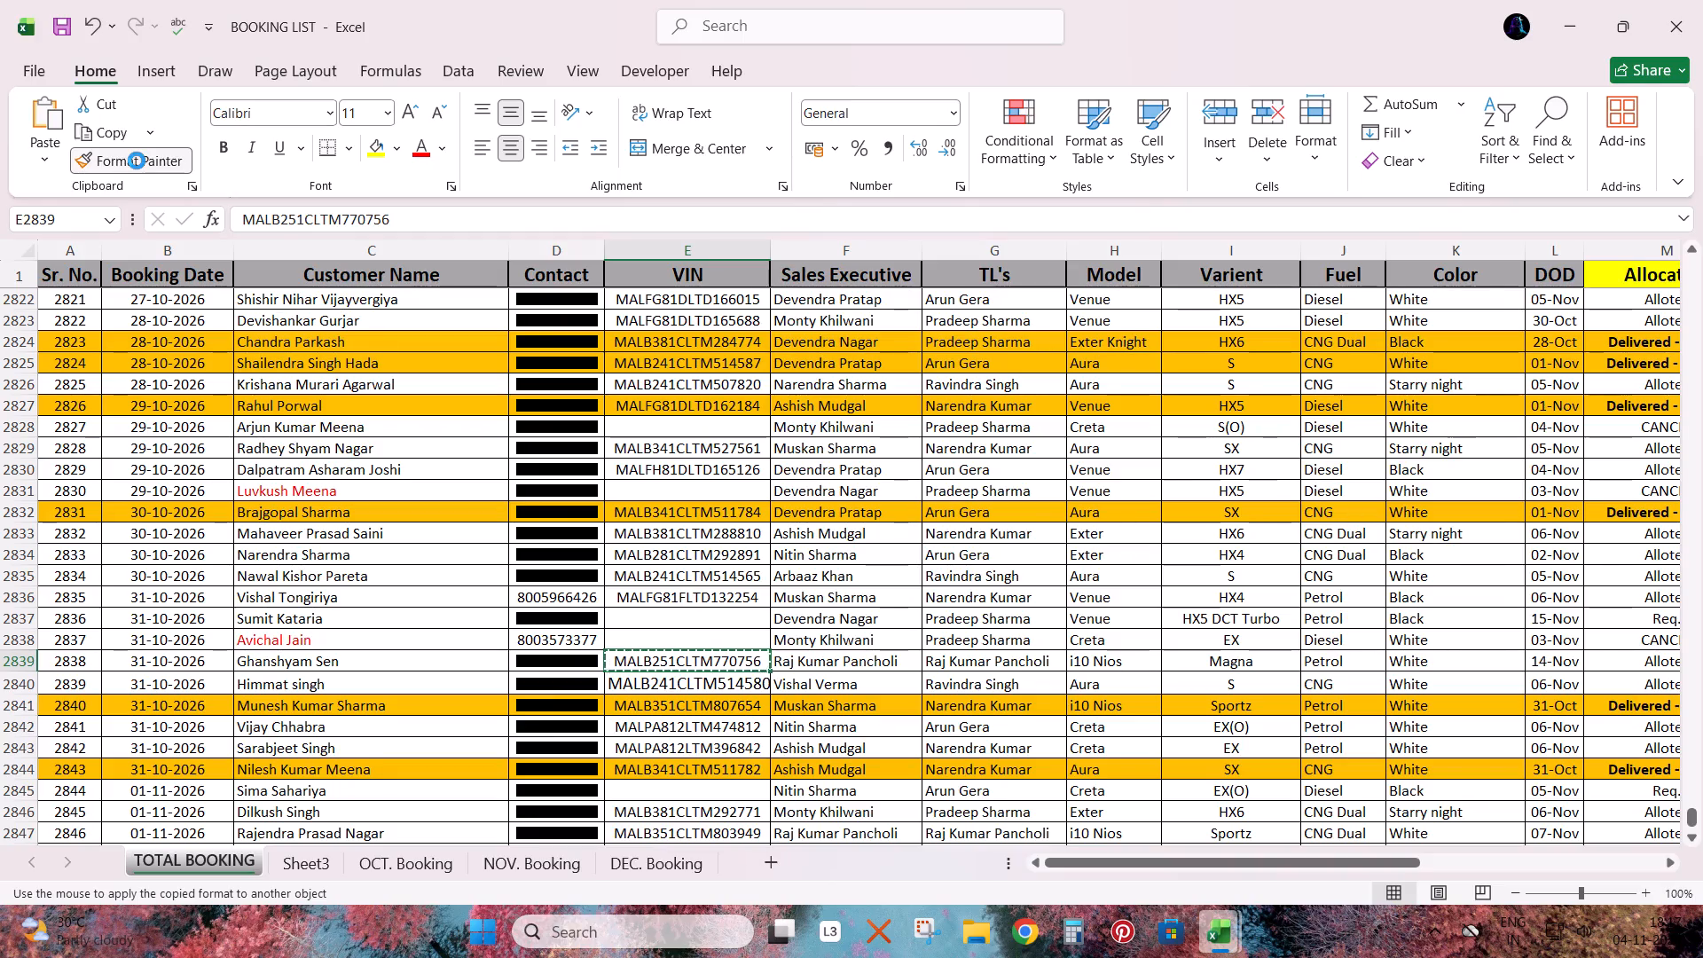
Save the BOOKING LIST and ALLOCATION STOCK SHEET workbooks.
key("ctrl+s")
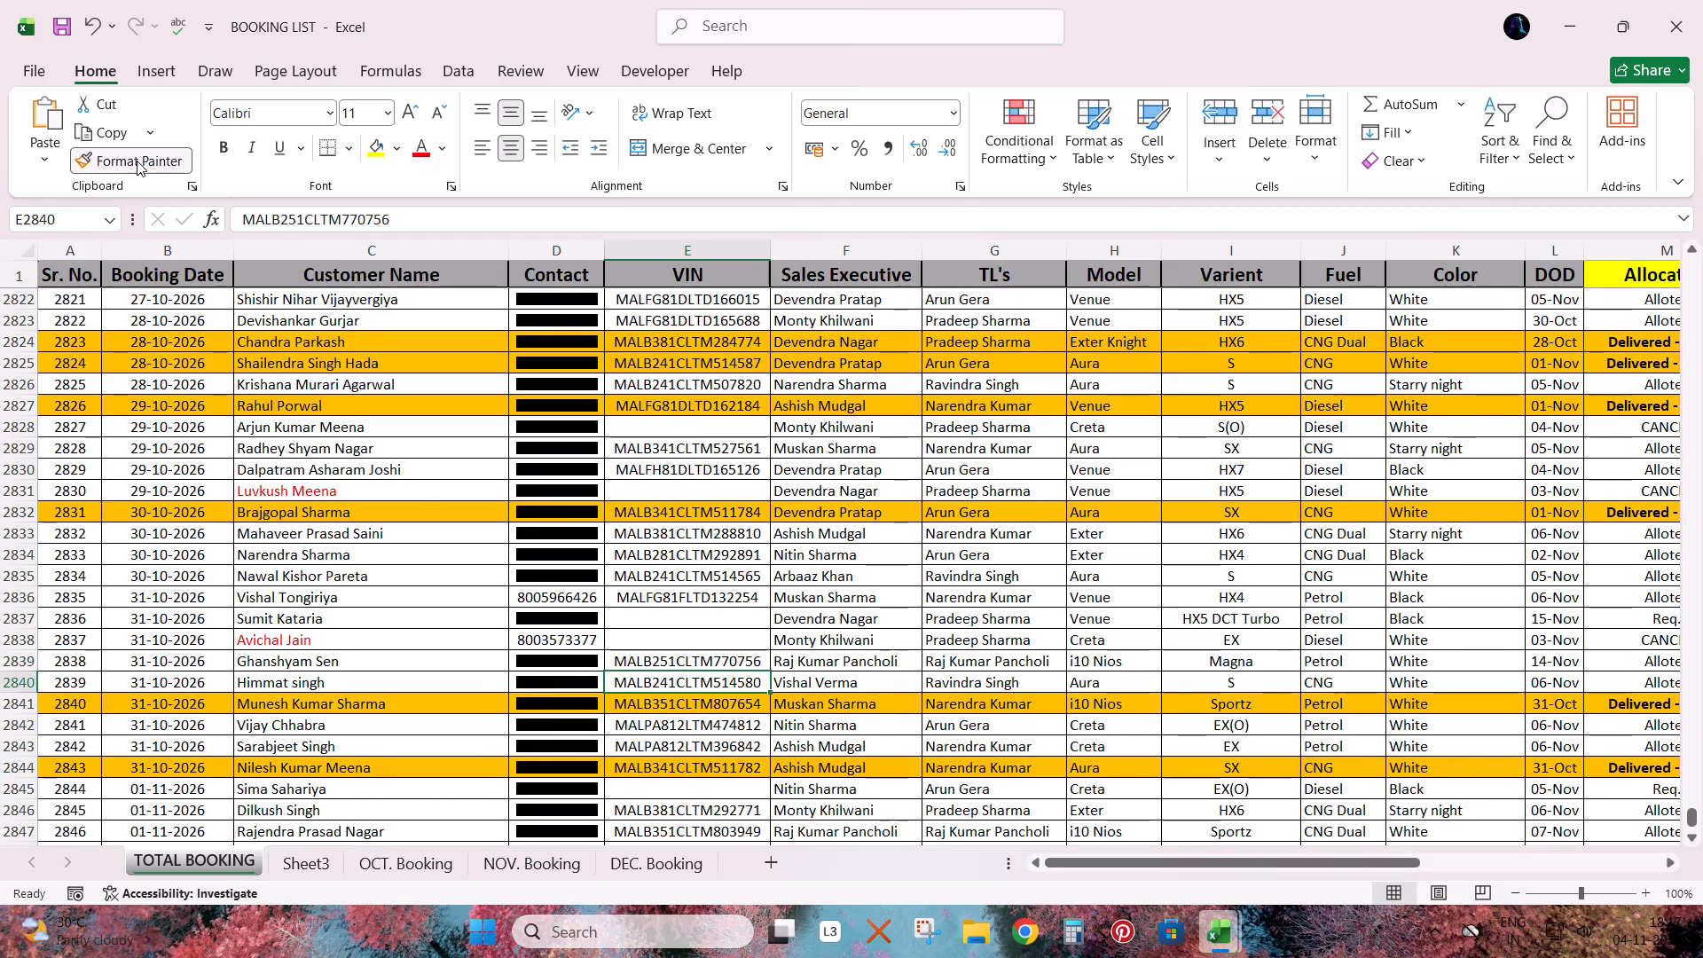
key("alt+Tab")
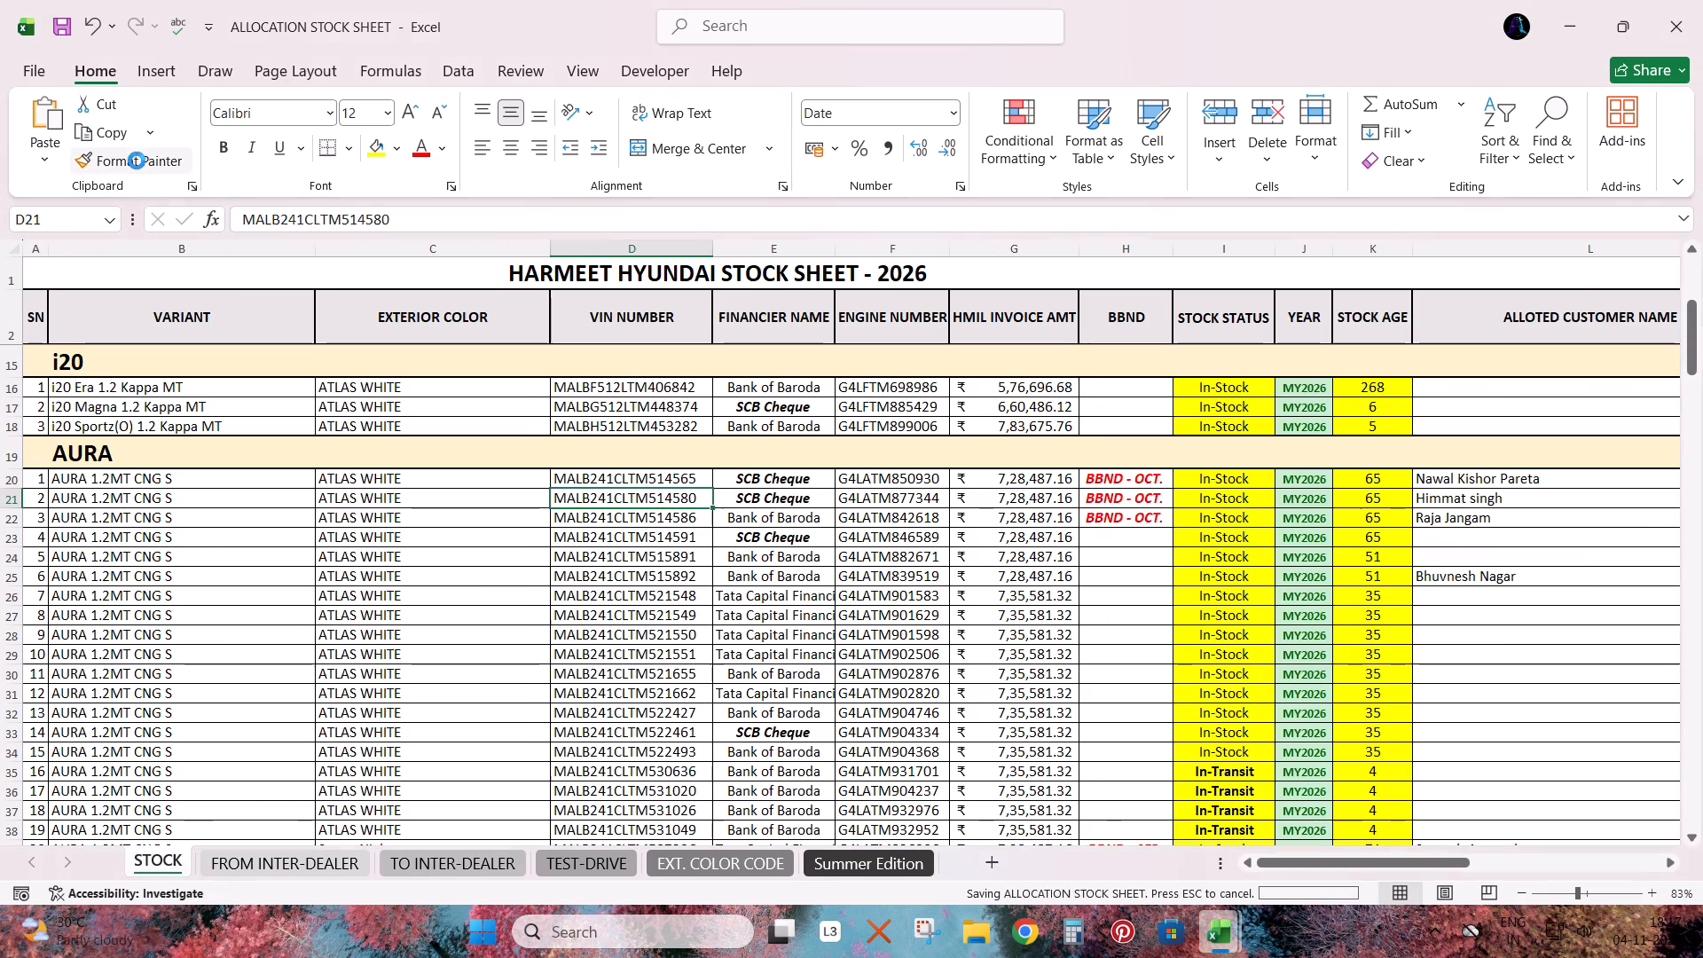
key("Escape")
key("Escape")
key("Up")
key("Left")
key("Up")
key("ctrl+Left")
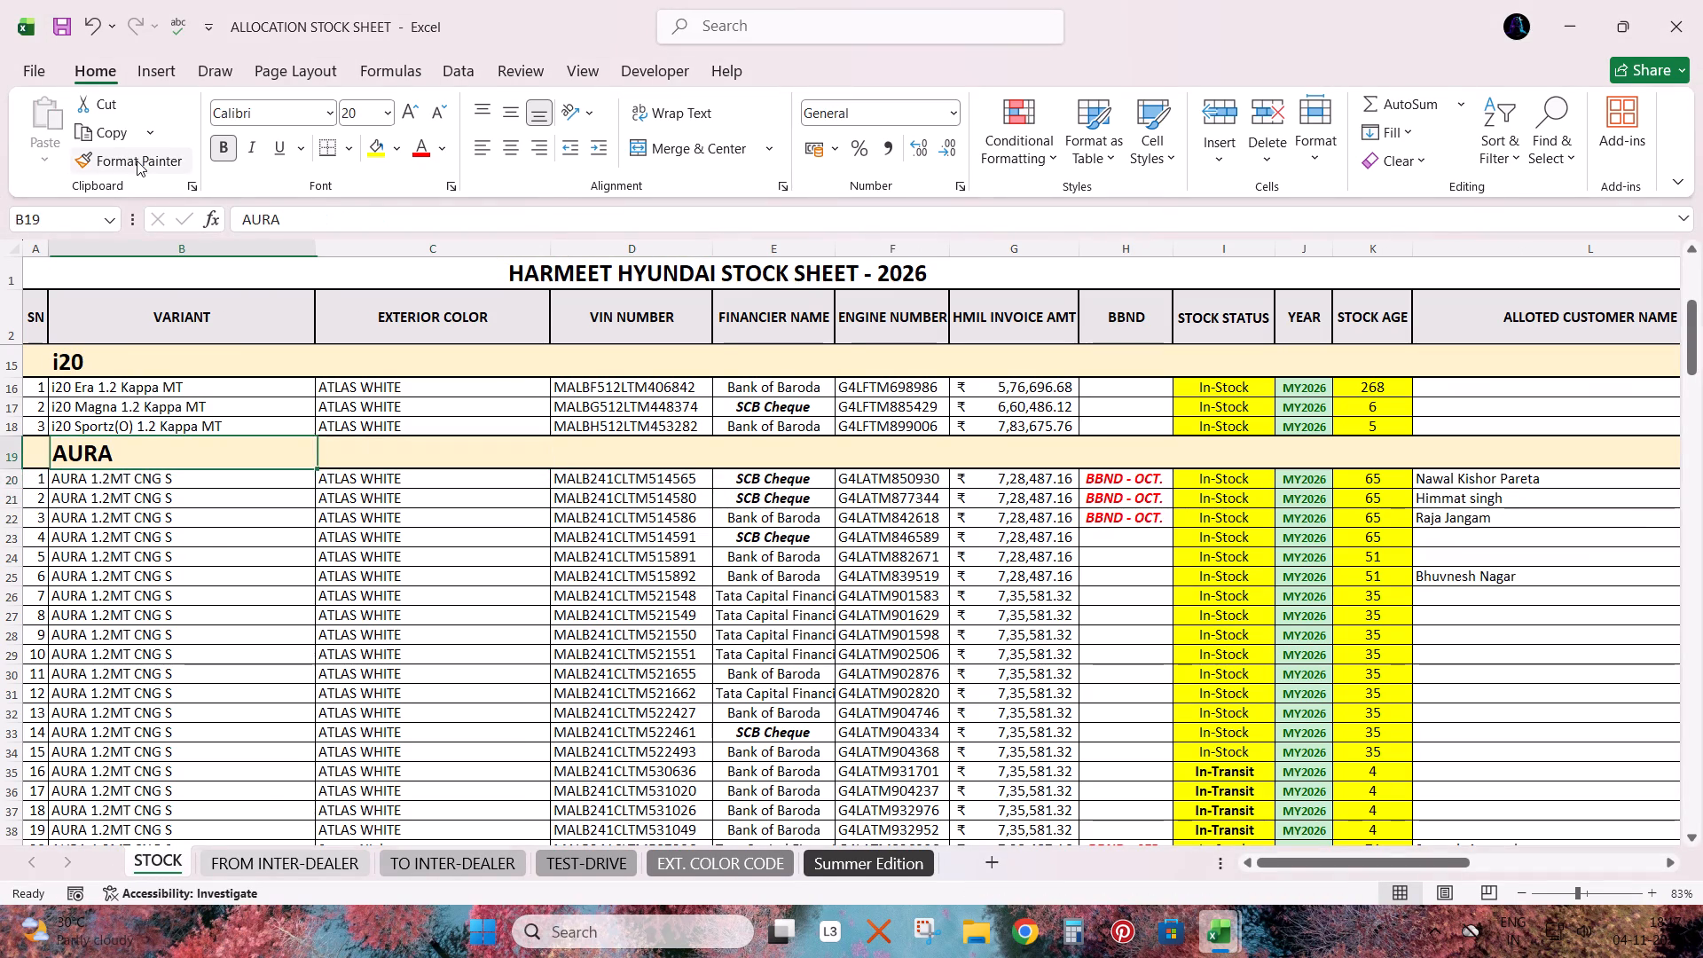
key("ctrl+s")
Find the VIN from booking cell E2840 in the STOCK sheet and select its row to check the allotment.
key("alt+Tab")
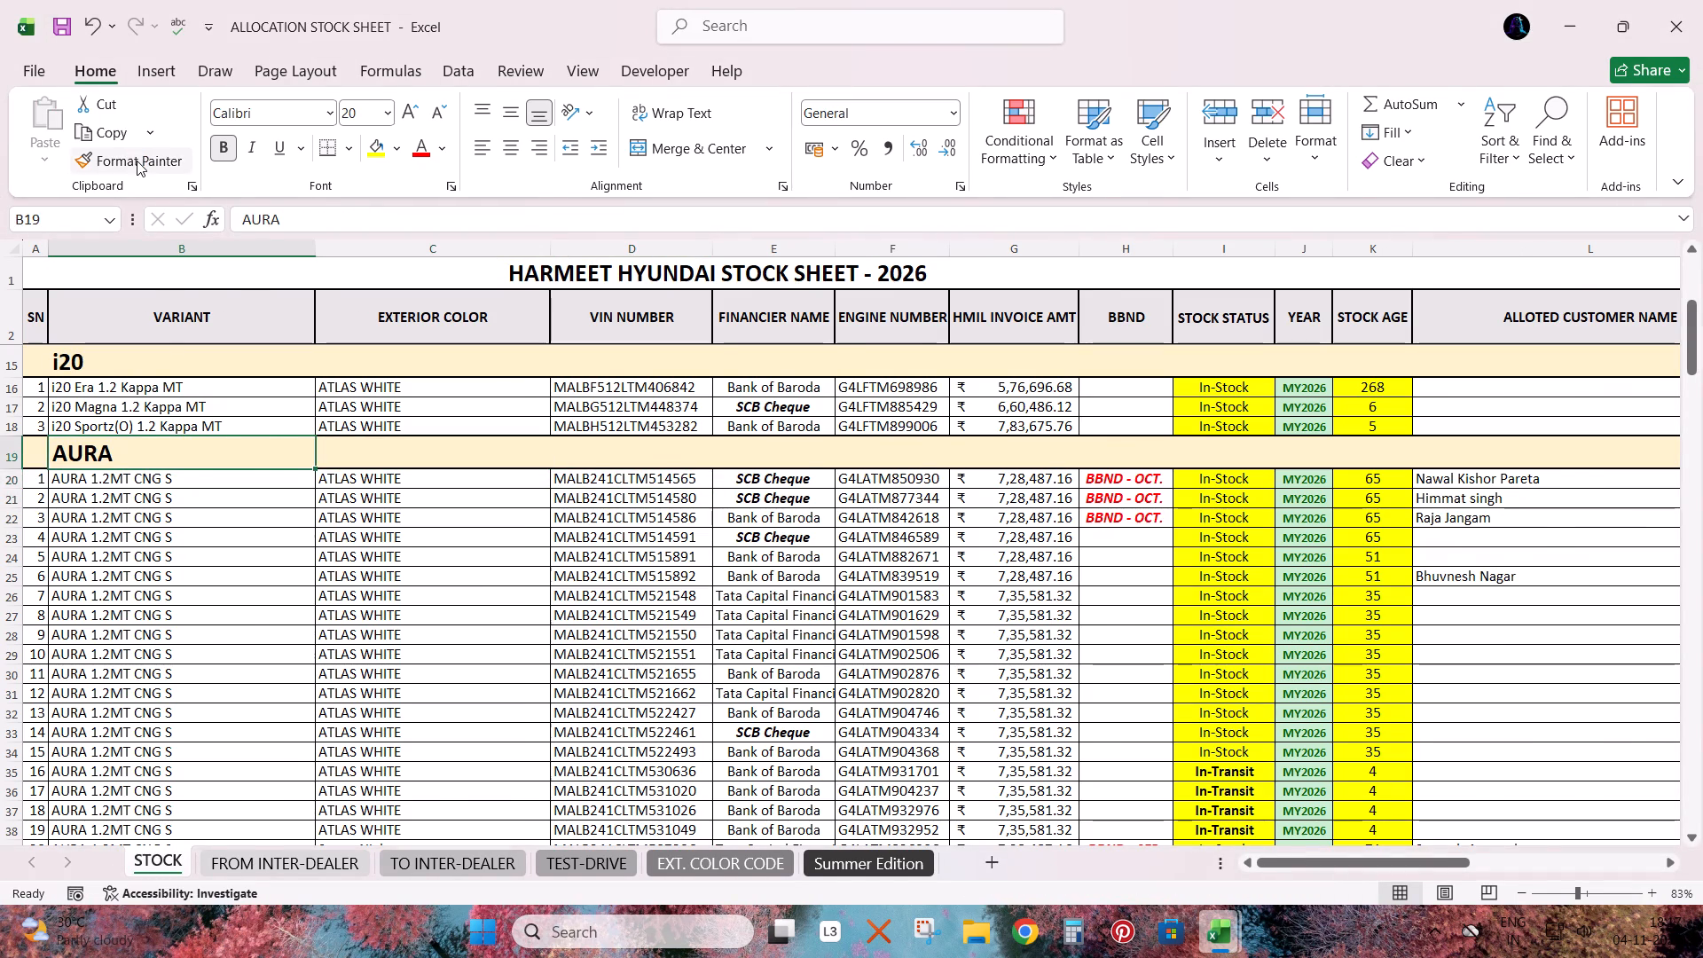
key("Right")
key("Left")
key("ctrl+c")
key("alt+Tab")
key("Down")
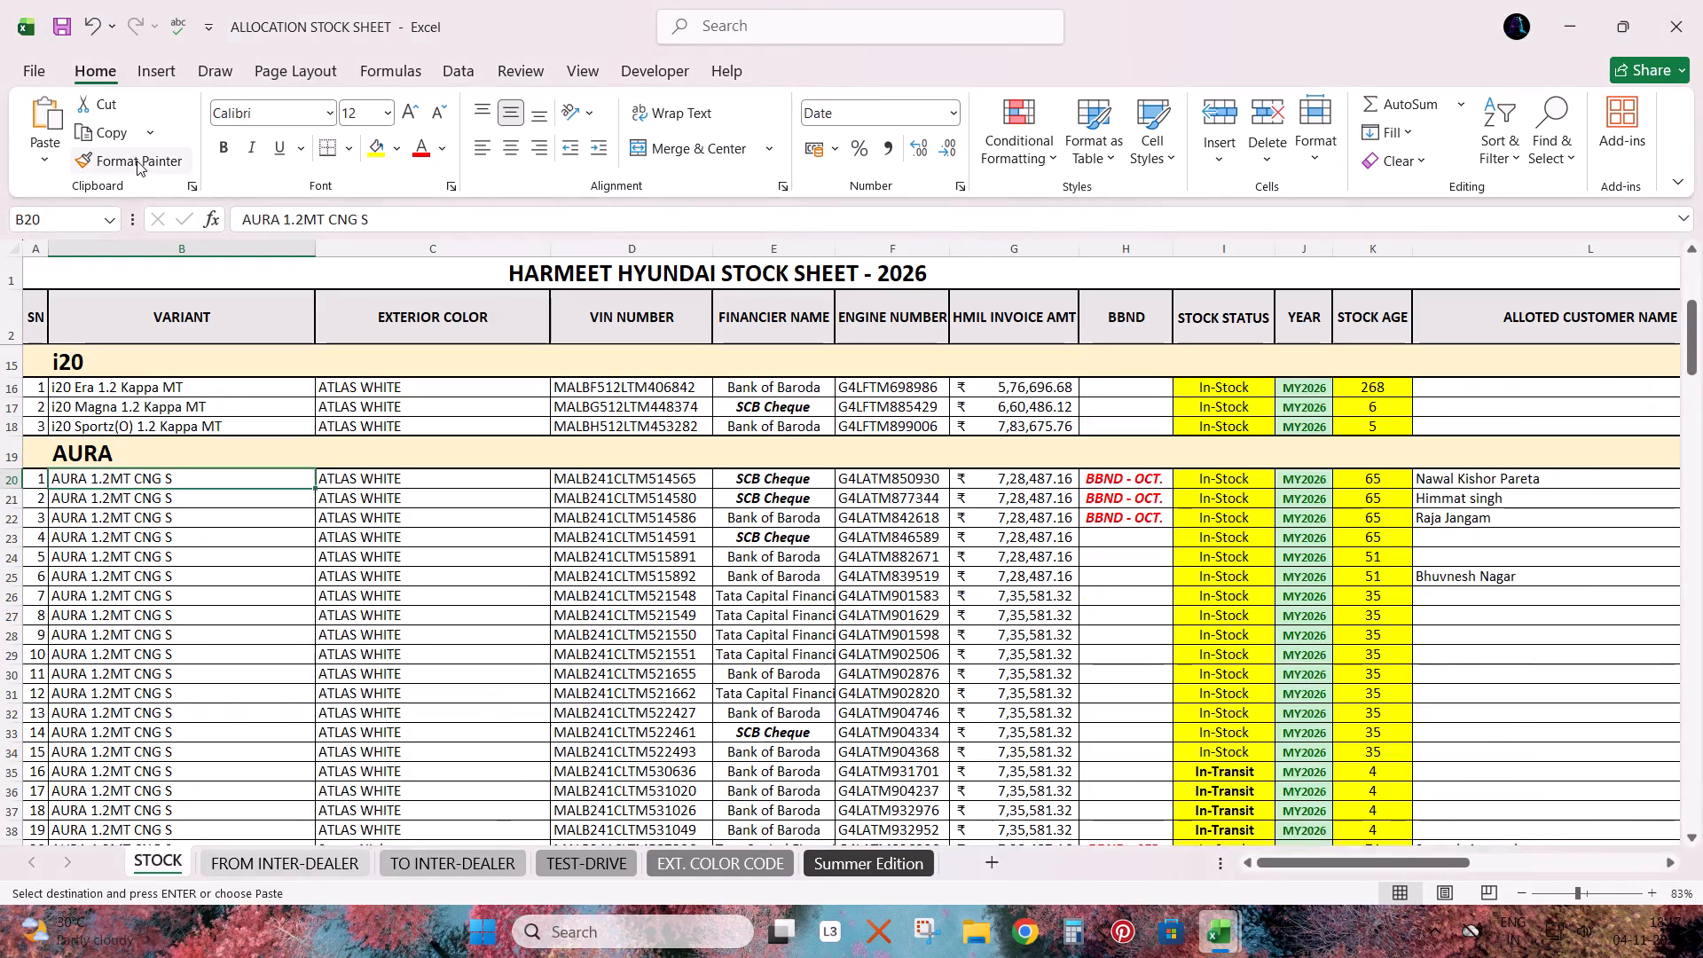
key("ctrl+f")
key("ctrl+v")
key("Return")
key("Return")
key("Return")
key("Escape")
key("shift+space")
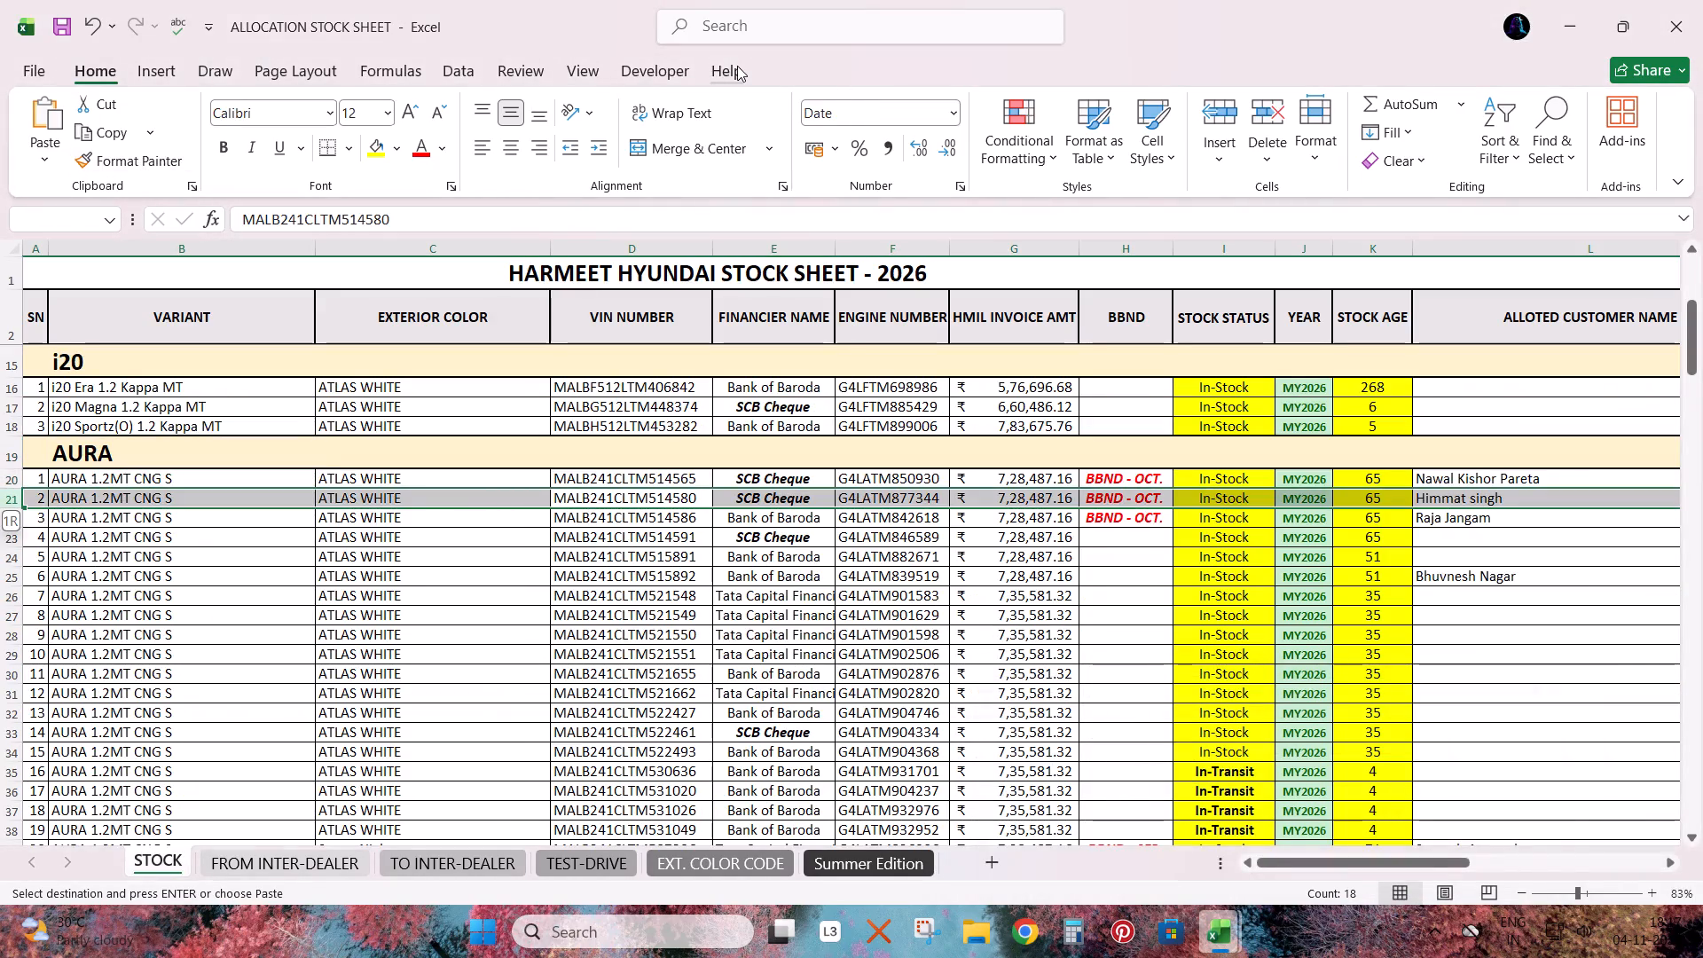
Find the VIN from booking cell E2835 in the STOCK sheet and review that row's allotted customer and allocation details.
key("alt+Tab")
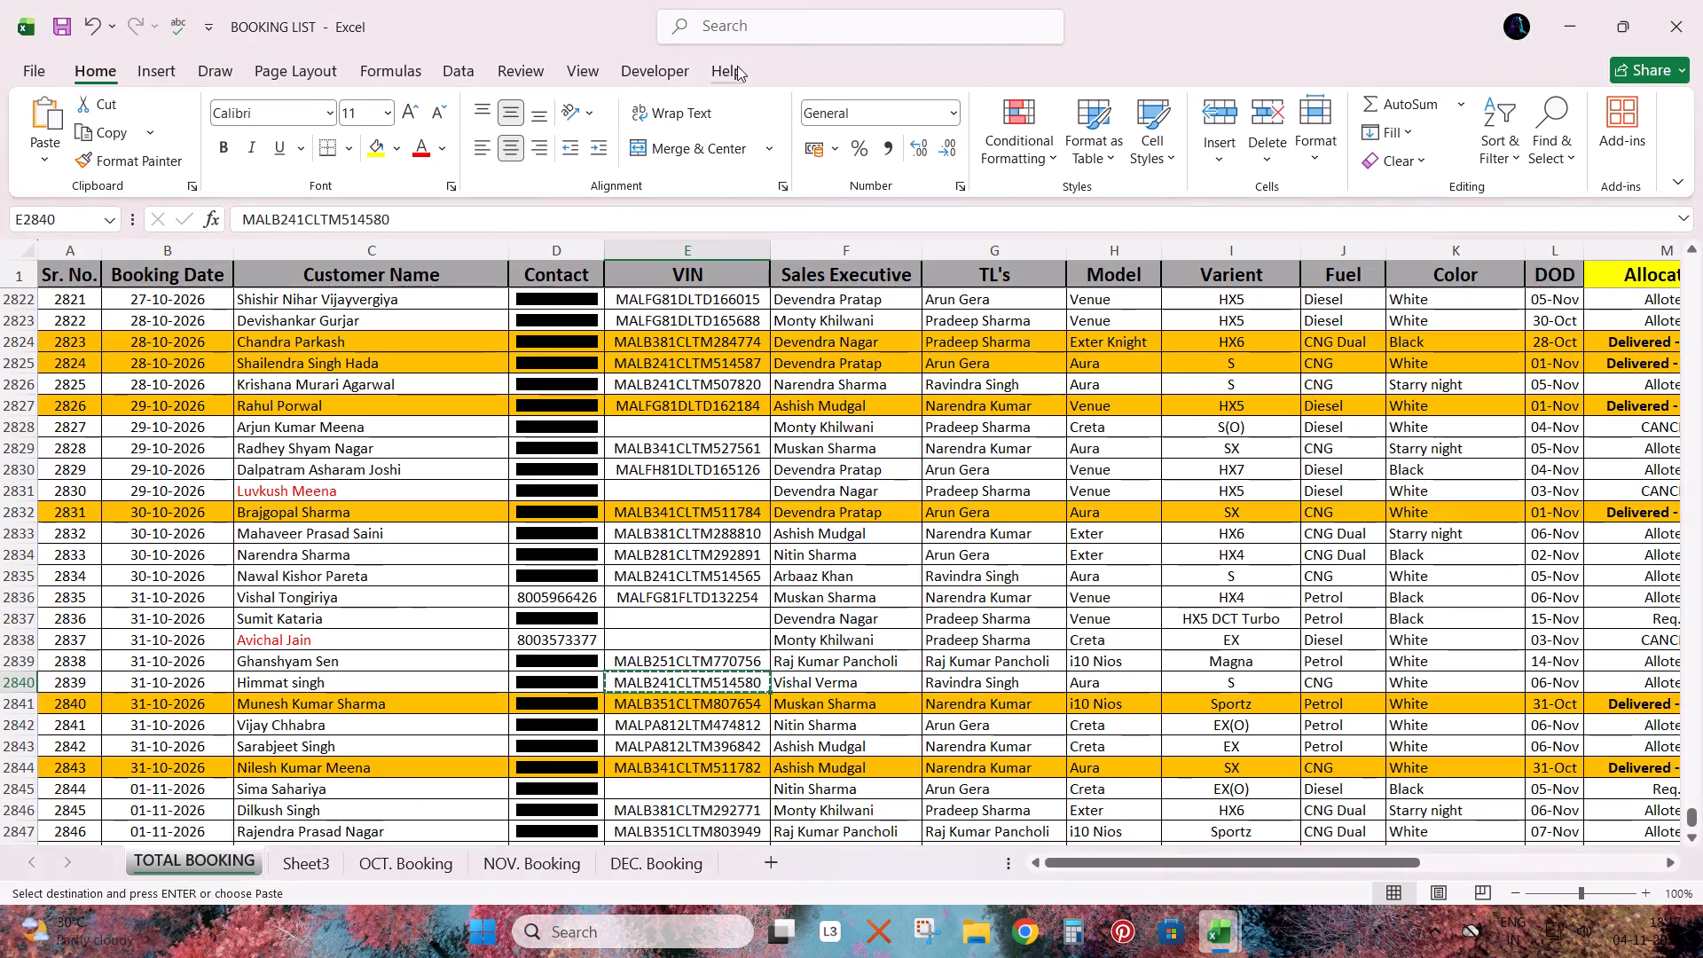
key("Up")
key("Up")
key("Up")
key("Up")
key("Up")
key("ctrl+c")
key("alt+Tab")
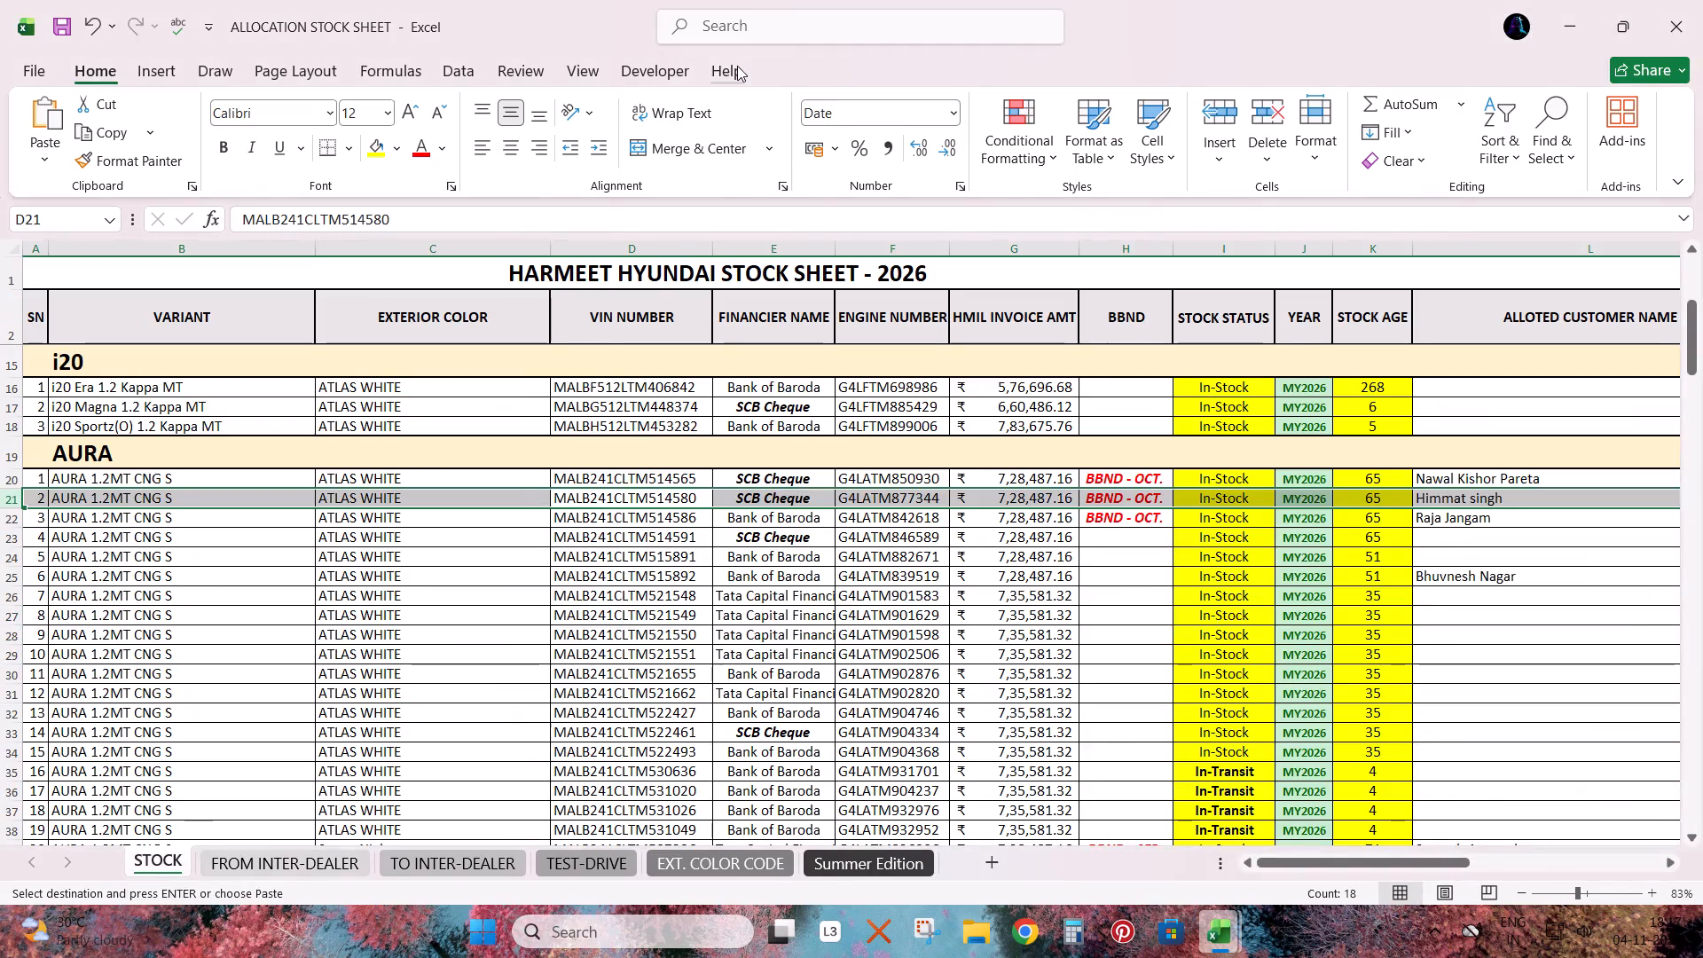
key("Left")
key("ctrl+f")
key("ctrl+v")
key("Return")
key("Return")
key("Return")
key("Return")
key("Return")
key("Escape")
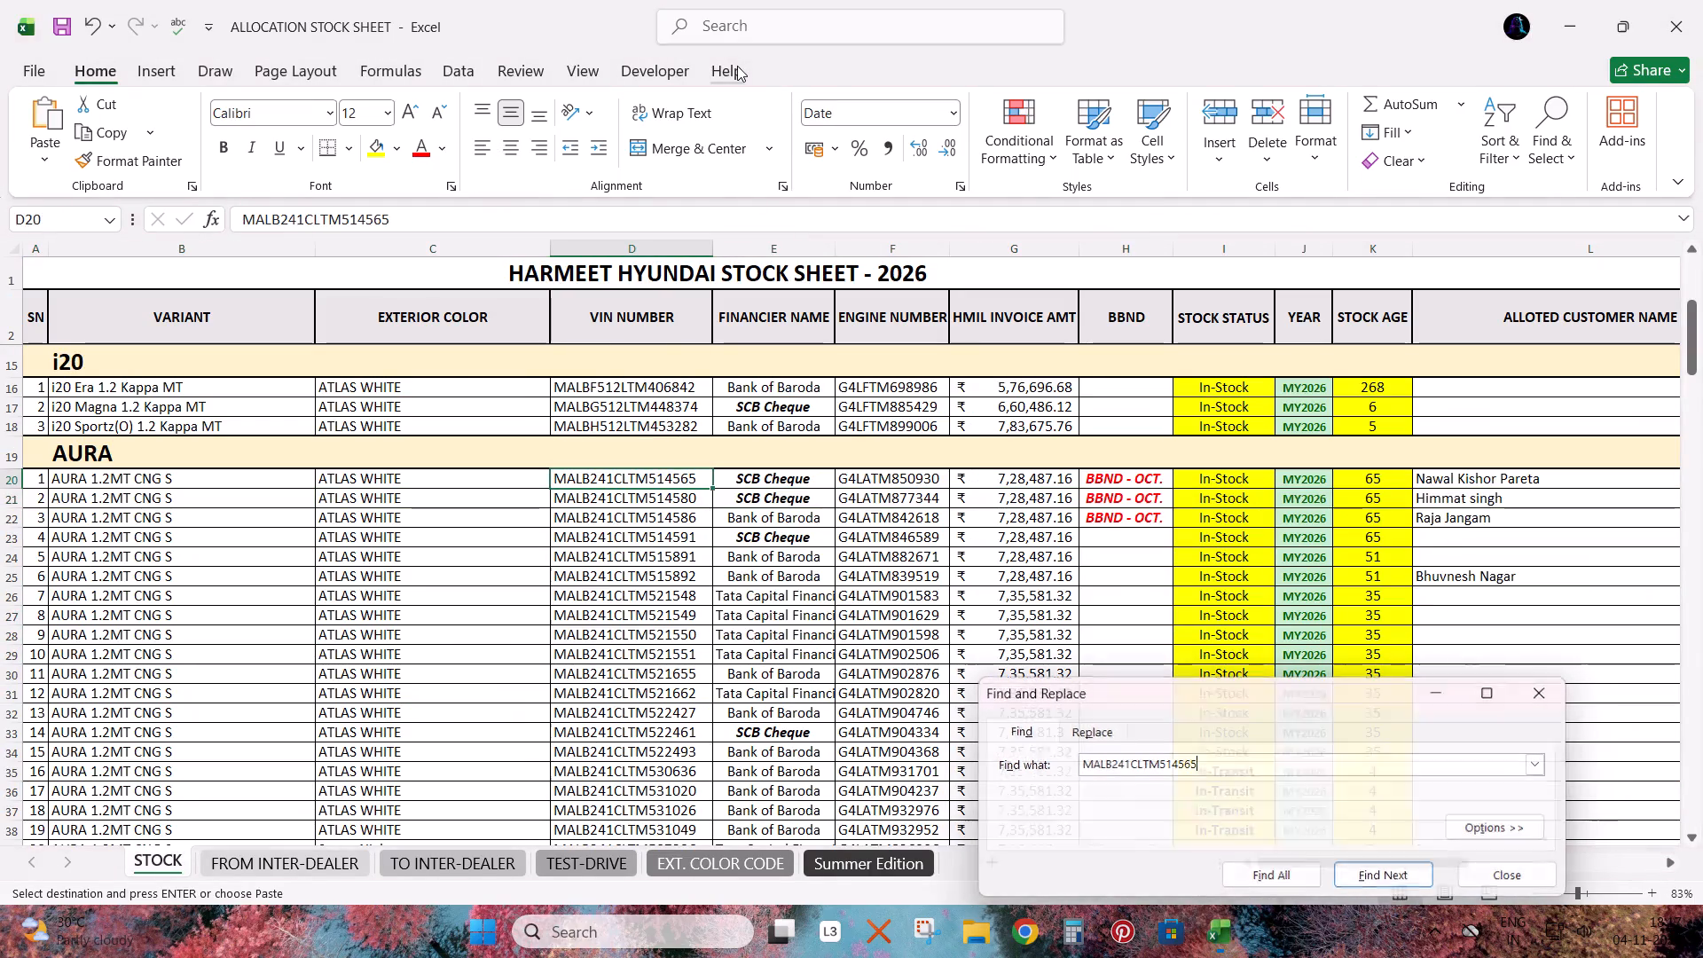
key("ctrl+Right")
key("Left")
key("Left")
key("Left")
key("alt+Tab")
key("Escape")
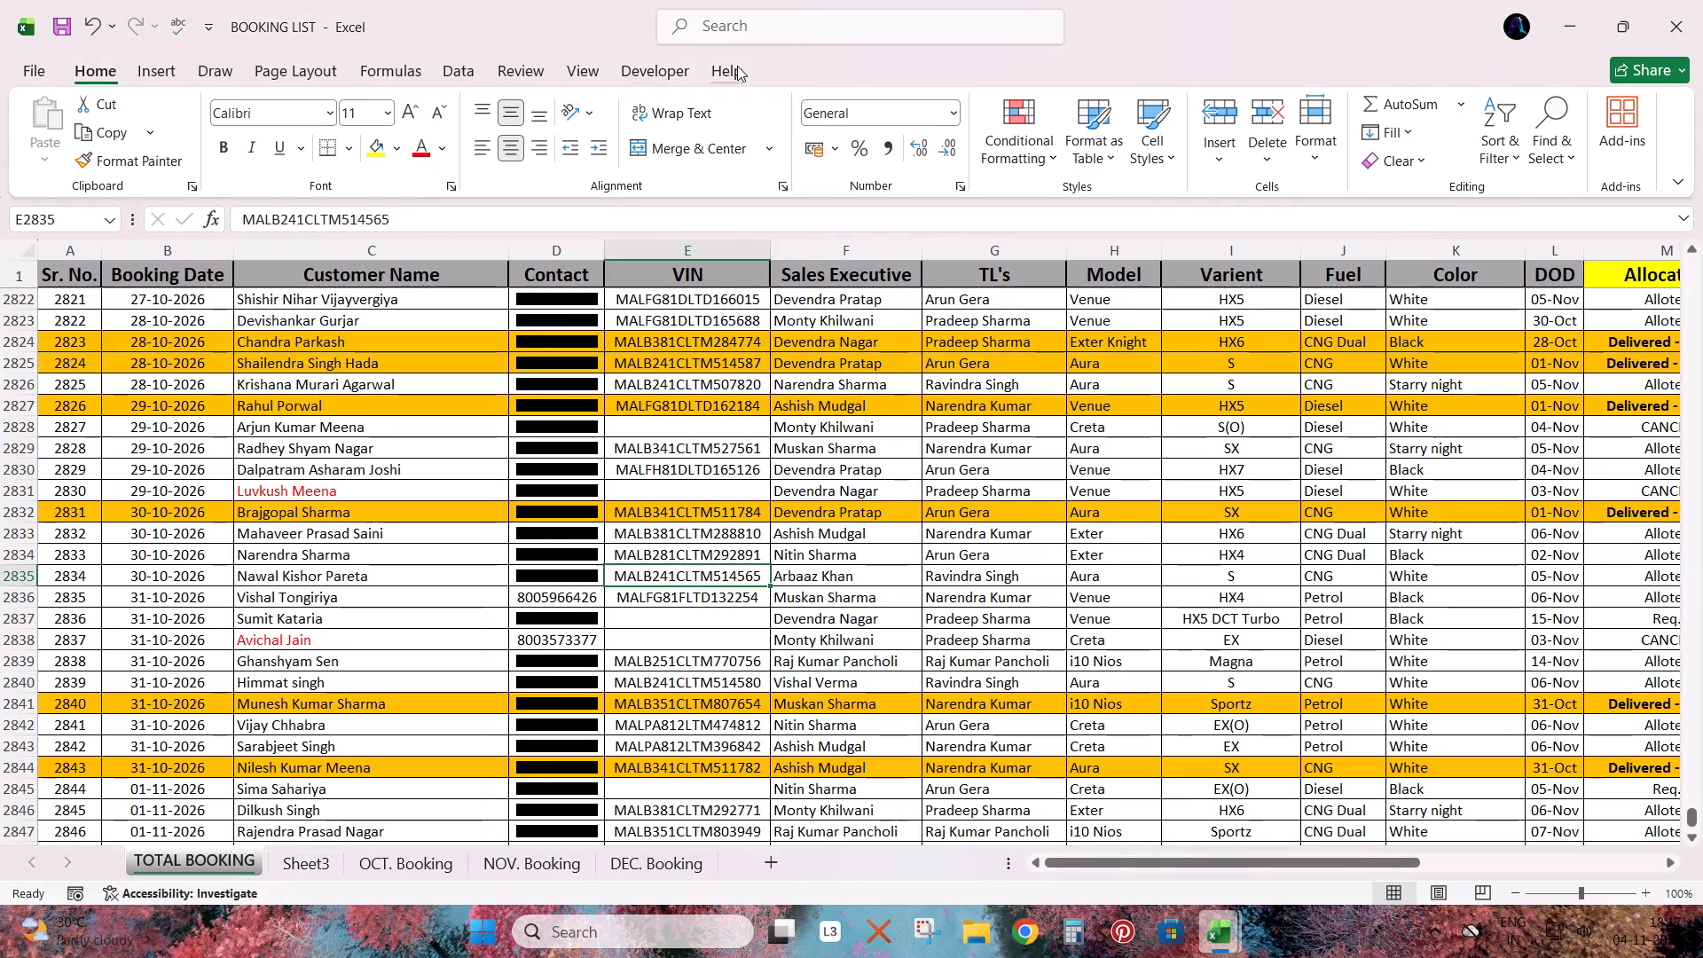
Find the customer named in L20 in the TOTAL BOOKING sheet and compare that booking's VIN with stock row 20.
key("alt+Tab")
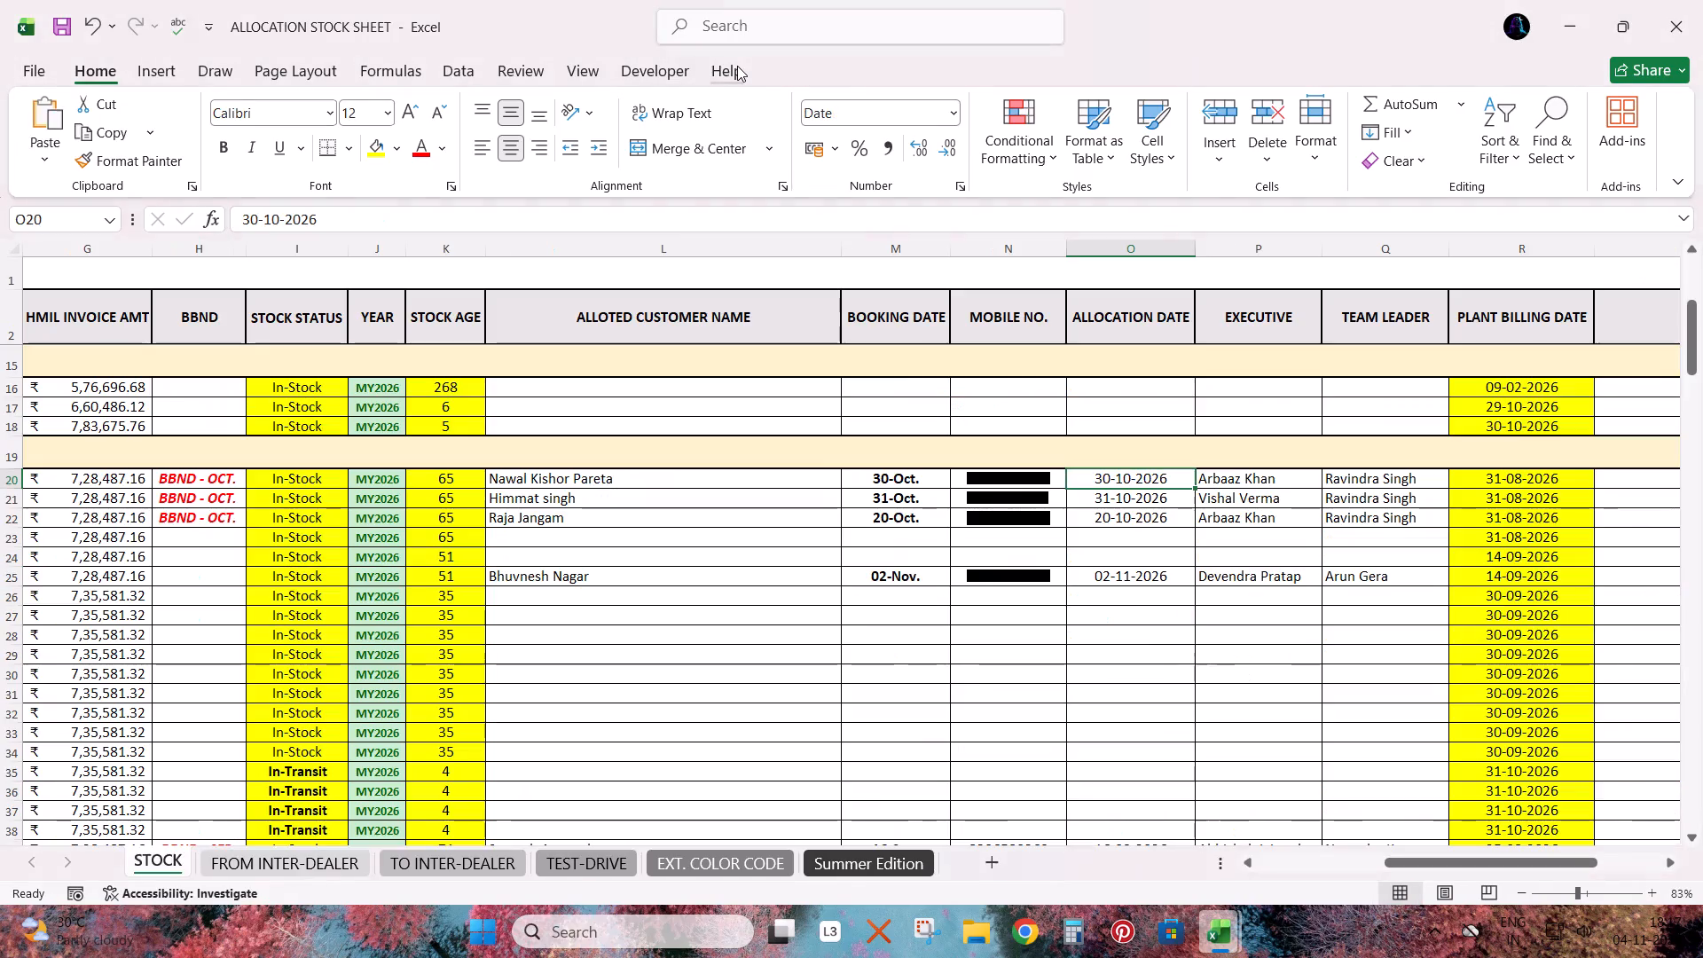
key("Left")
key("Left")
key("Left")
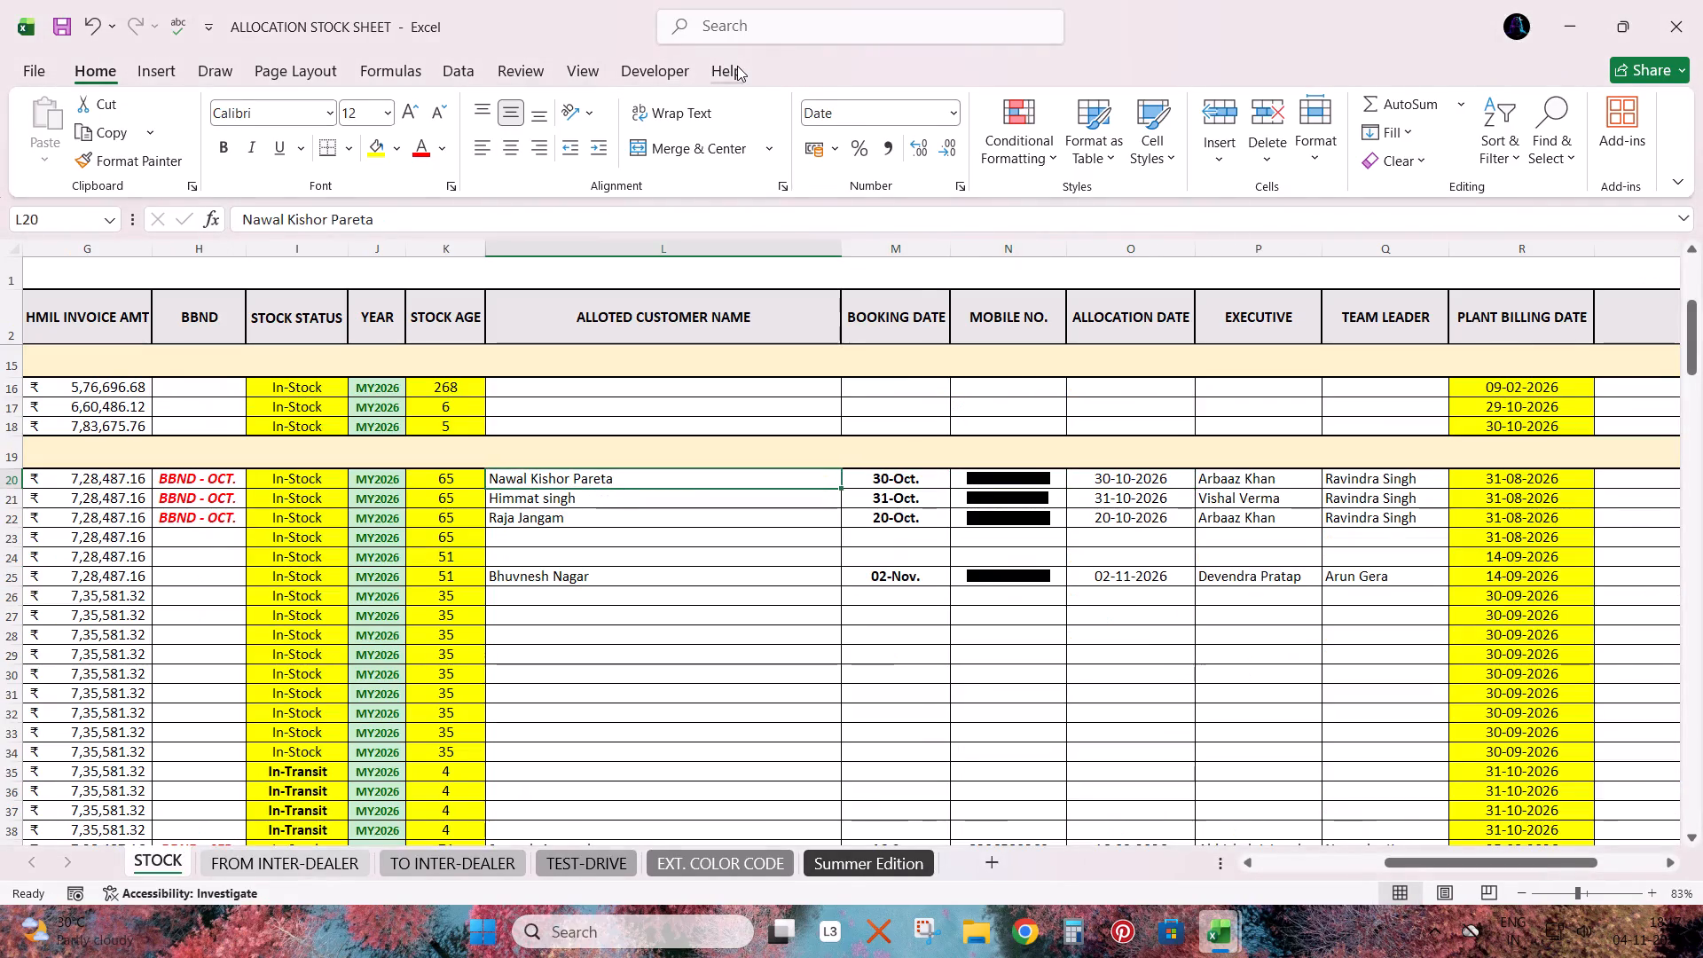
key("ctrl+c")
key("alt+Tab")
key("Right")
key("ctrl+f")
key("ctrl+v")
key("Return")
key("Escape")
key("shift+space")
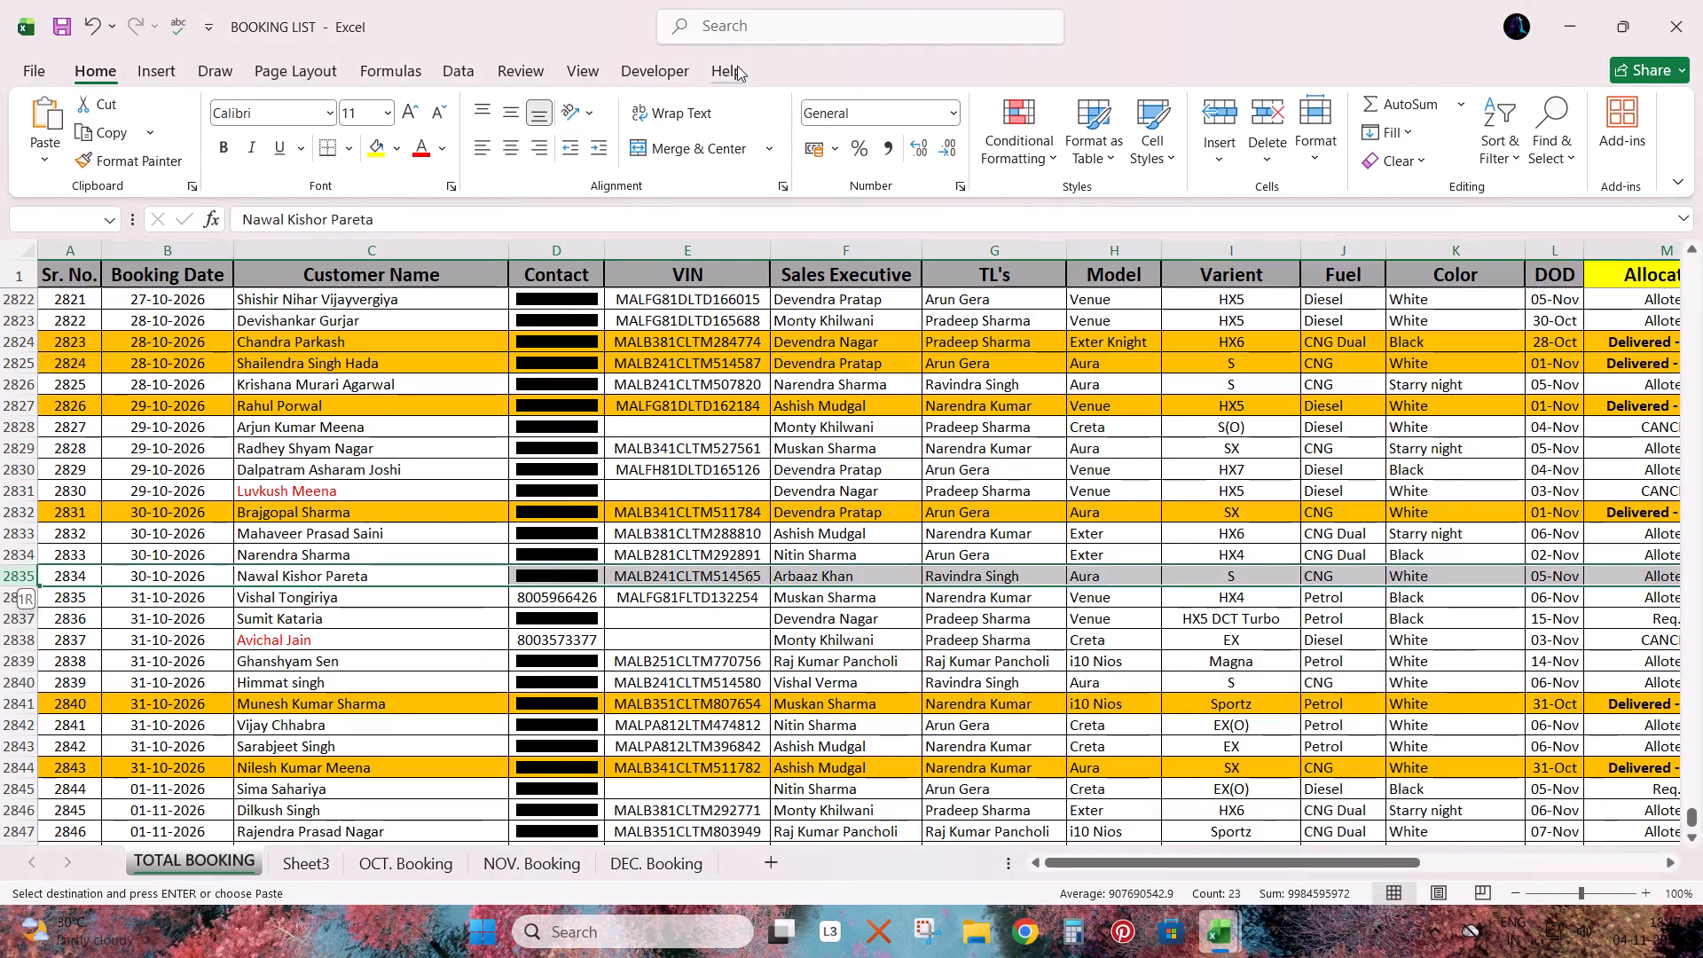
key("alt+Tab")
key("ctrl+Left")
key("ctrl+Left")
key("Right")
key("Right")
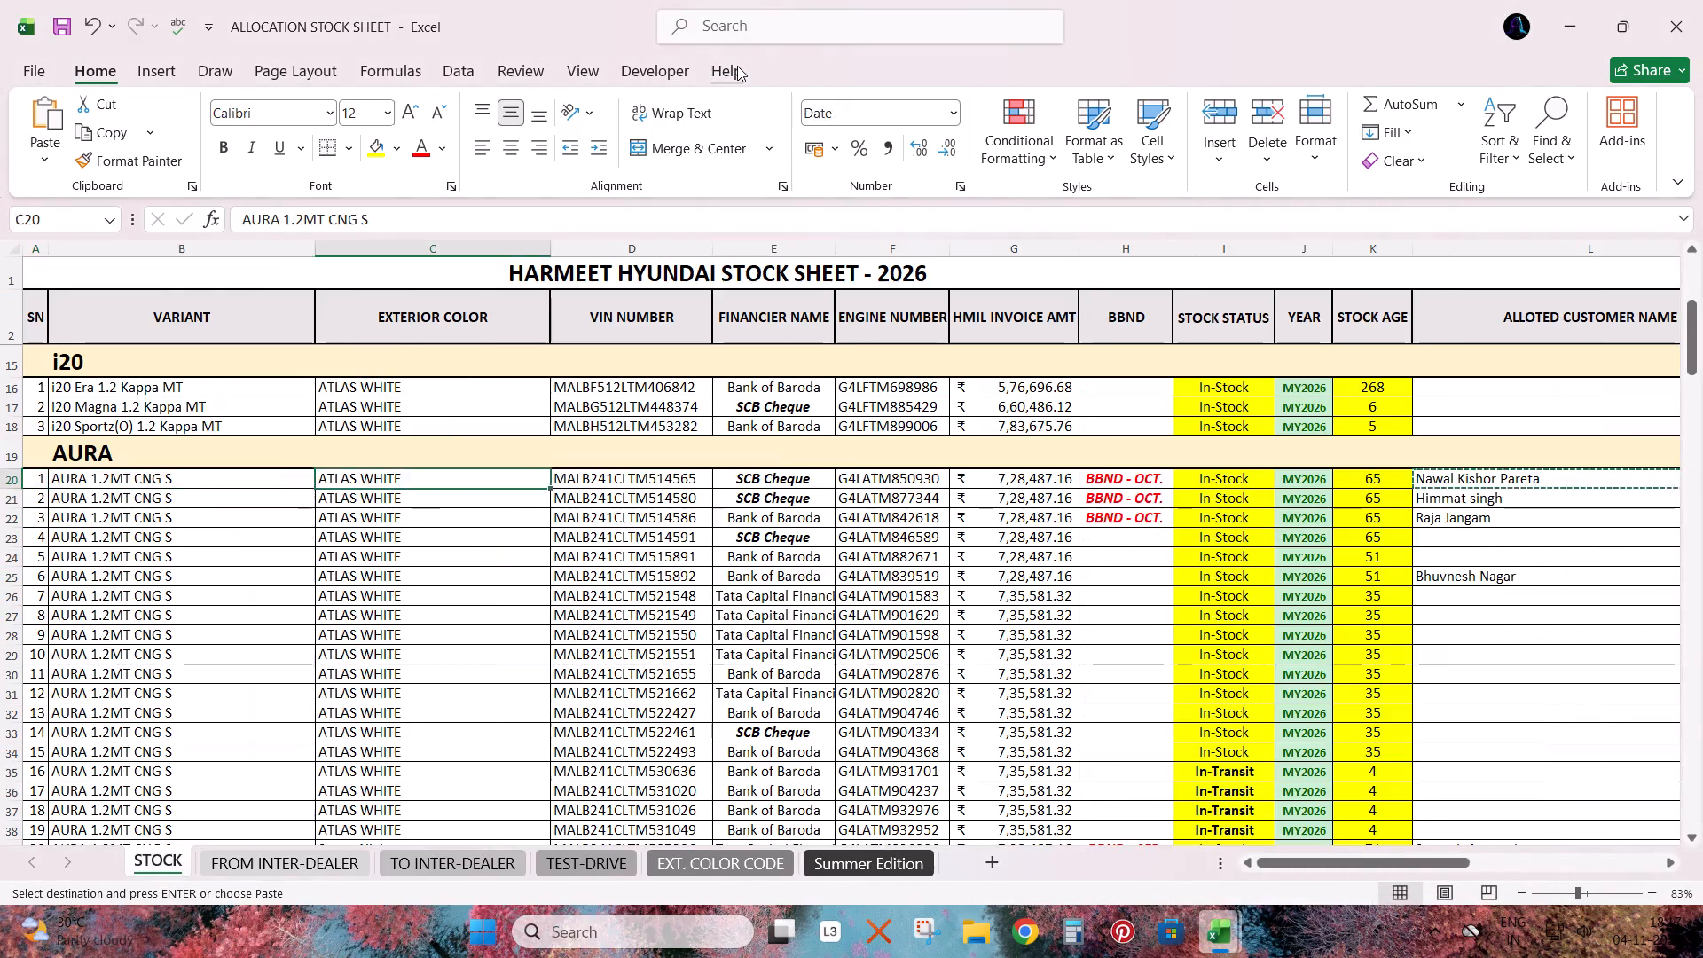
Find the customer named in booking cell C2840 in the STOCK sheet to check the matching allotment.
key("alt+Tab")
key("Down")
key("Down")
key("Down")
key("Right")
key("Down")
key("Down")
key("Right")
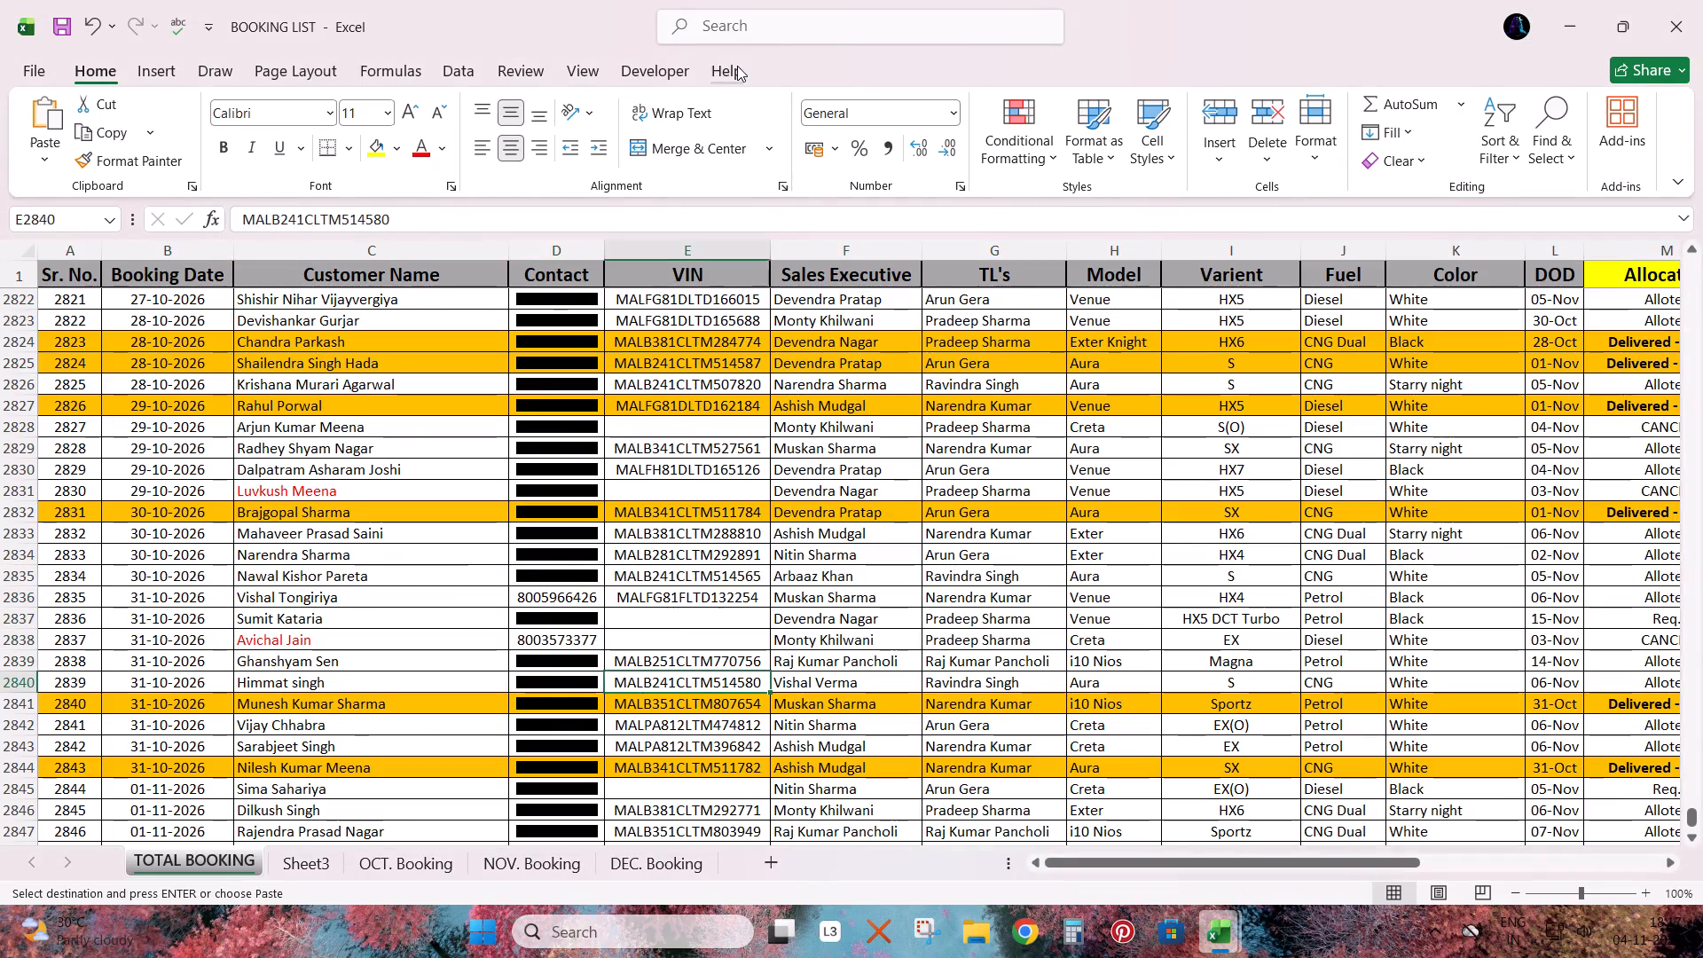
key("Left")
key("Left")
key("ctrl+c")
key("alt+Tab")
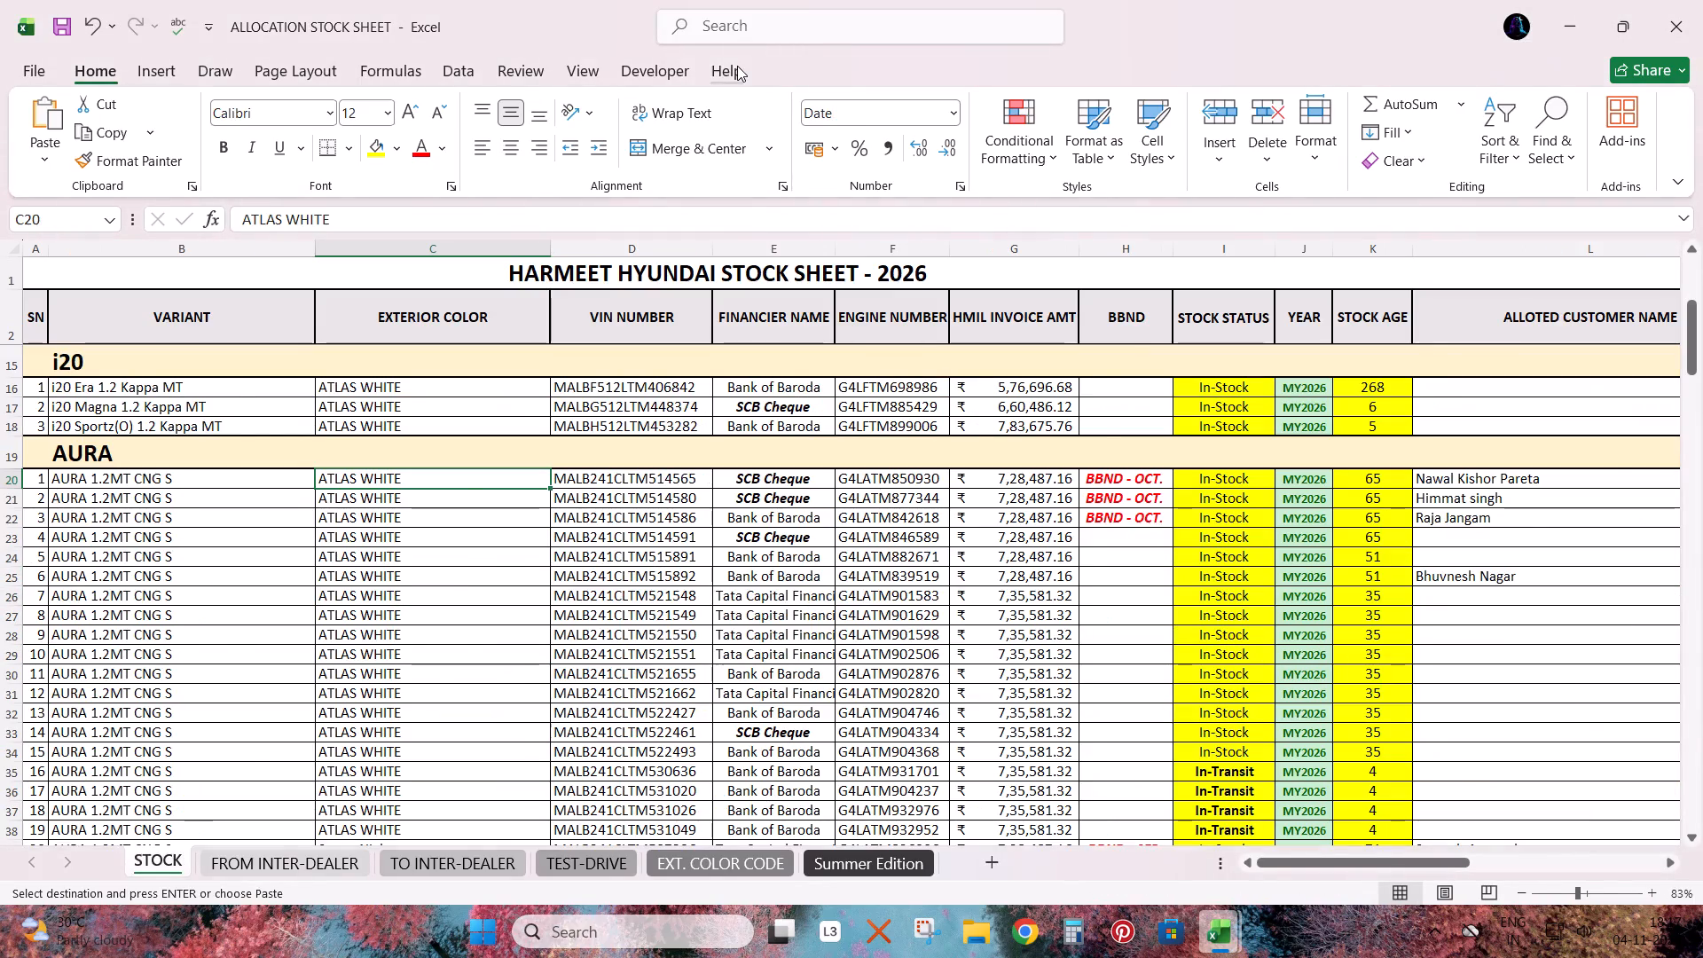
key("ctrl+f")
key("ctrl+v")
key("Return")
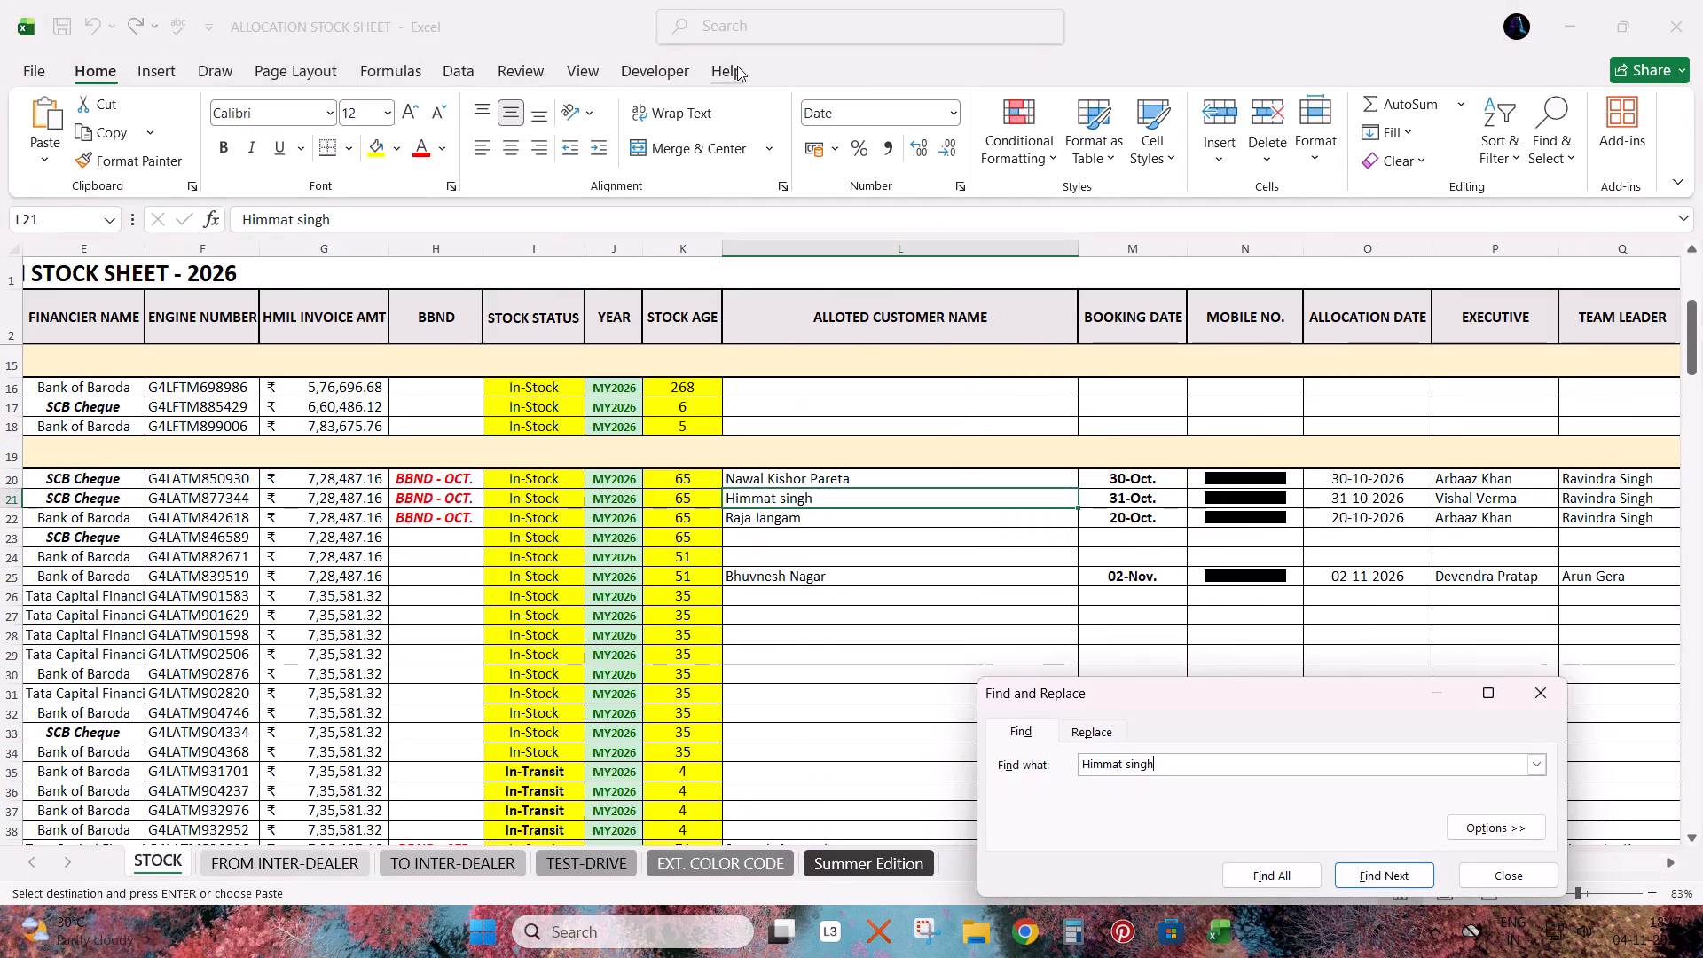
key("Escape")
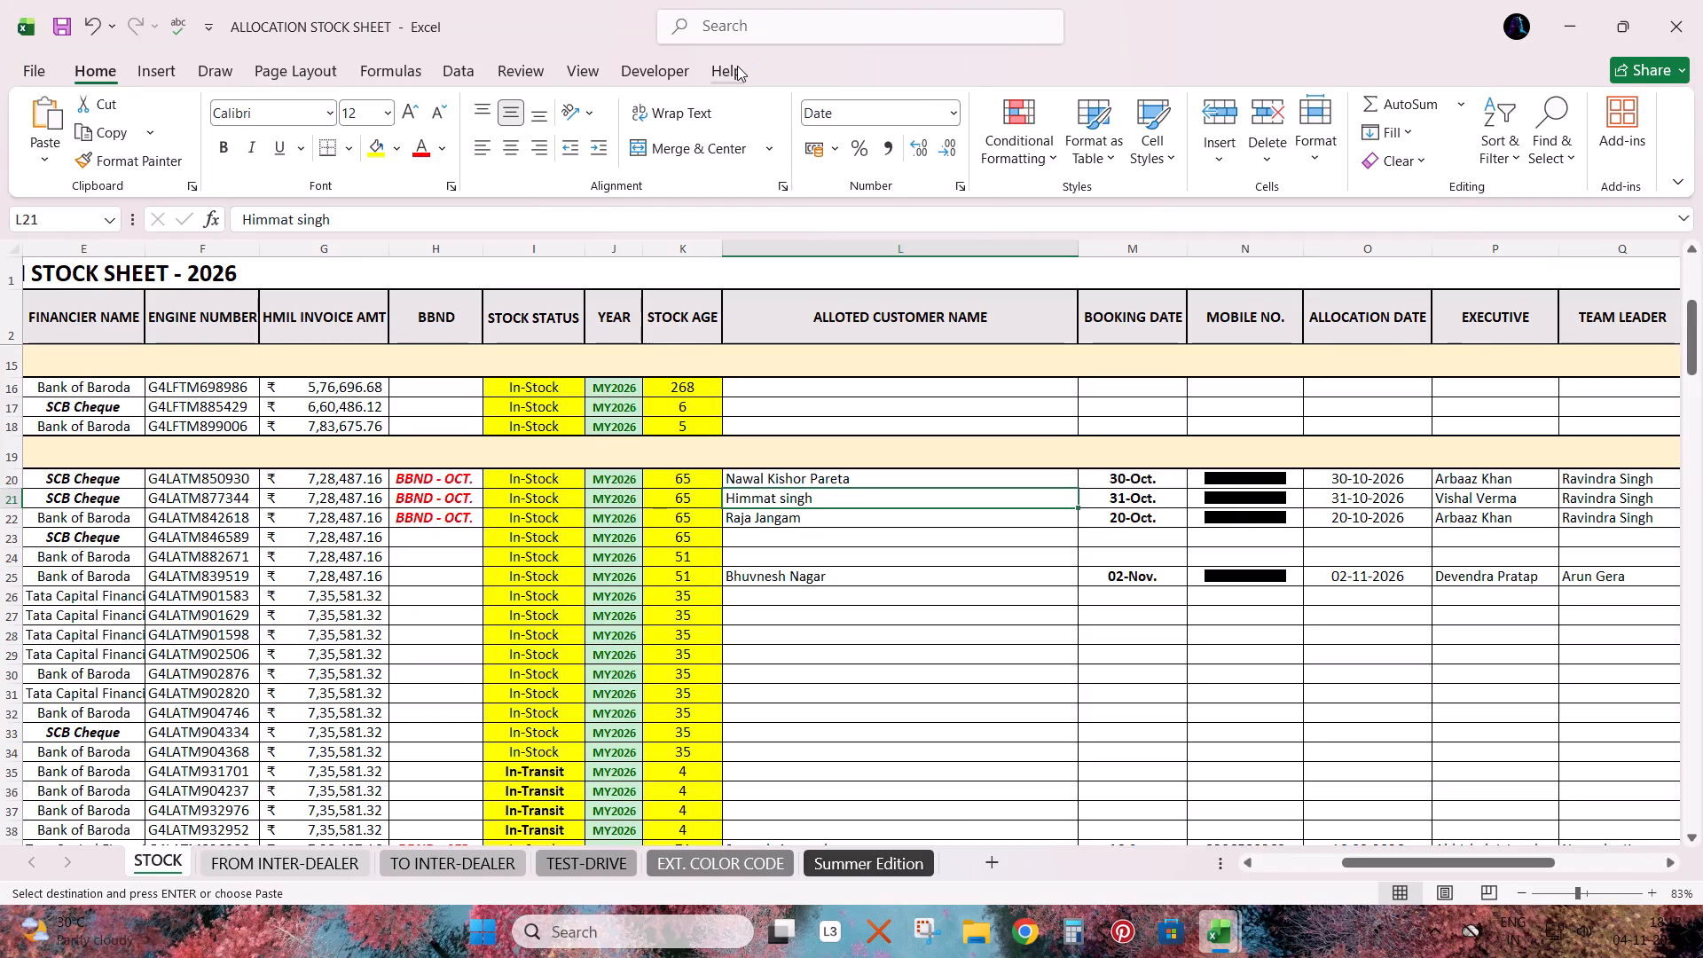
key("Escape")
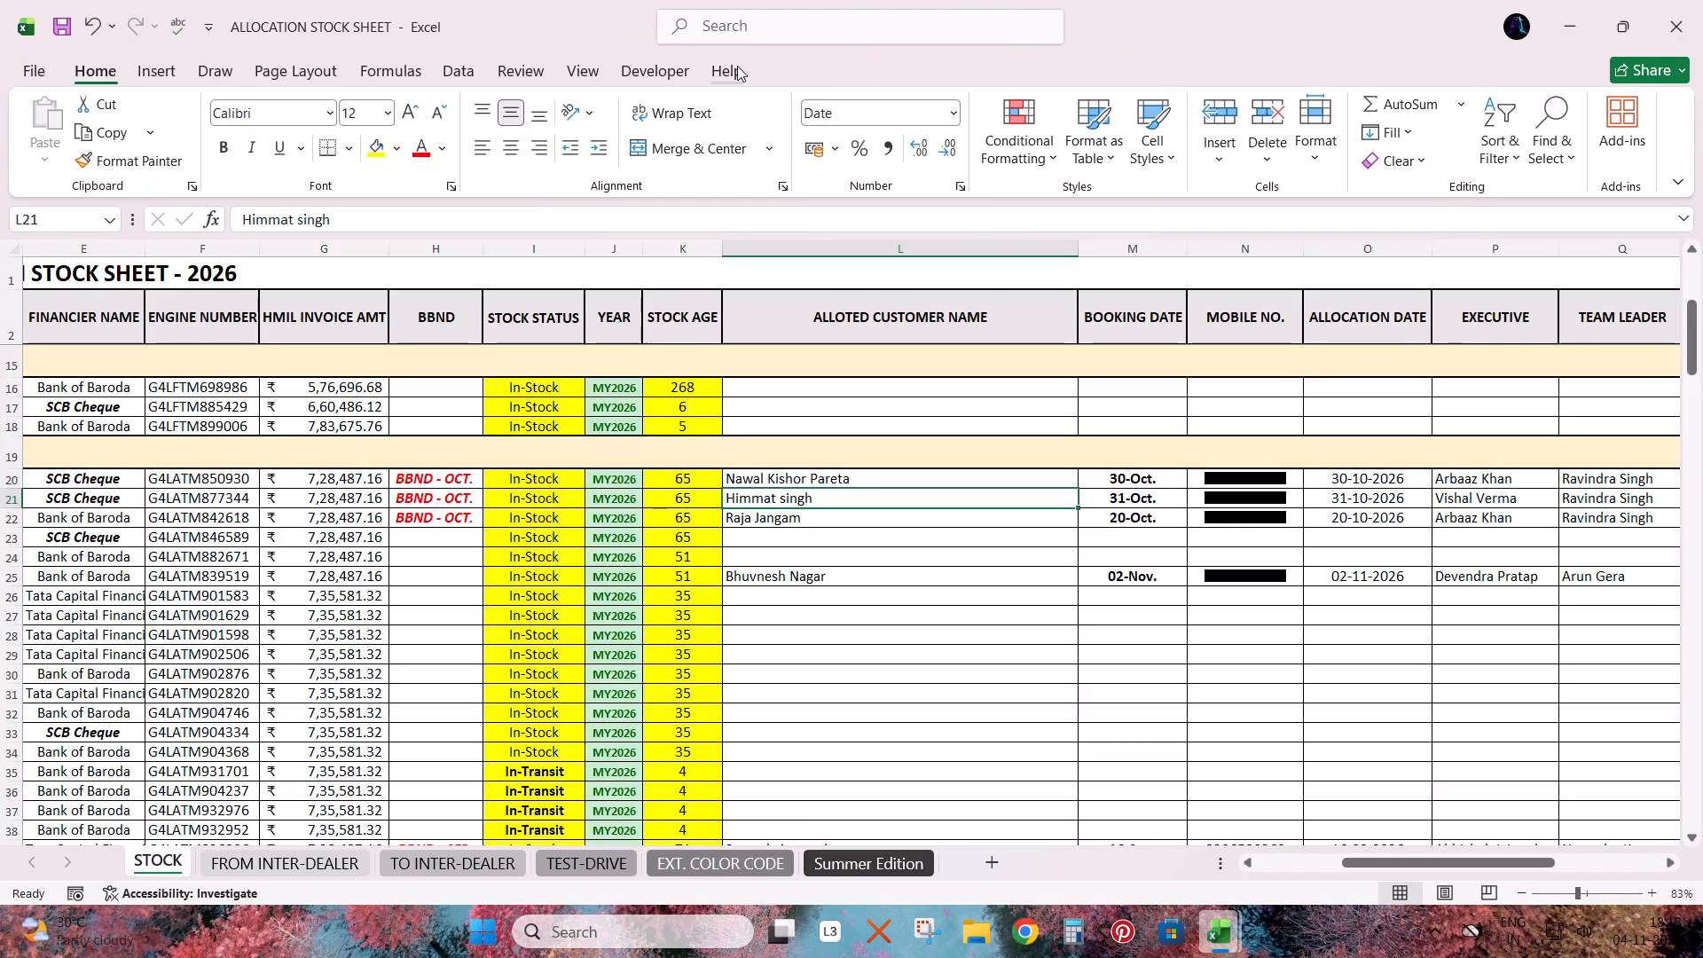
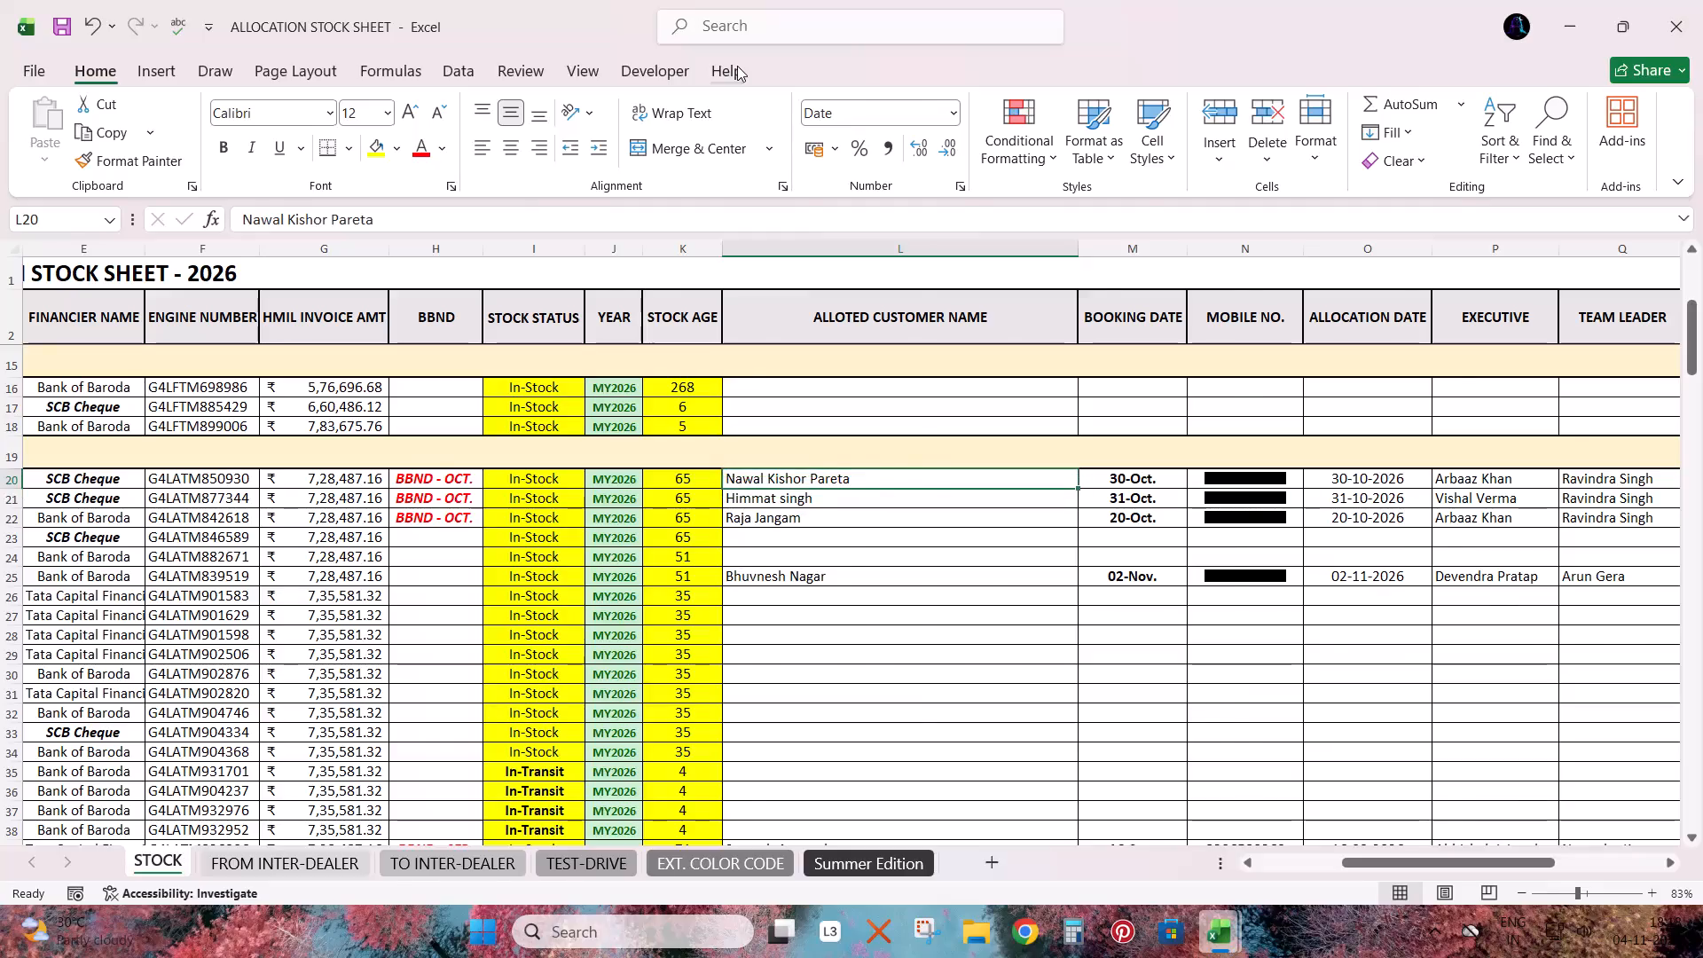
Find the customer named in stock cell L20 in the TOTAL BOOKING sheet and select that booking's row.
key("alt+Tab")
key("alt+Tab")
key("ctrl+c")
key("alt+Tab")
key("Right")
key("ctrl+f")
key("ctrl+v")
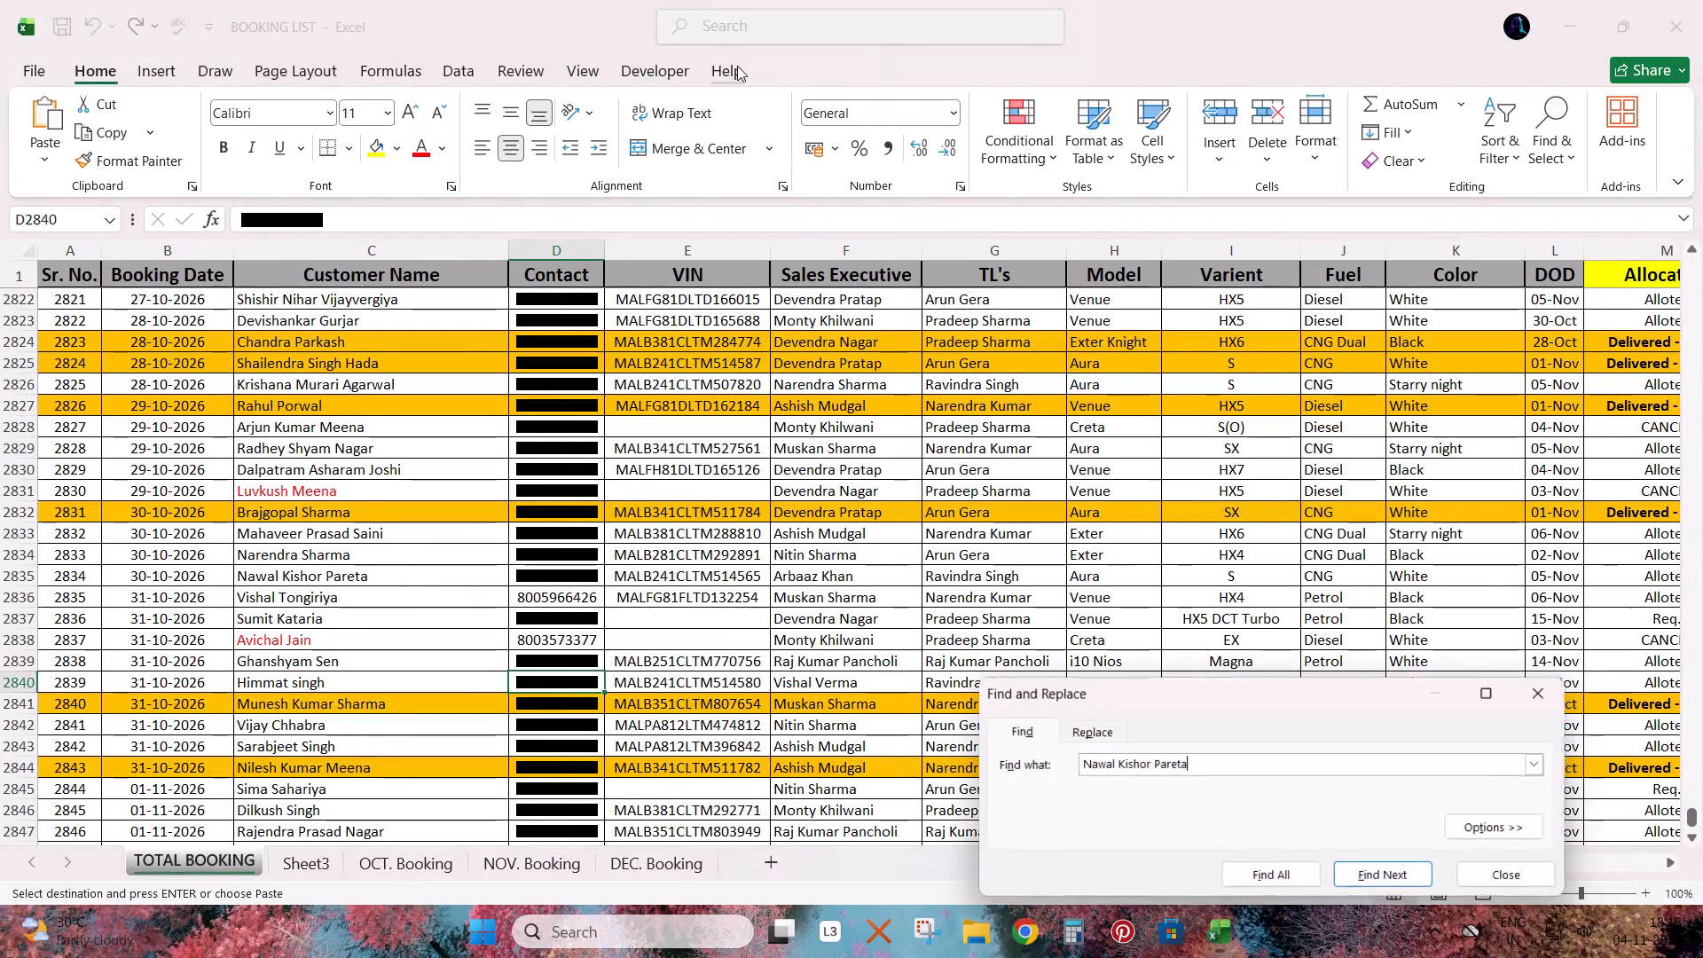
key("Return")
key("Escape")
key("shift+space")
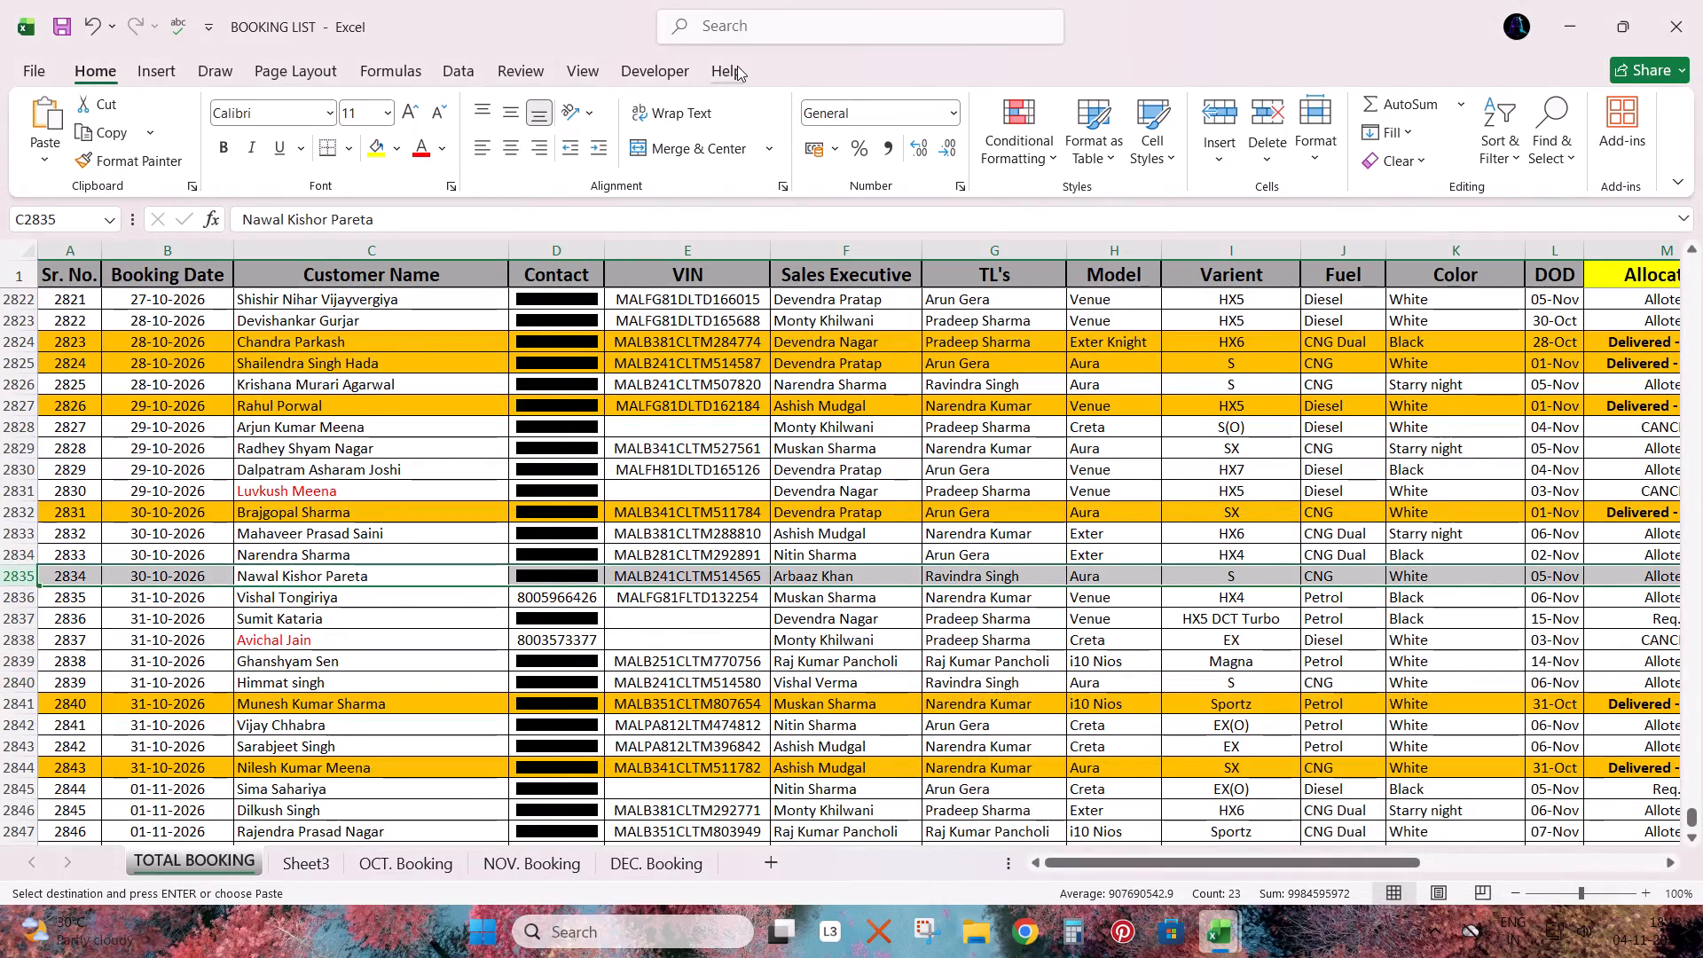
Compare the VIN in stock cell D20 with the VIN on booking row 2835.
key("alt+Tab")
key("ctrl+Left")
key("ctrl+Left")
key("Right")
key("Right")
key("Right")
key("alt+Tab")
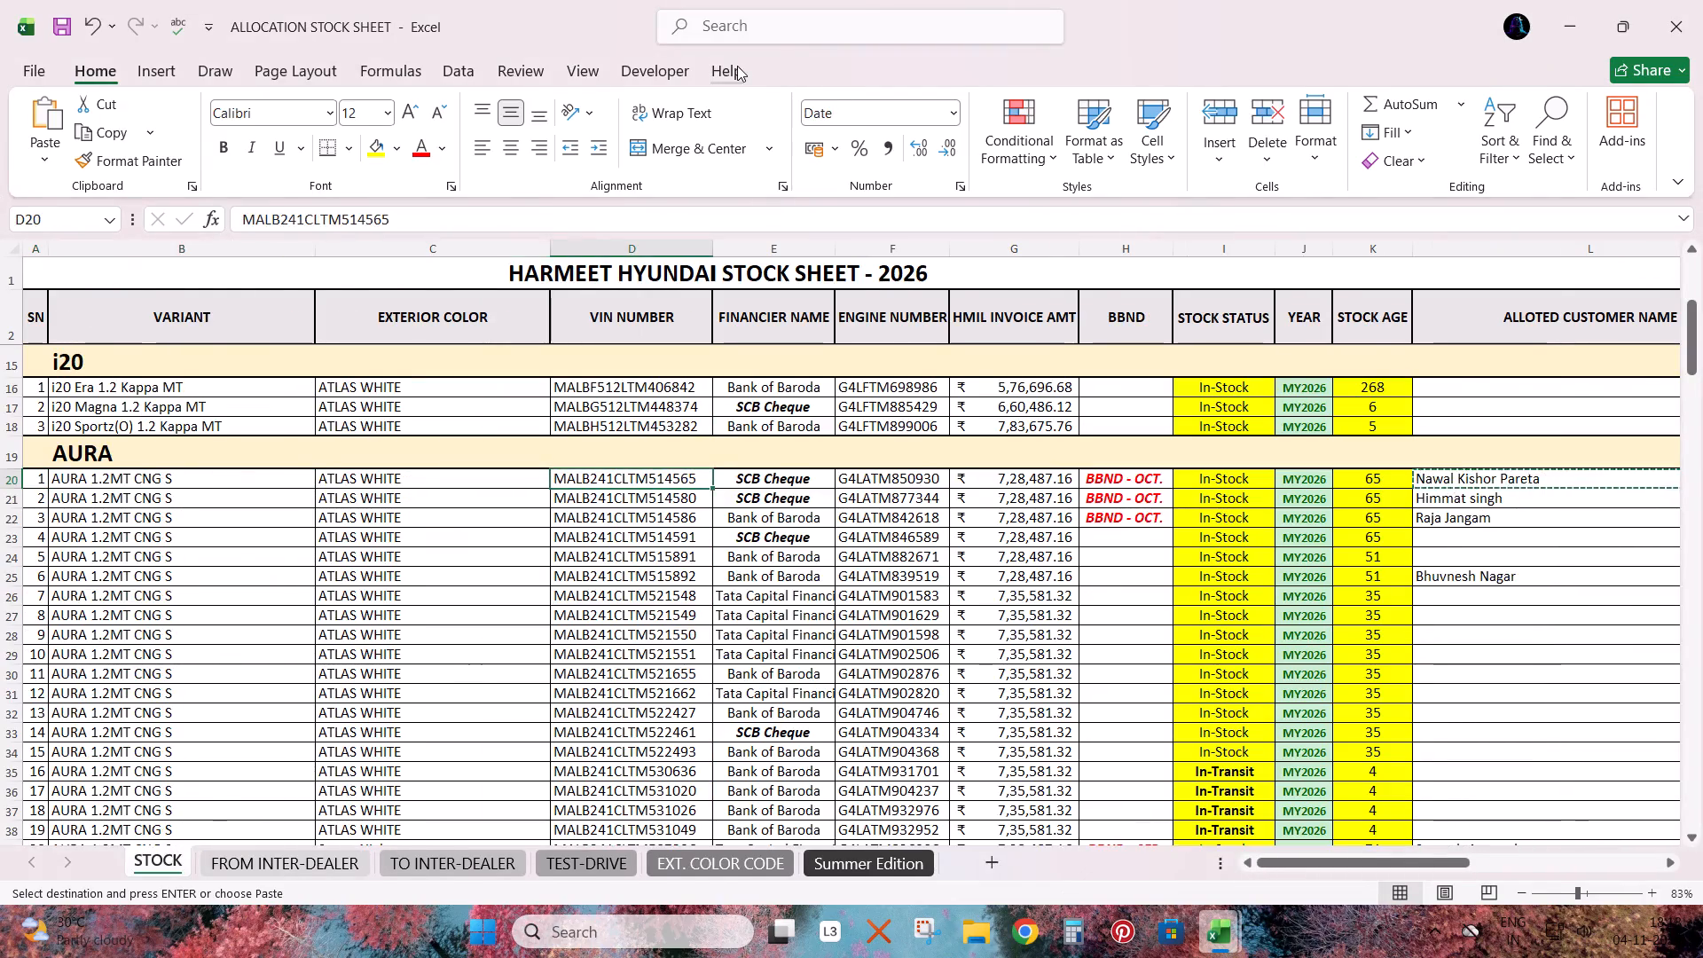
key("alt+Tab")
key("alt+Tab")
Find the customer named in booking cell C2840 in the STOCK sheet and select the matching stock row.
key("Down")
key("Down")
key("Down")
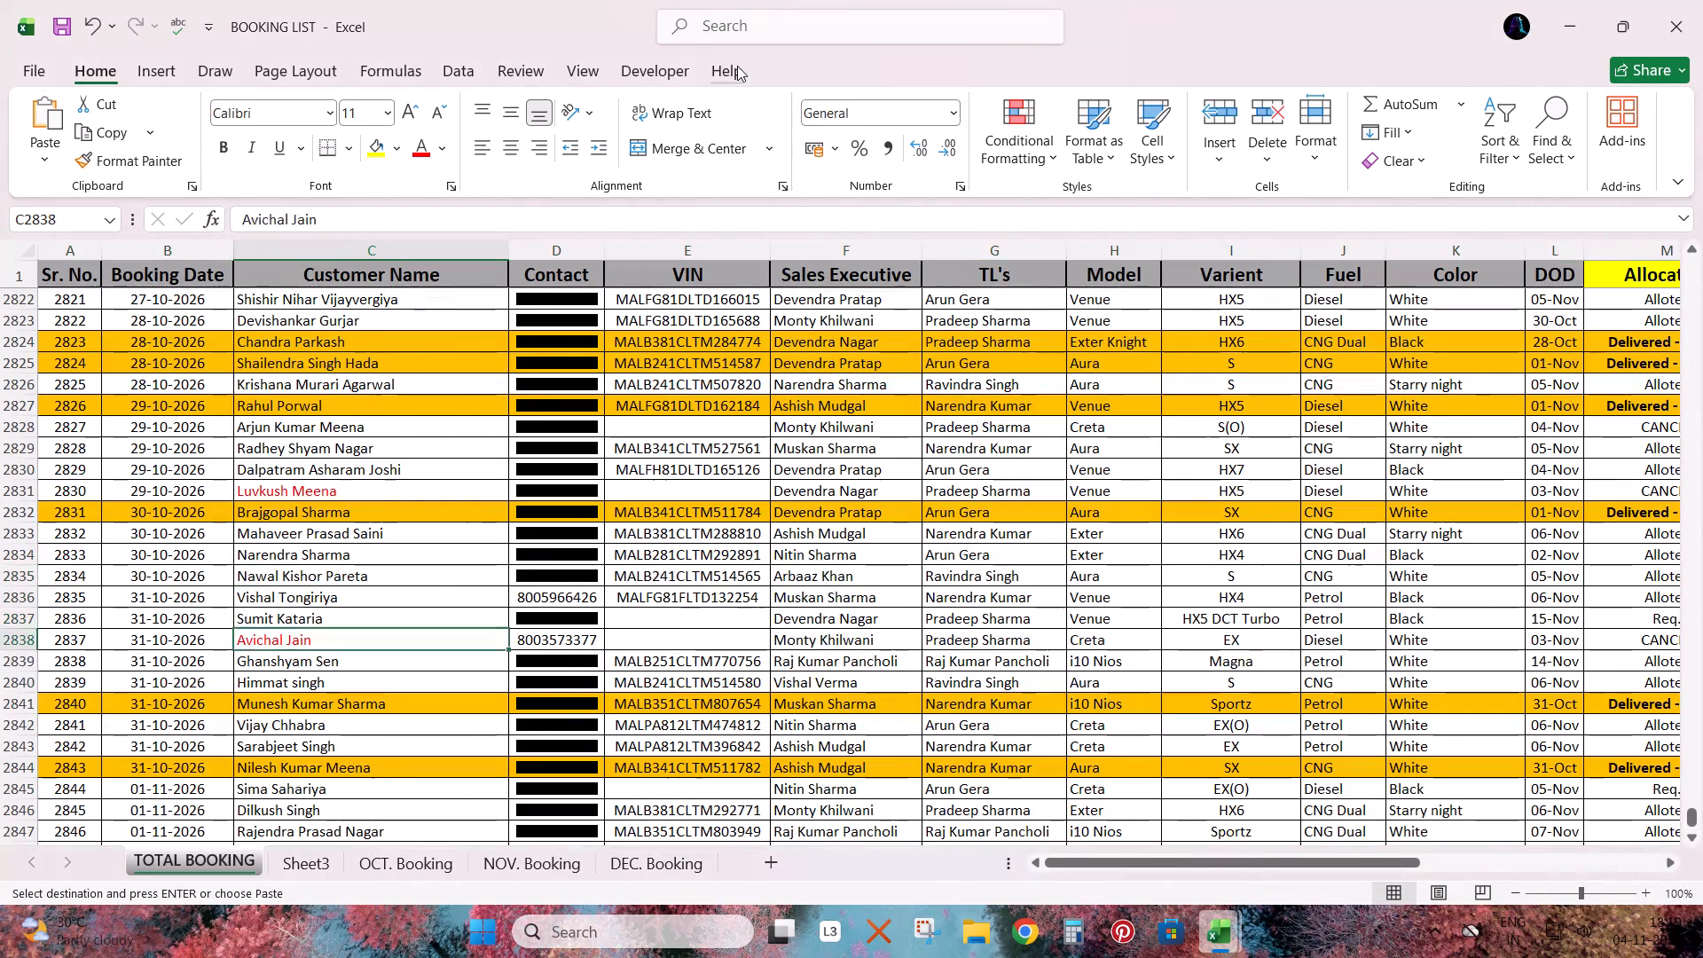
key("Down")
key("Down")
key("ctrl+c")
key("alt+Tab")
key("Down")
key("ctrl+f")
key("ctrl+v")
key("Return")
key("Return")
key("Return")
key("Escape")
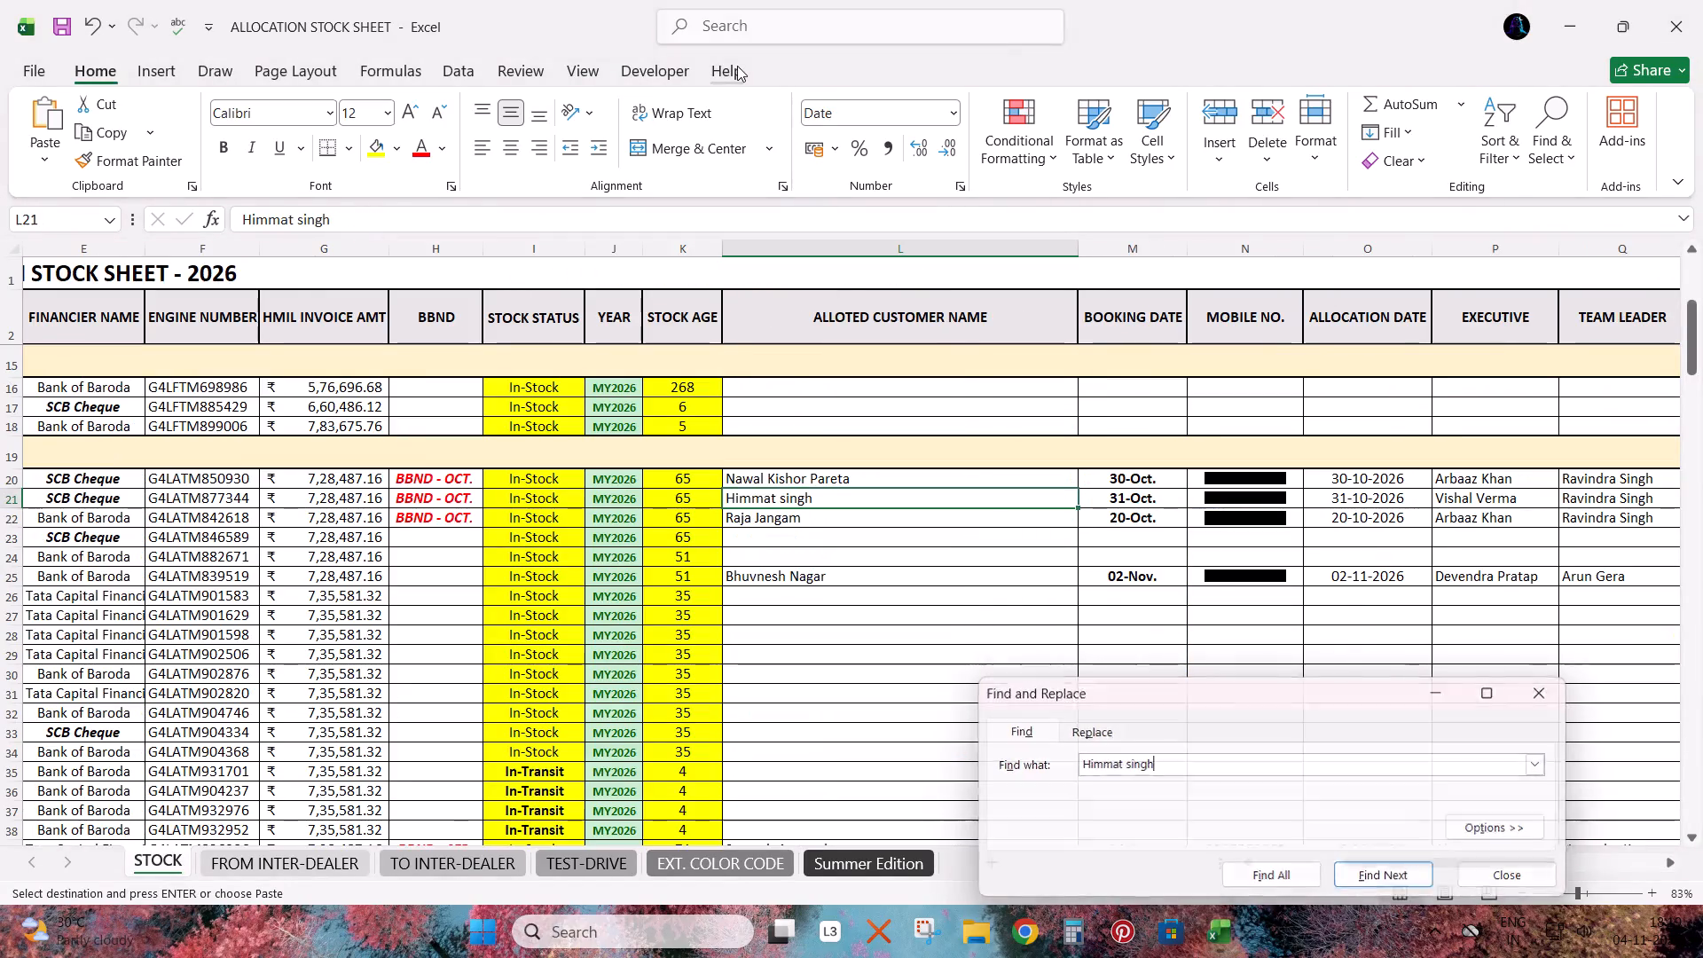
key("shift+space")
key("Escape")
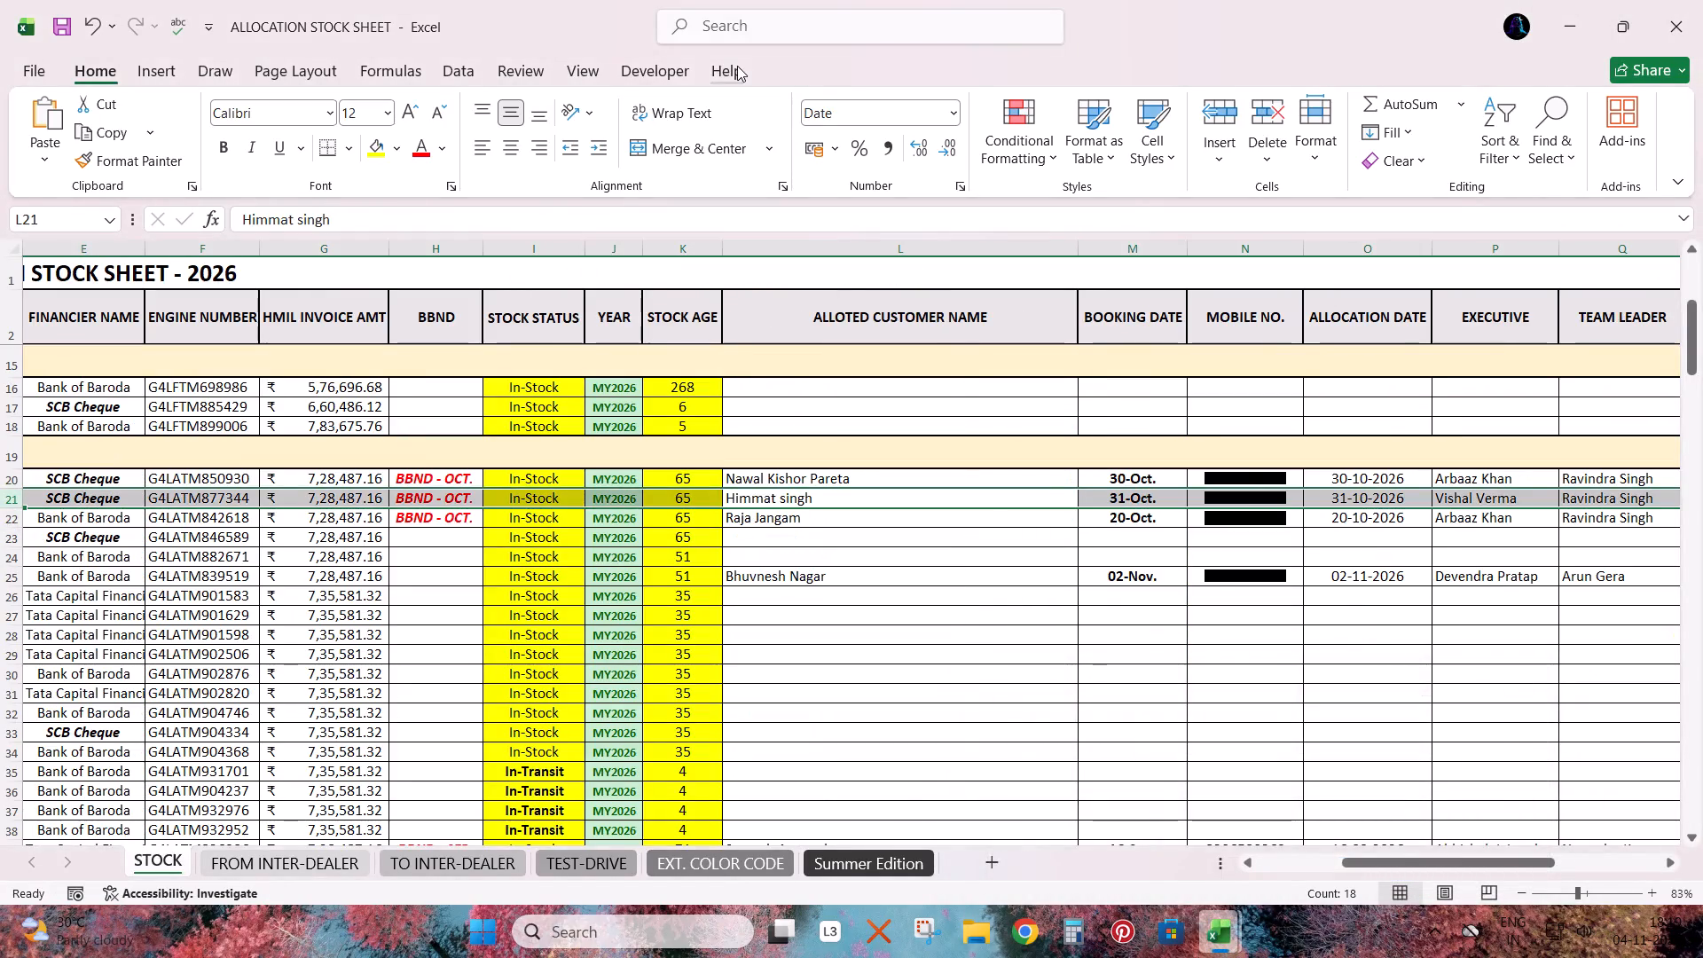
Compare the VIN and vehicle details on stock row 21 with booking row 2840.
key("ctrl+Left")
key("ctrl+Left")
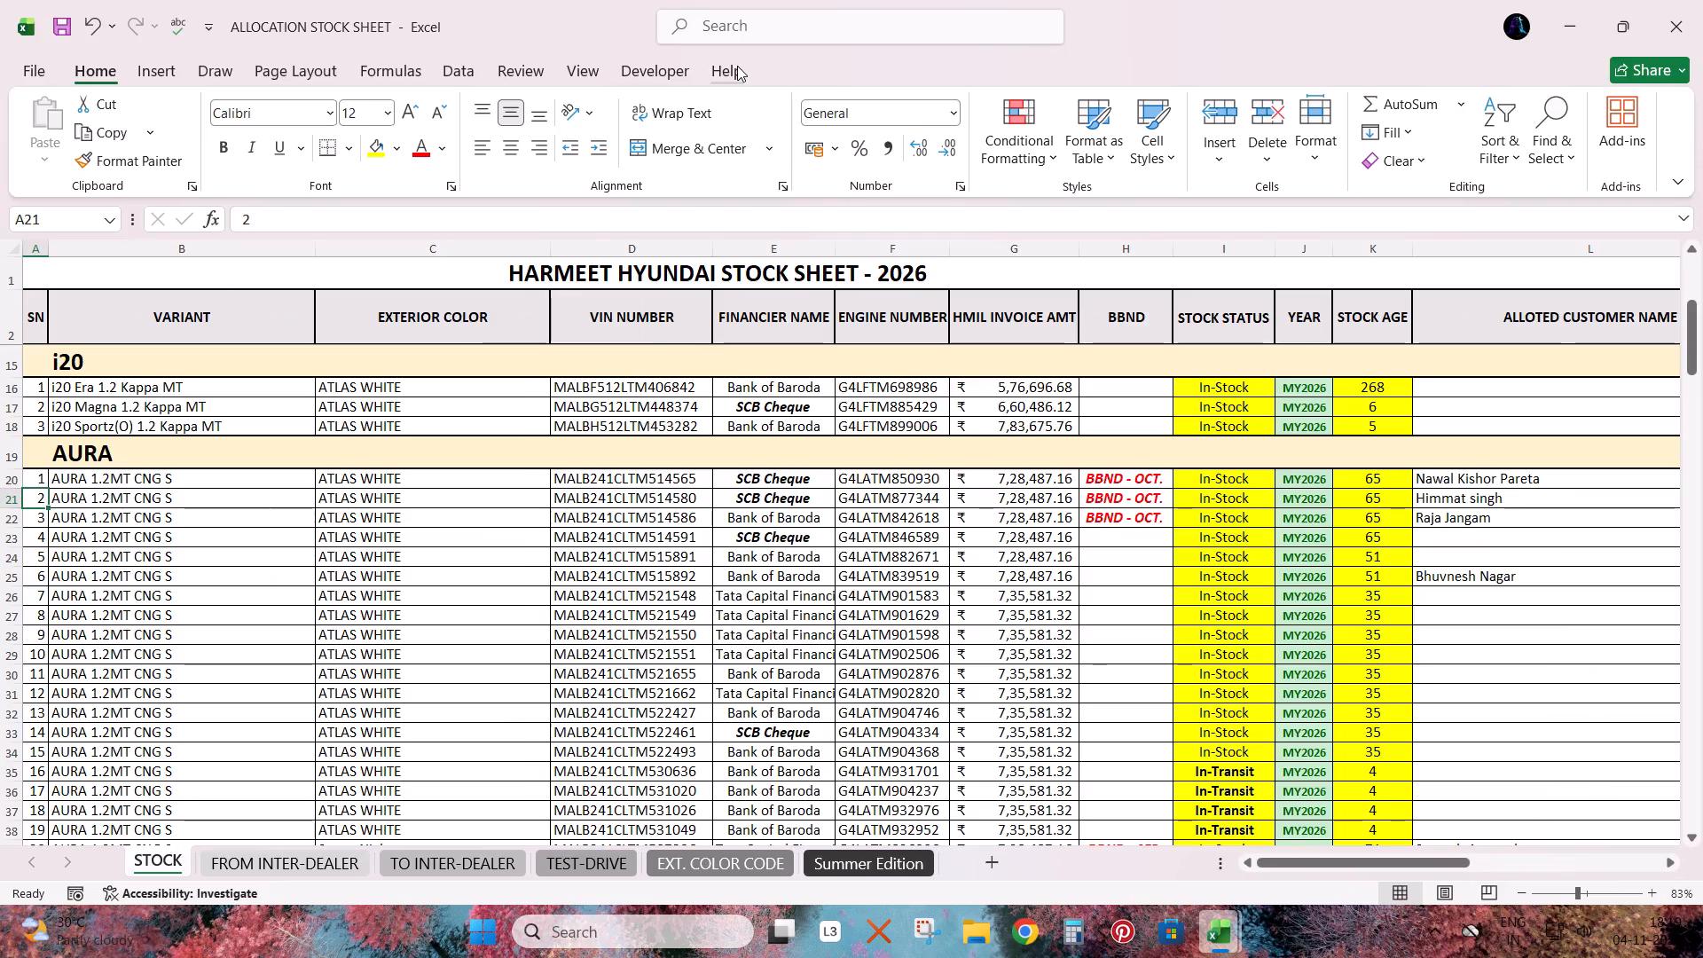
key("Escape")
key("shift+space")
key("alt+Tab")
key("shift+space")
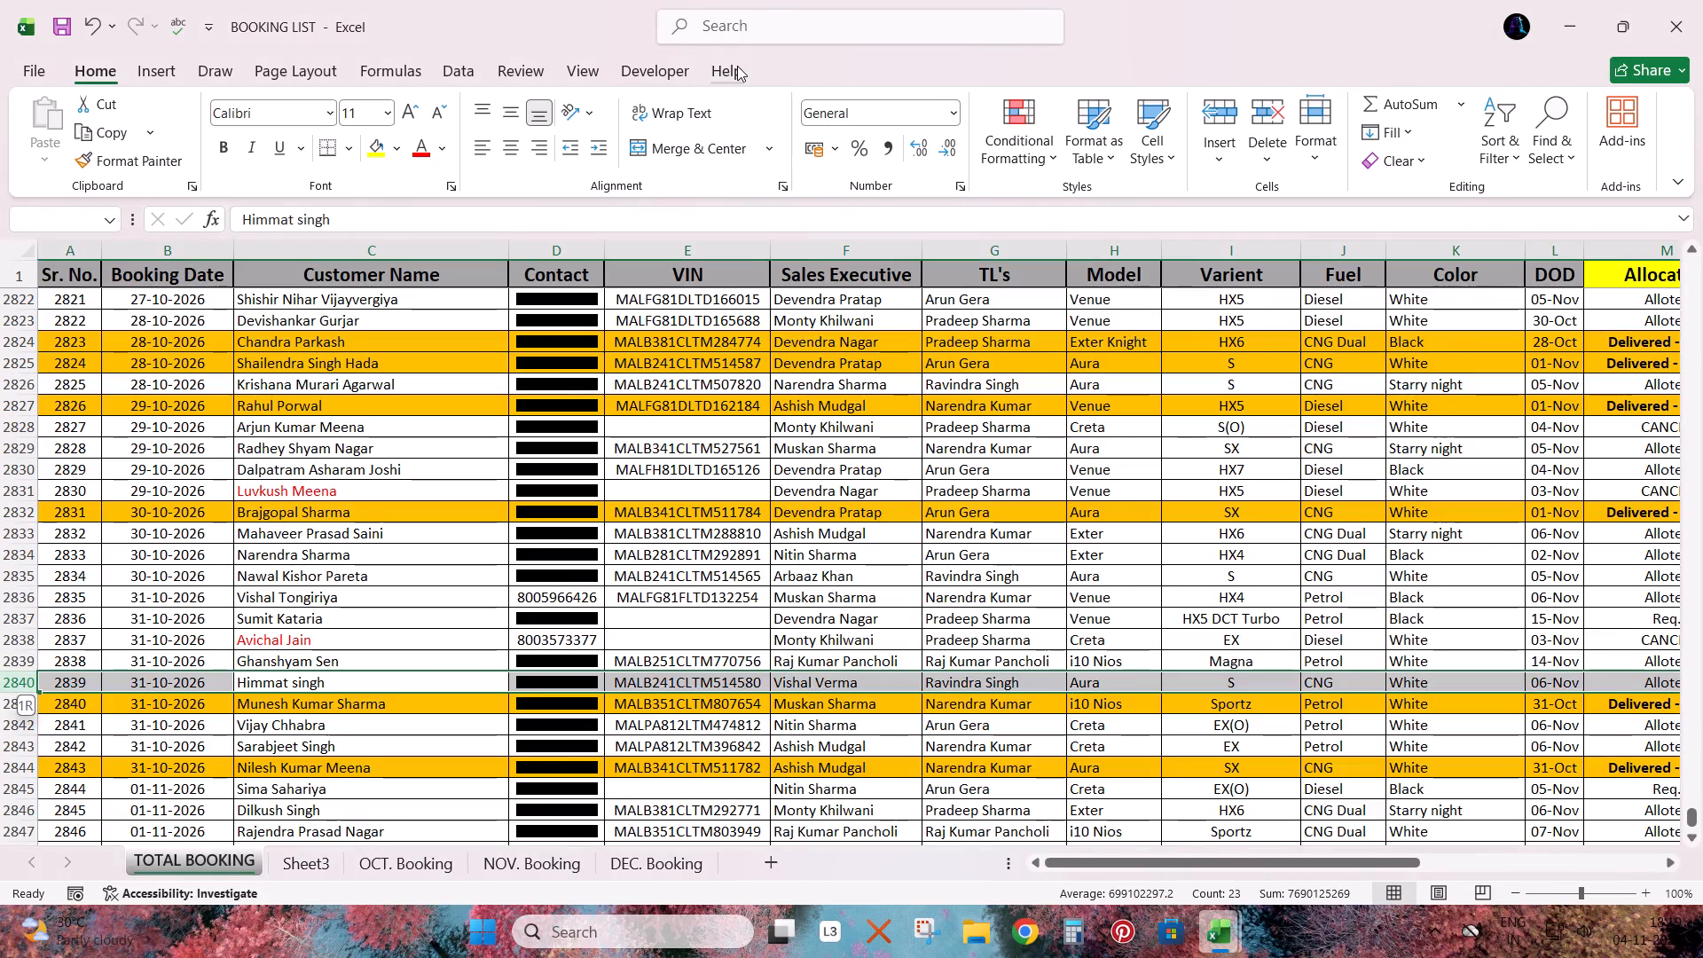
key("Escape")
key("alt+Tab")
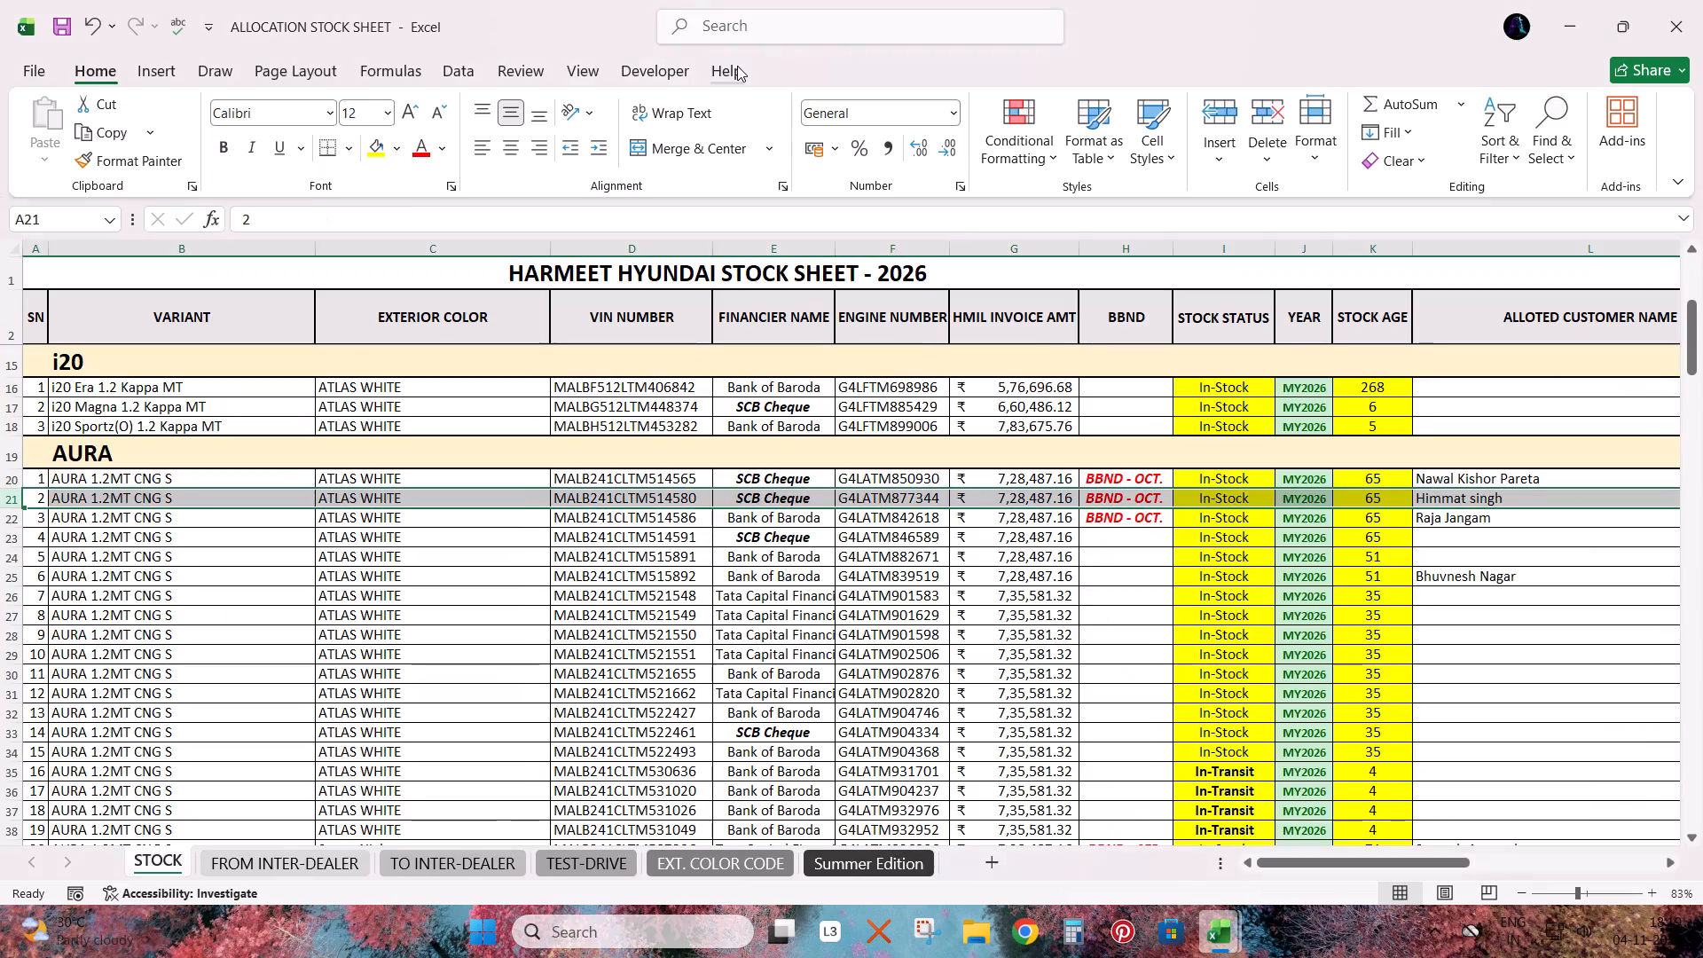
Select stock row 20 and review its vehicle, allotted customer, allocation and plant billing details.
key("Escape")
key("Up")
key("shift+space")
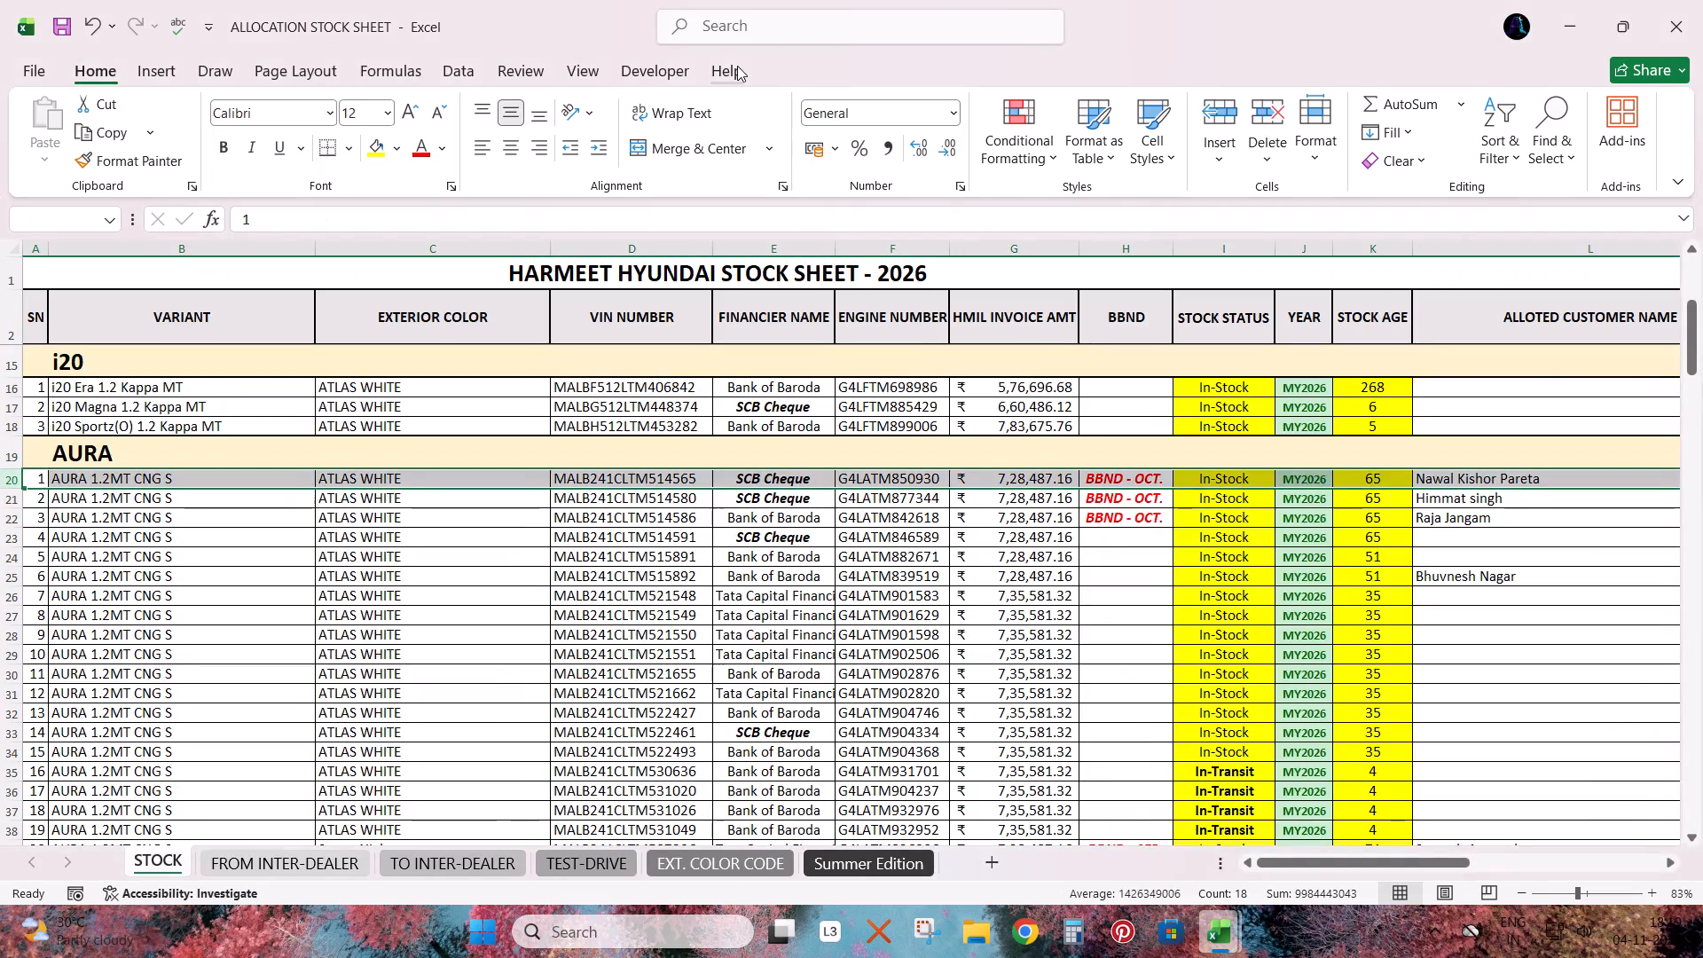
left_click_drag(1439, 860, 1569, 860)
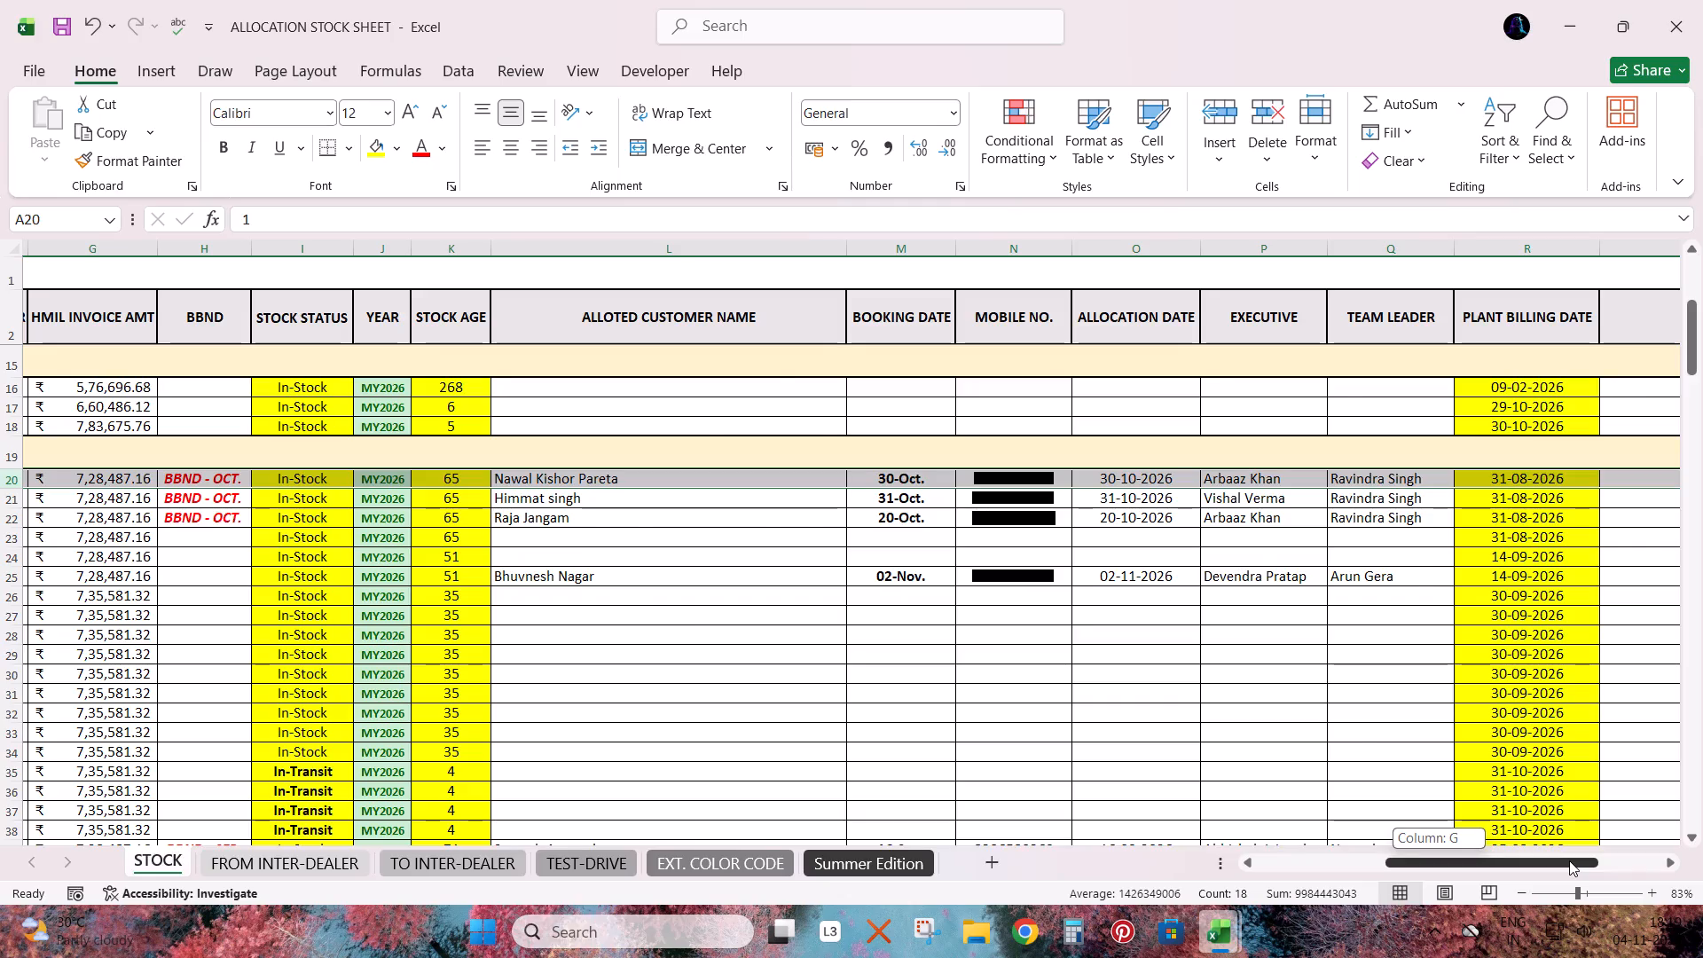
left_click_drag(1569, 860, 1215, 876)
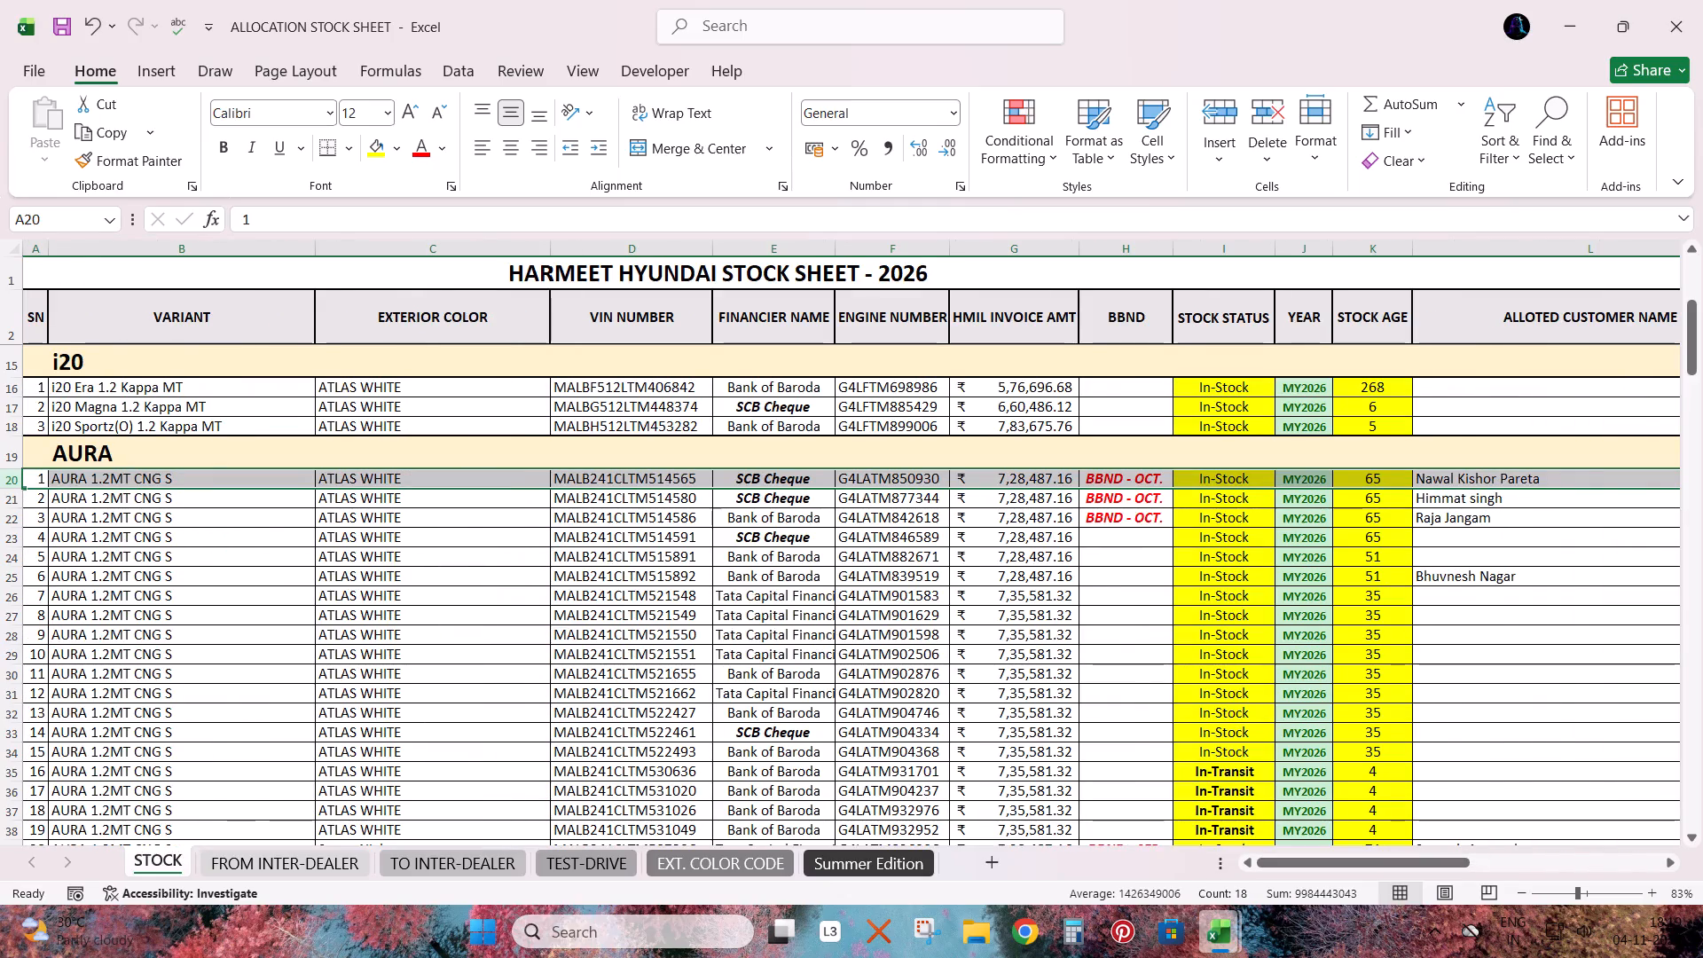
Find the VIN from stock cell D20 in the TOTAL BOOKING sheet and review that booking's allocation, deal and finance details.
left_click(628, 483)
key("ctrl+c")
key("alt+Tab")
left_click(489, 465)
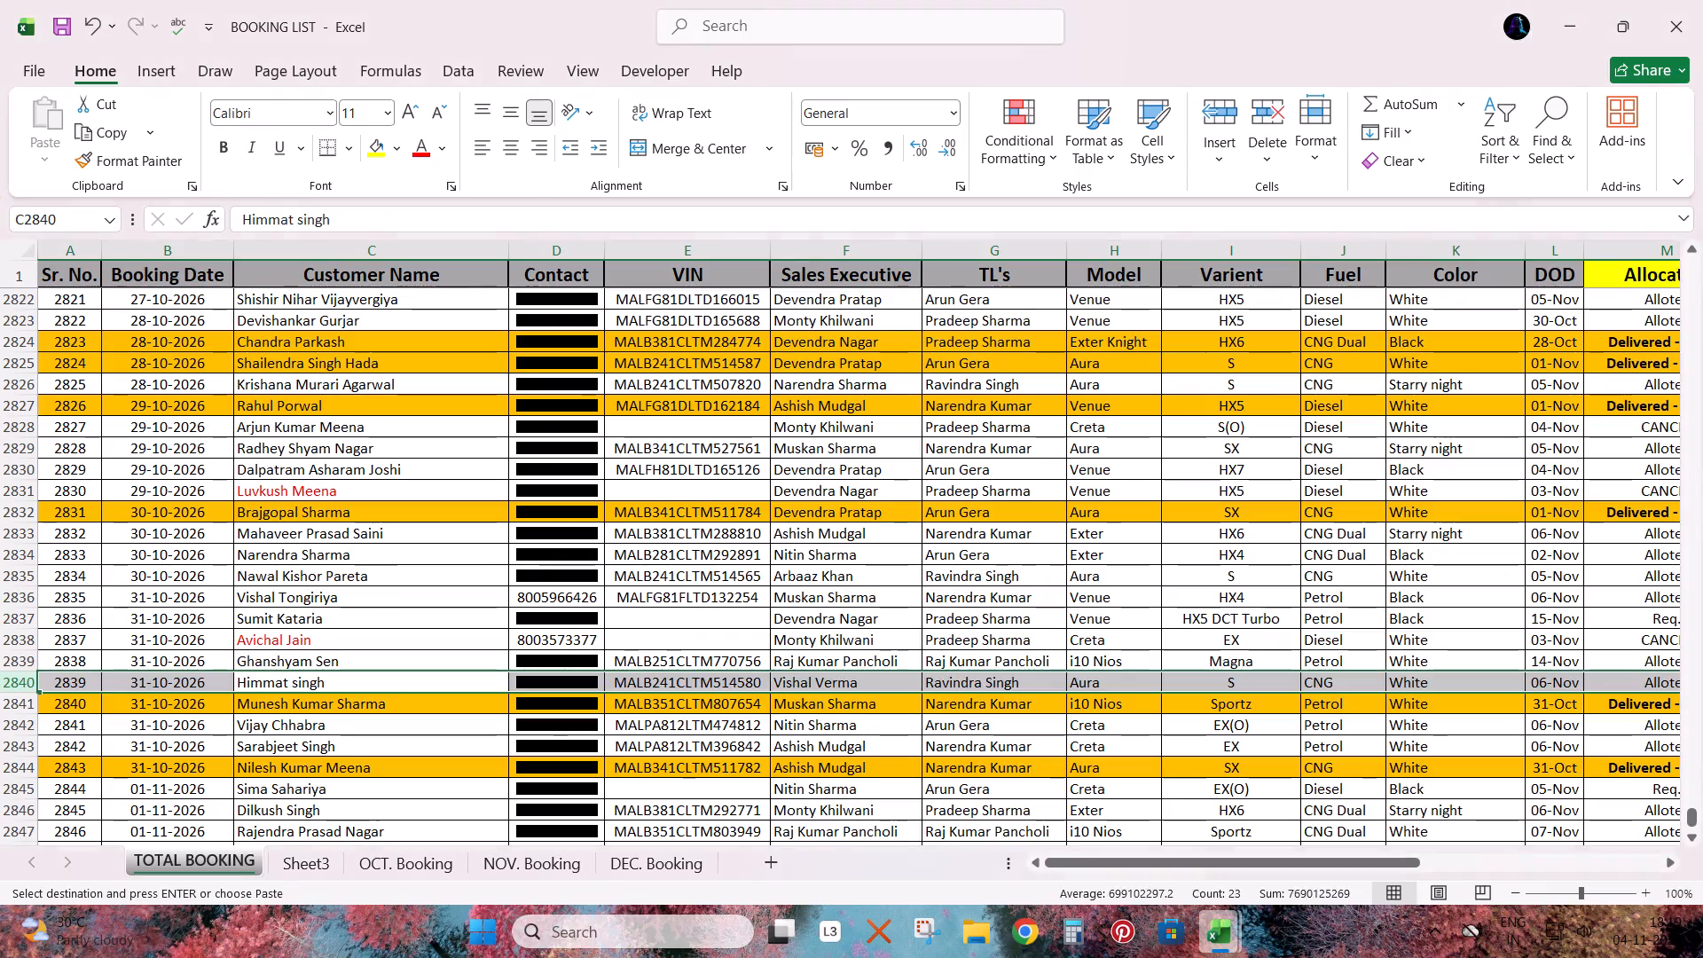
key("ctrl+f")
key("ctrl+v")
key("Return")
key("Escape")
key("shift+space")
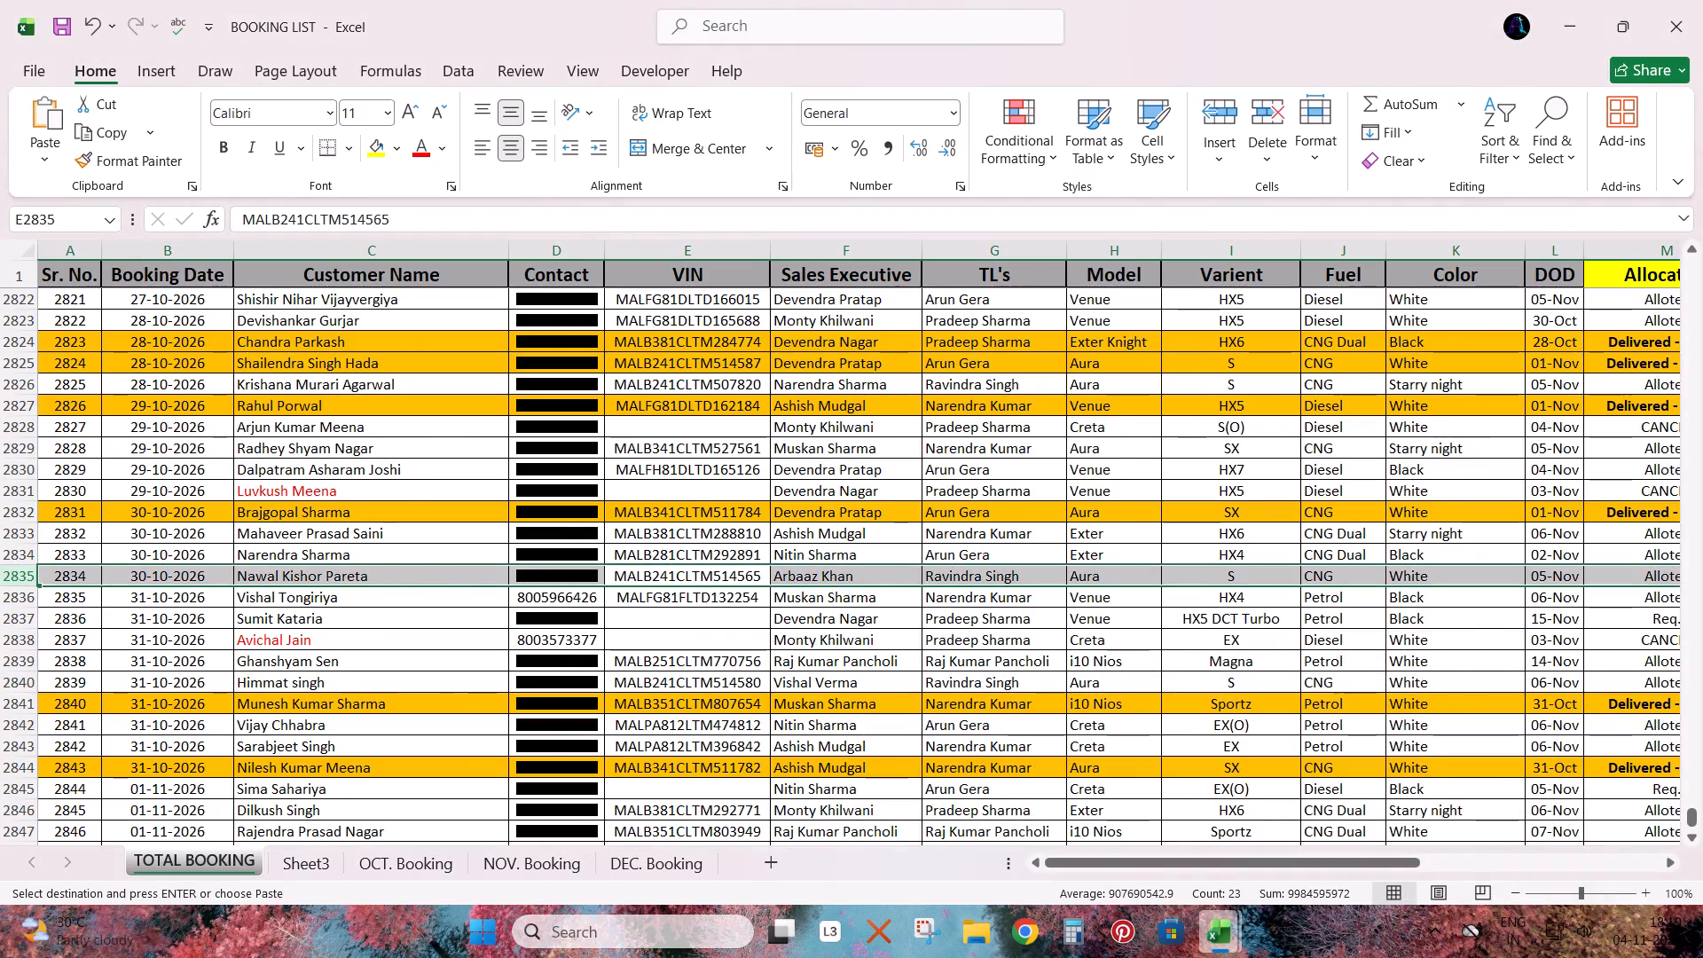
left_click_drag(1107, 867, 1296, 867)
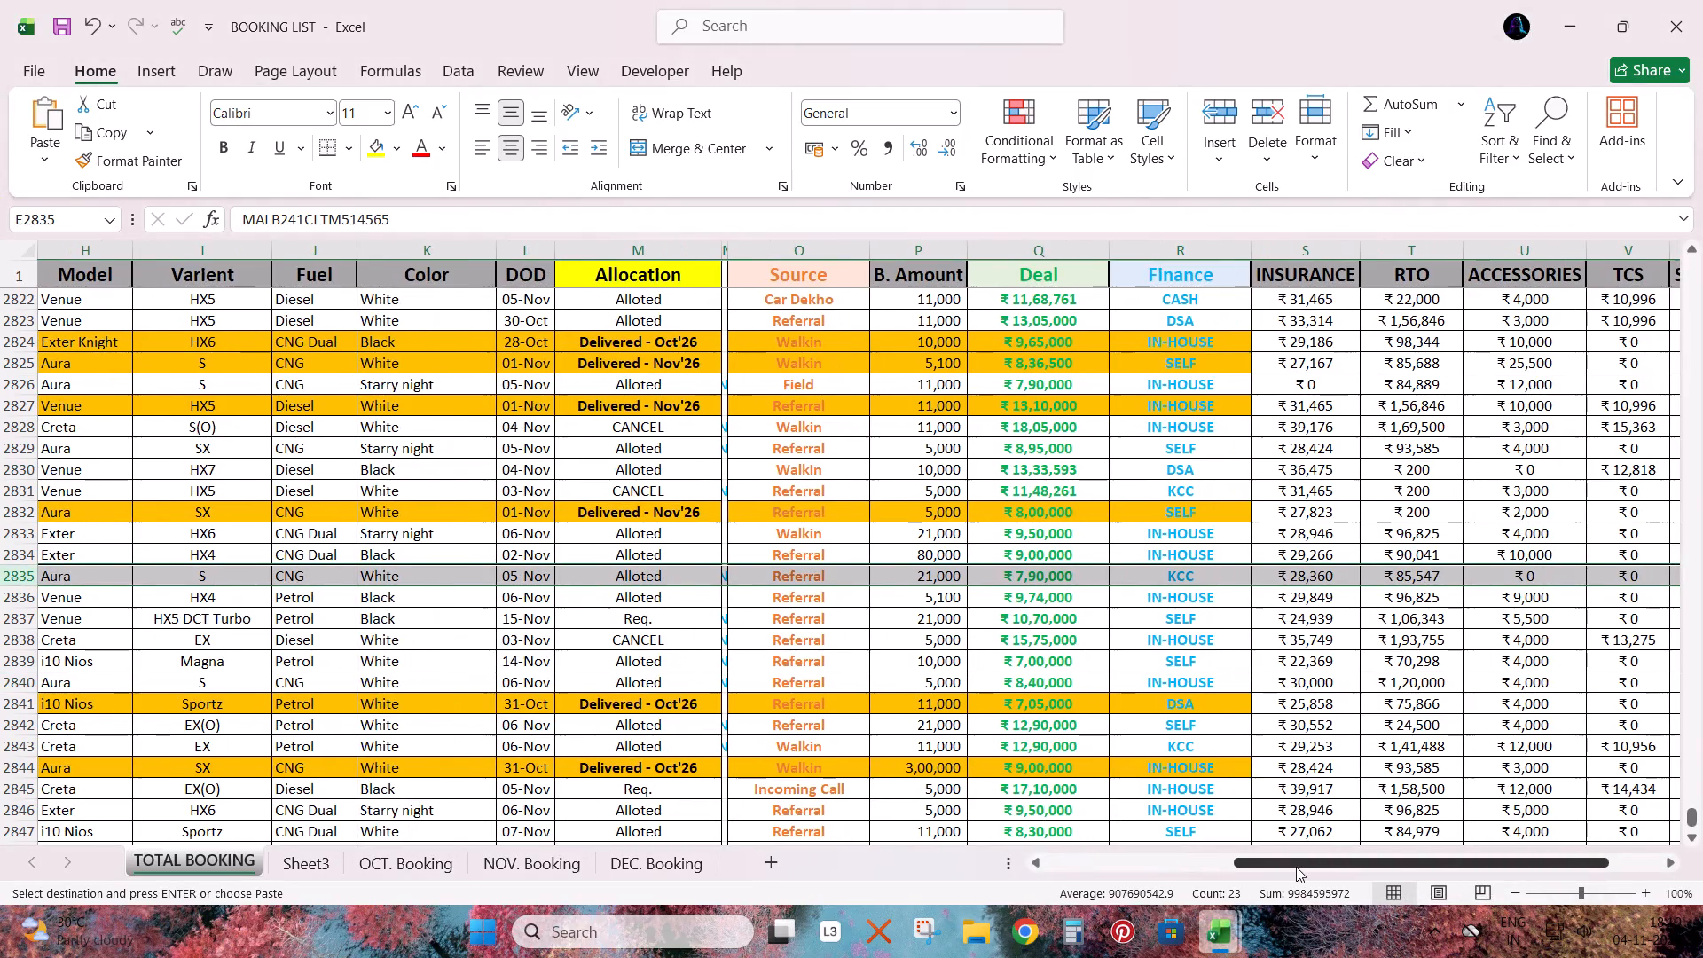
left_click_drag(1296, 867, 699, 867)
key("alt+Tab")
key("Escape")
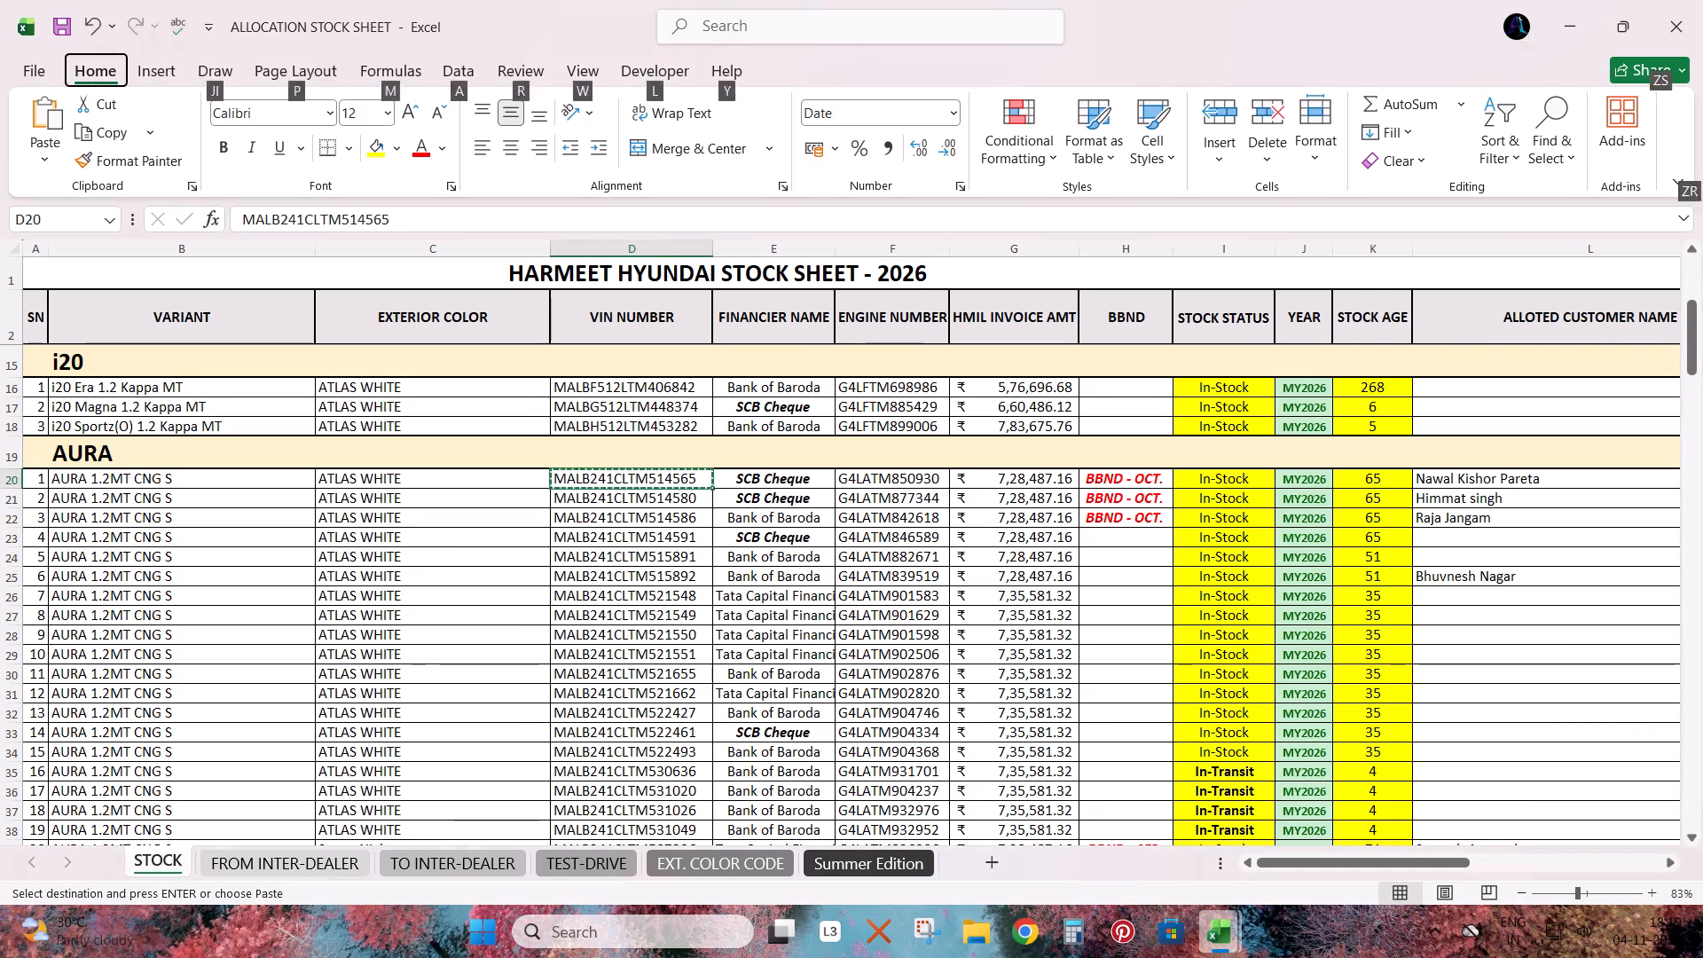
Cancel the pending VIN copy in the STOCK sheet and save the BOOKING LIST workbook.
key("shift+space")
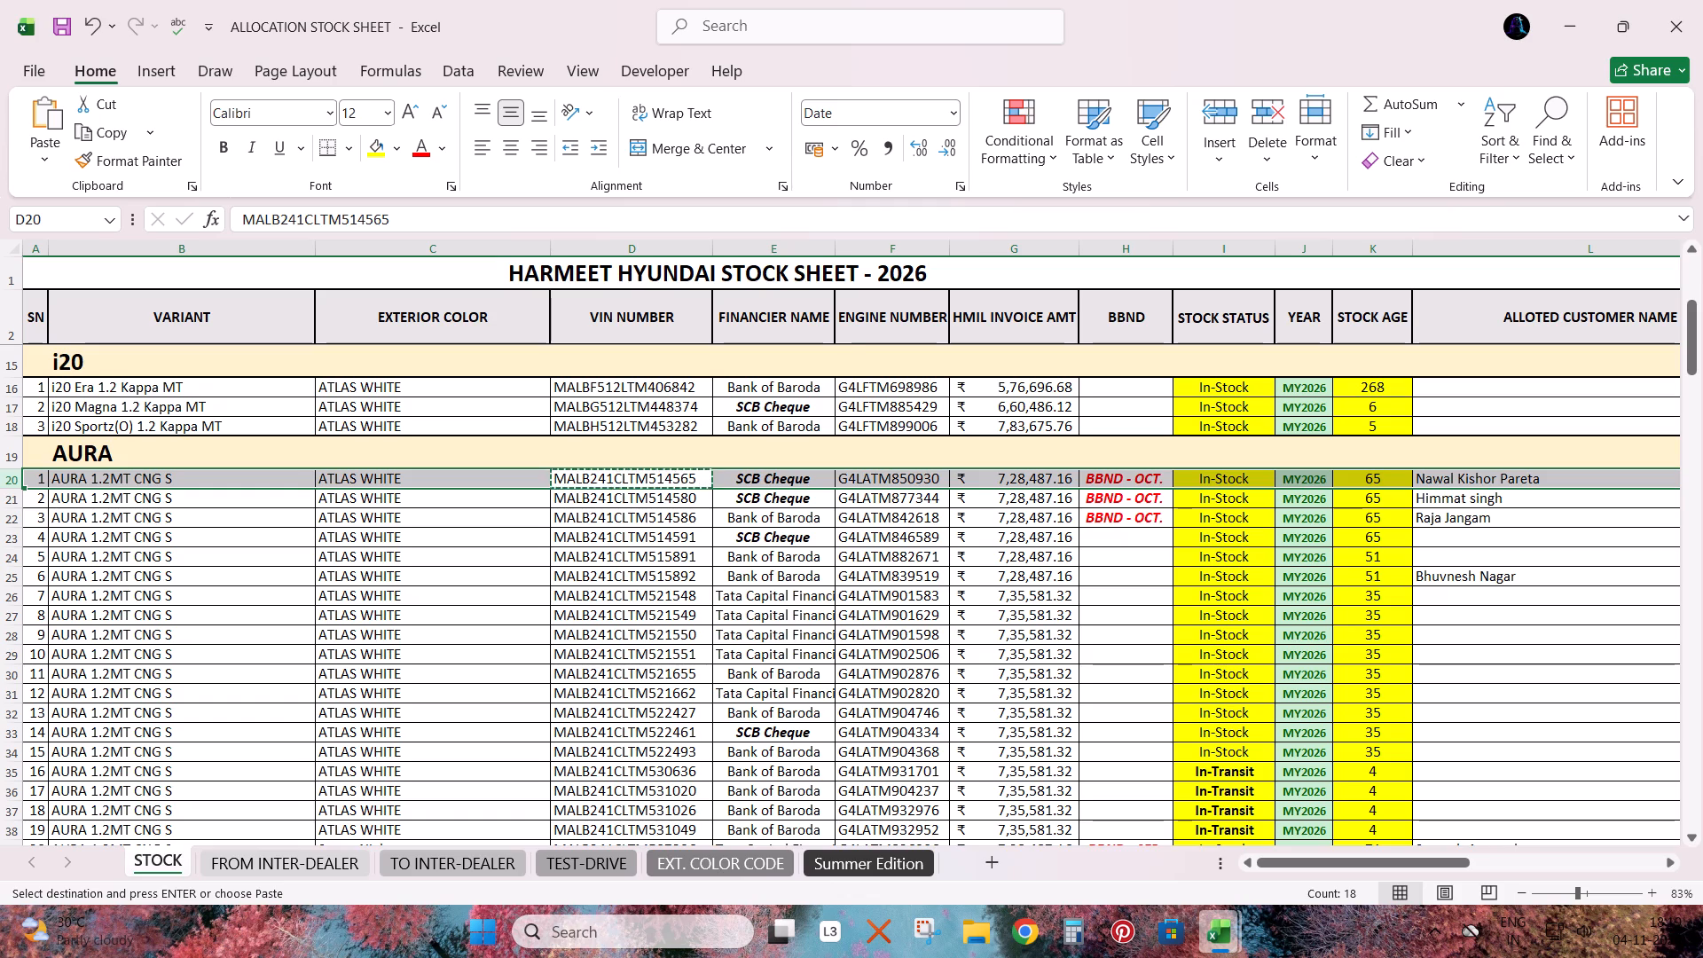
key("Escape")
key("alt+Tab")
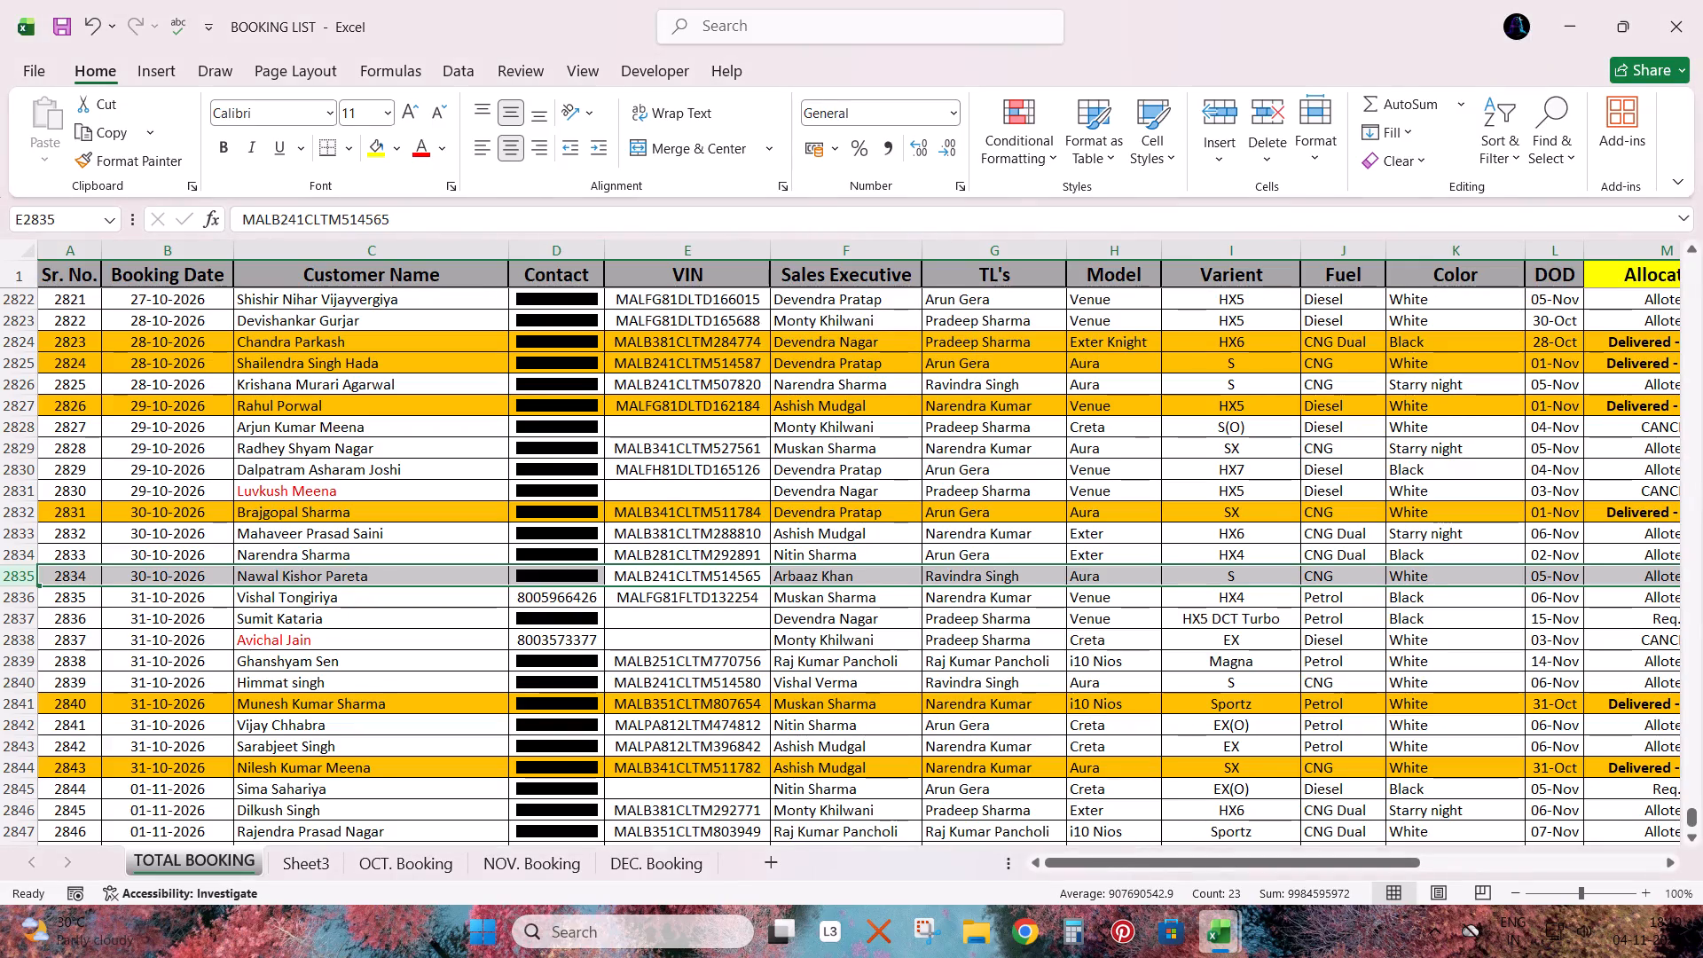
key("ctrl+Left")
key("ctrl+s")
Look over the vehicle and customer lists in the RETAIL VERIFICATION - SEP'26 and GeM_Claim_MgtList (38) workbooks.
key("alt+Tab")
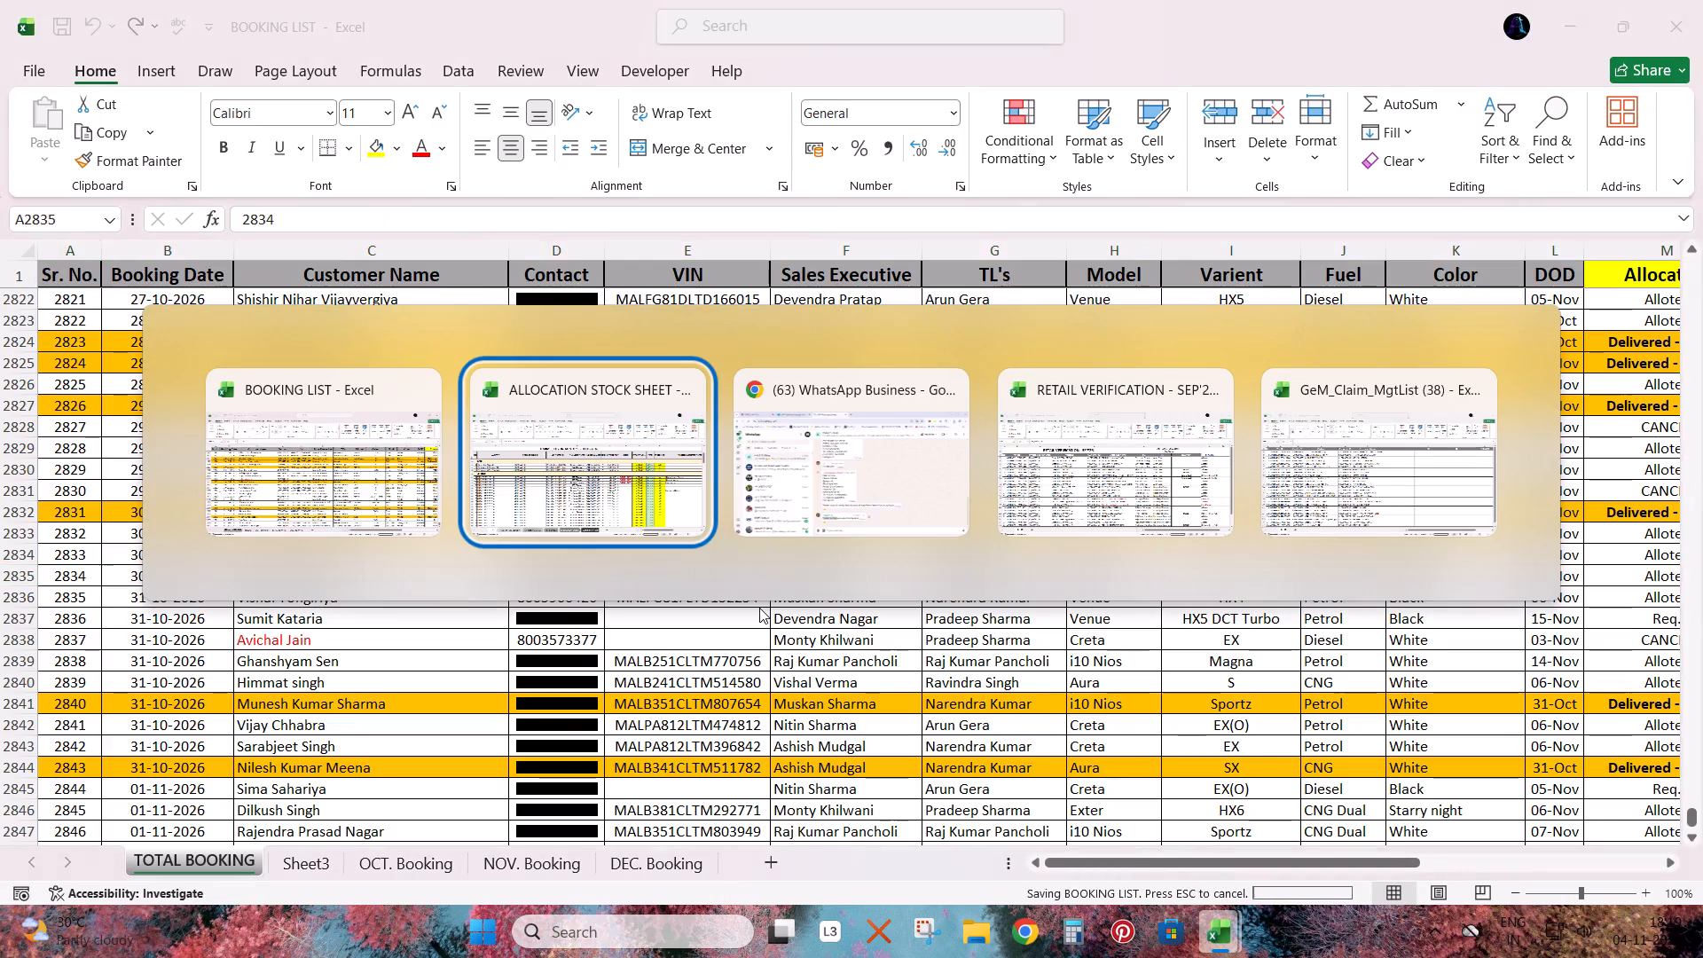
key("alt+Tab")
key("alt+Tab")
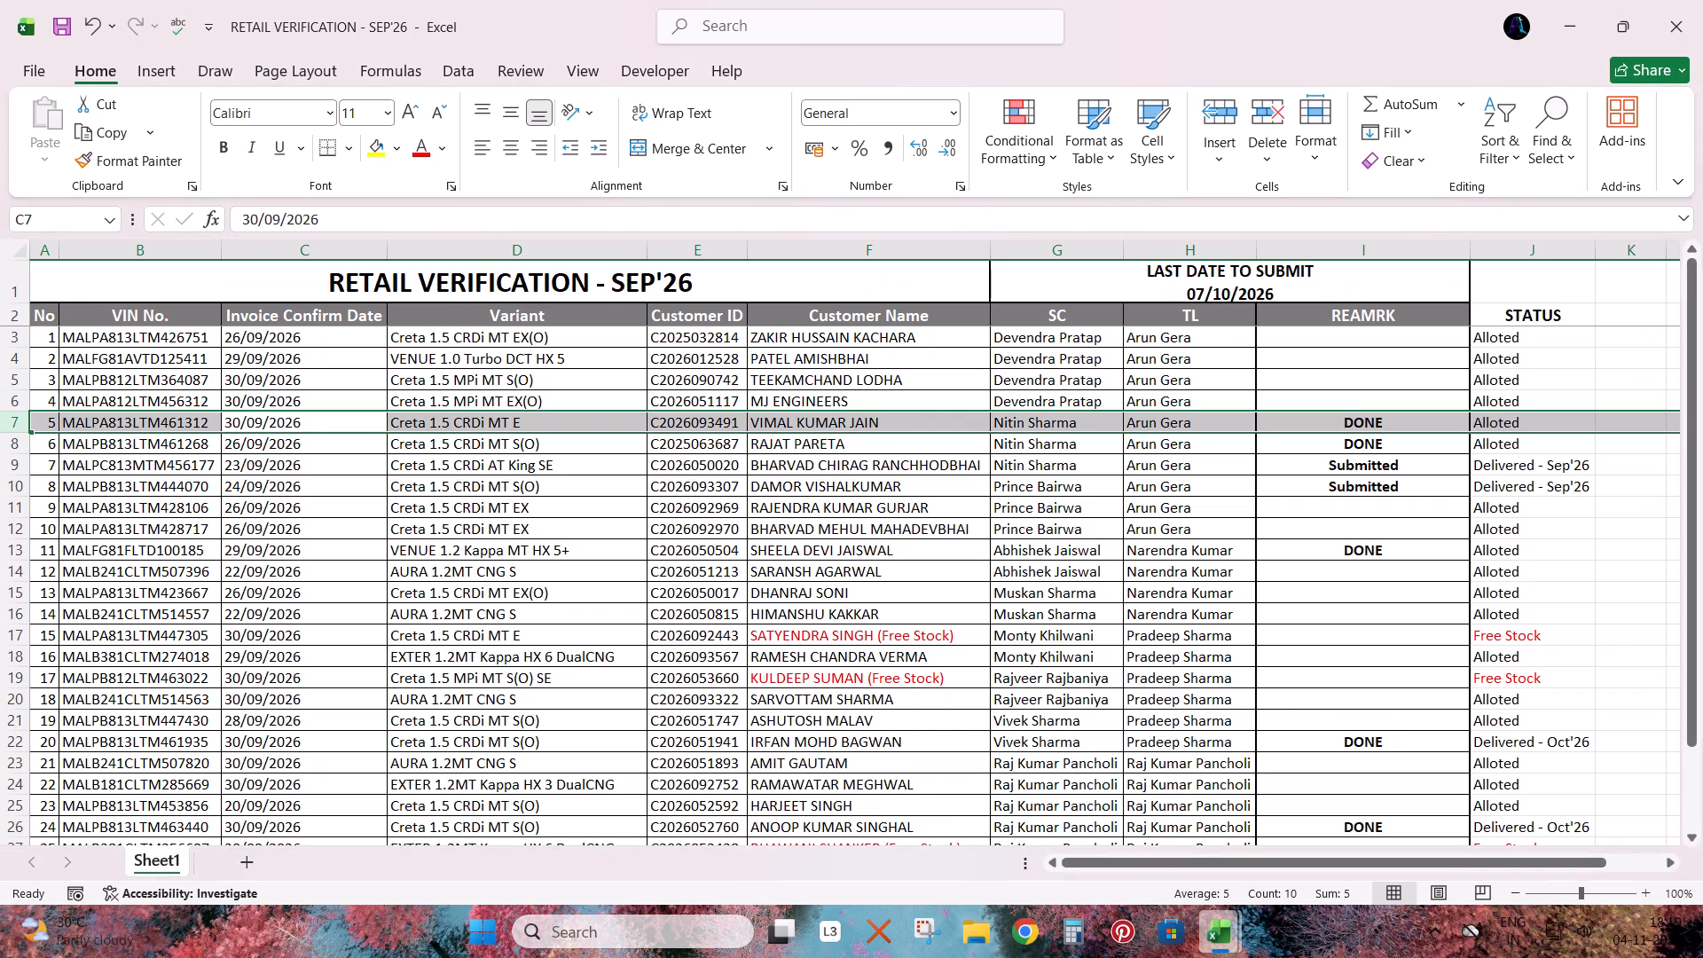
key("alt+Tab")
key("alt+Tab")
key("alt+Tab")
key("alt+Tab")
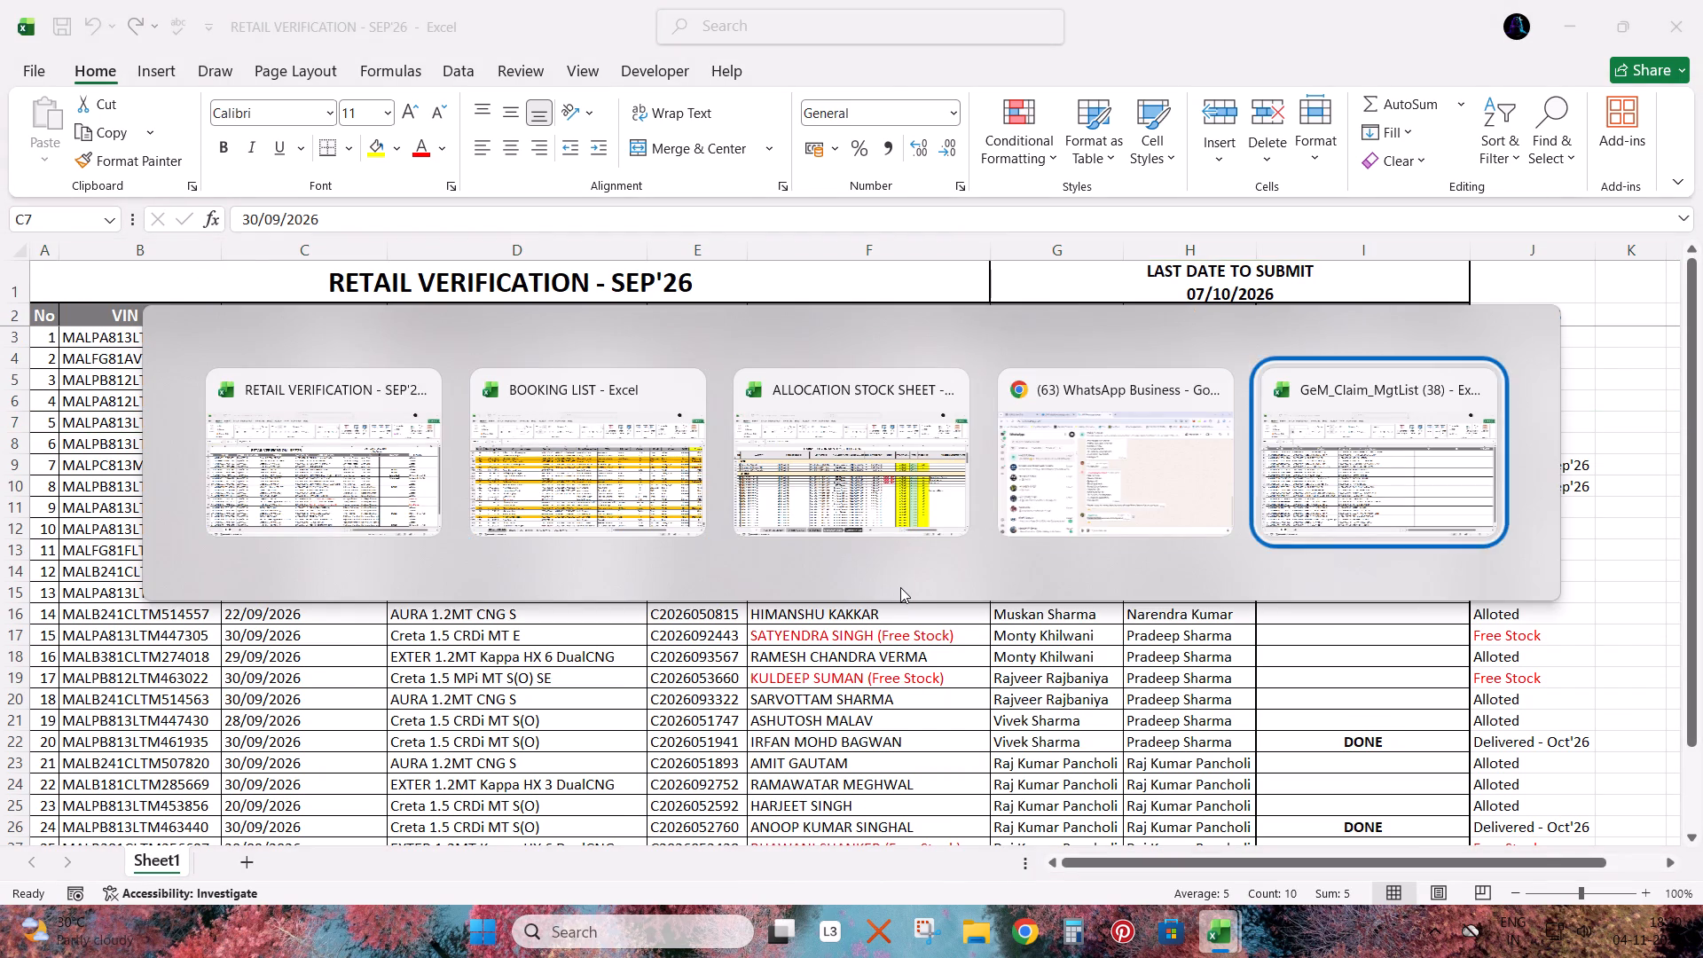
key("Up")
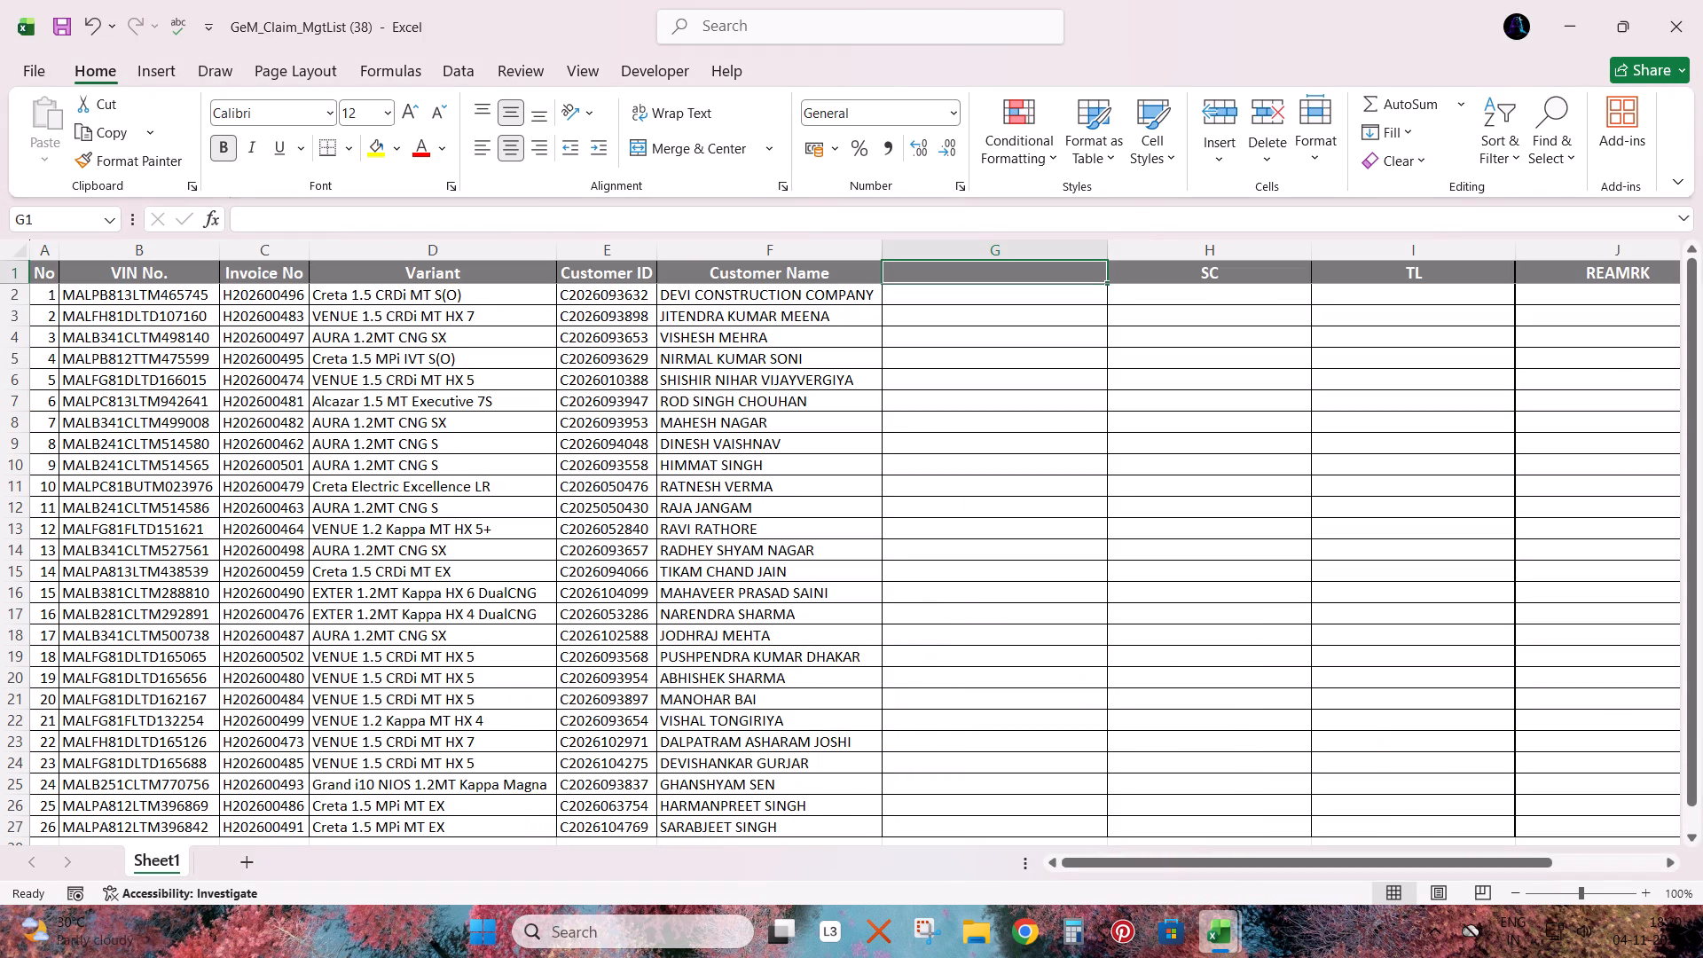
key("Up")
key("Down")
key("Up")
key("Down")
Return to the ALLOCATION STOCK SHEET workbook, select the SN header cell of the STOCK sheet and save the workbook.
key("alt+Tab")
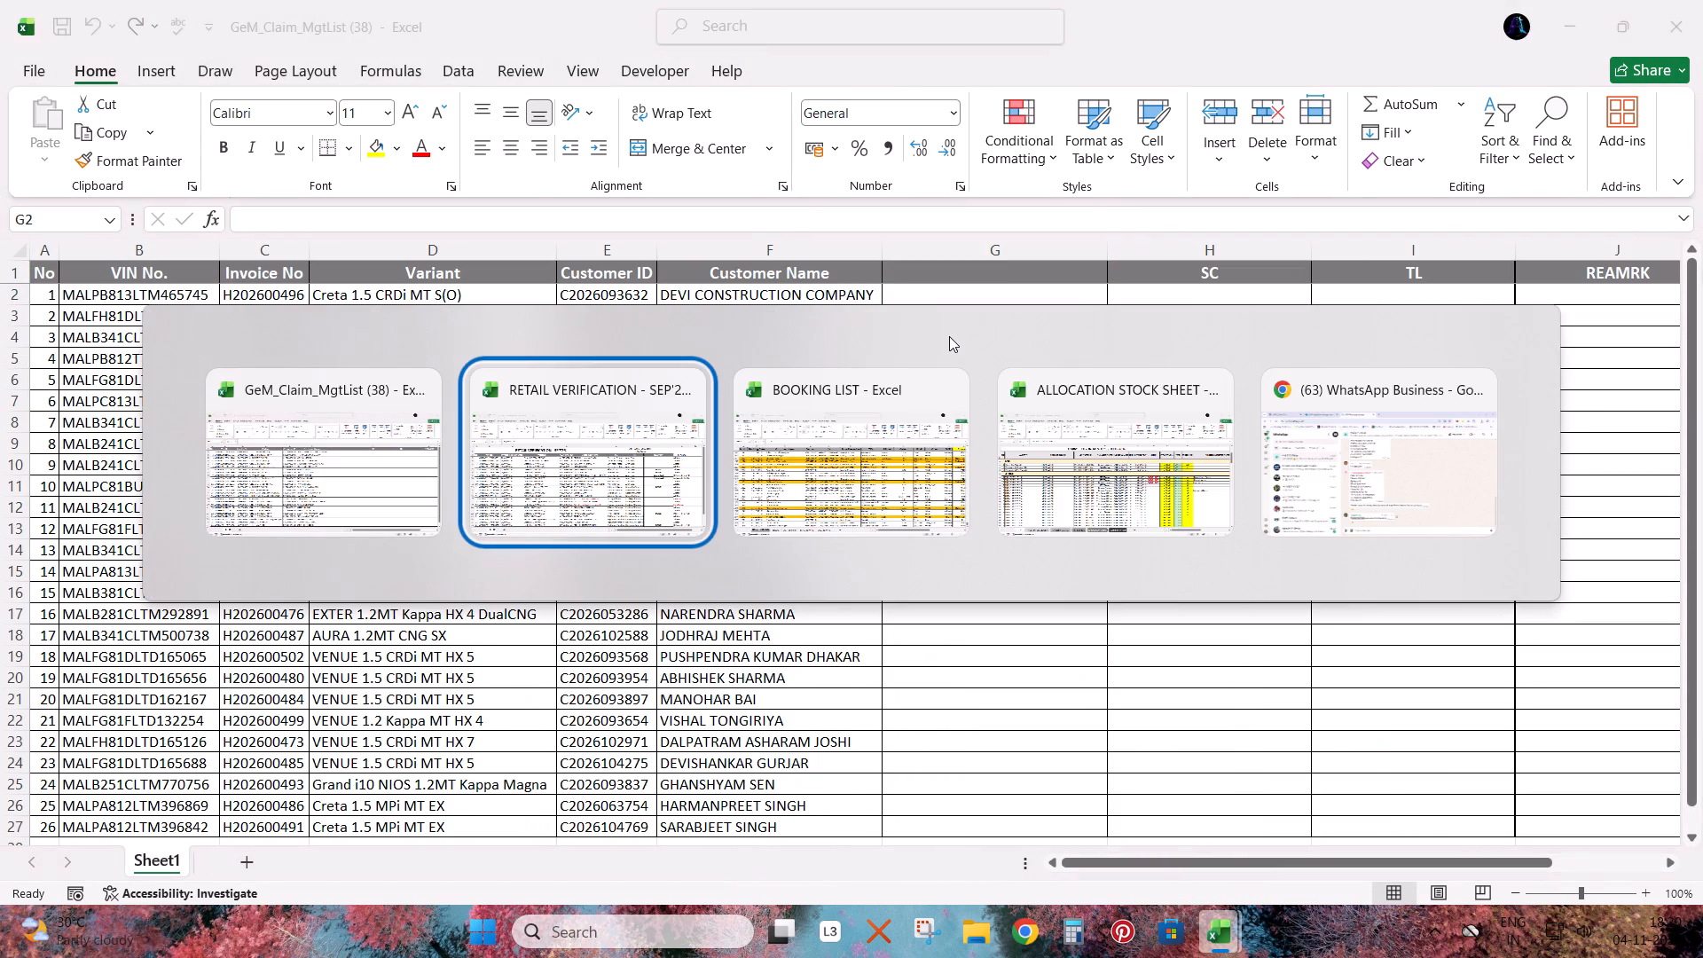
key("alt+Tab")
key("alt+Tab")
left_click(484, 308)
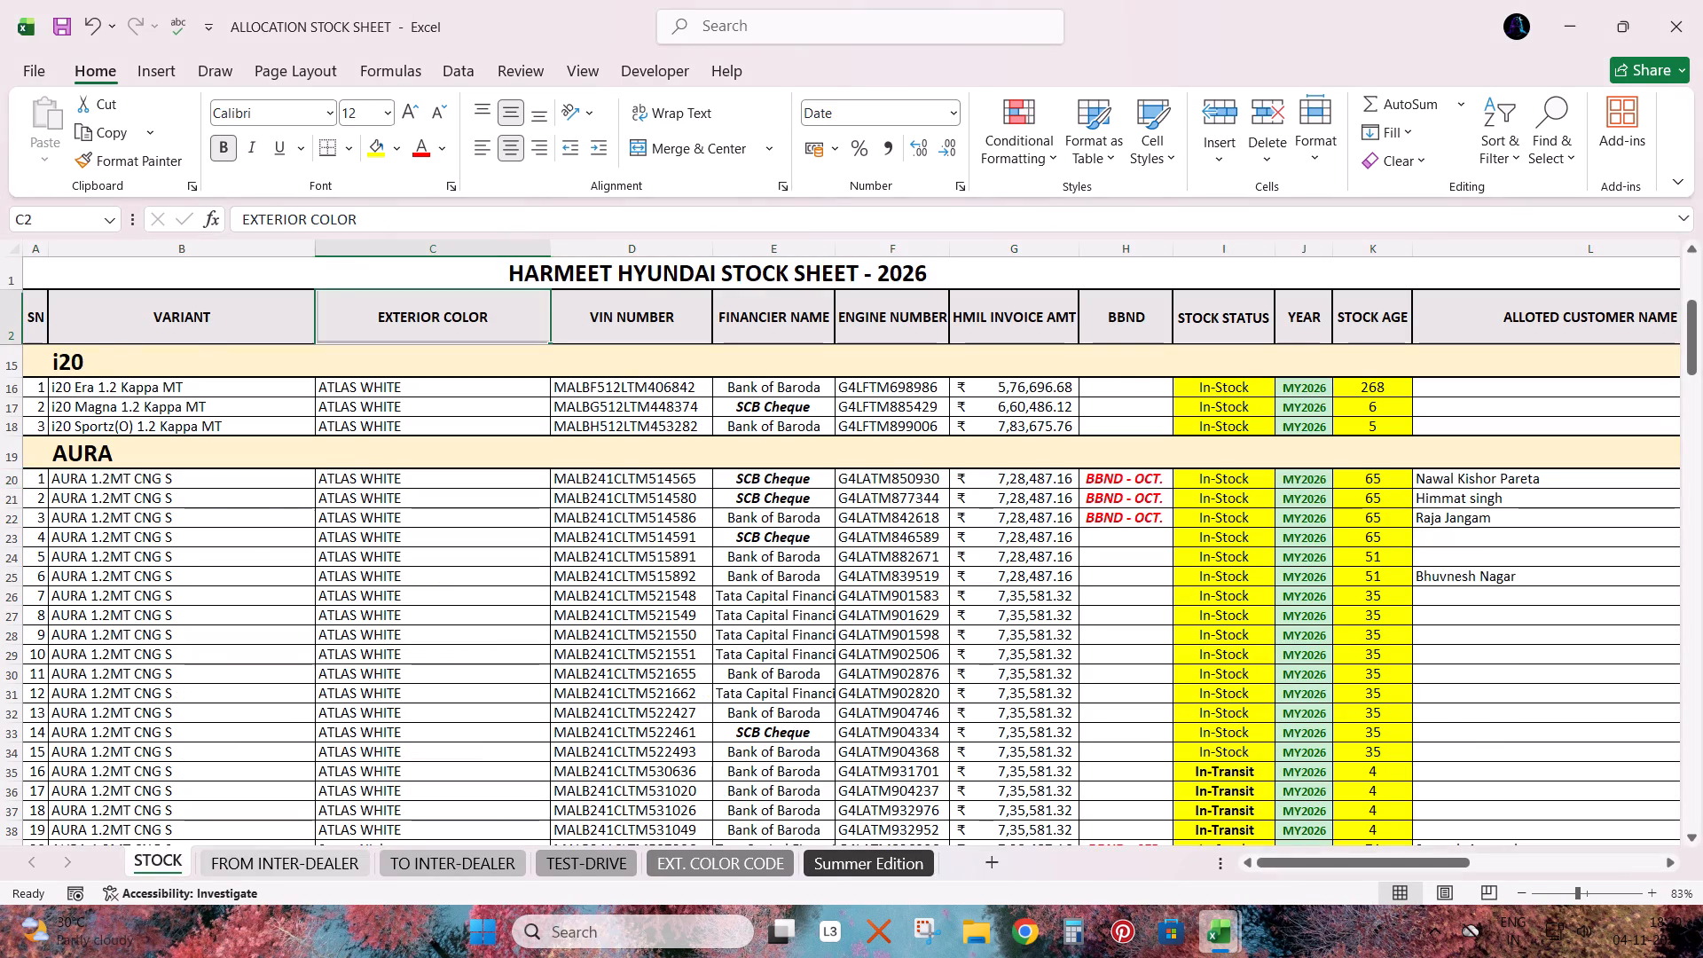
key("ctrl+Left")
key("Down")
key("Up")
key("ctrl+s")
Switch back to the TOTAL BOOKING sheet in the BOOKING LIST workbook.
key("alt+Tab")
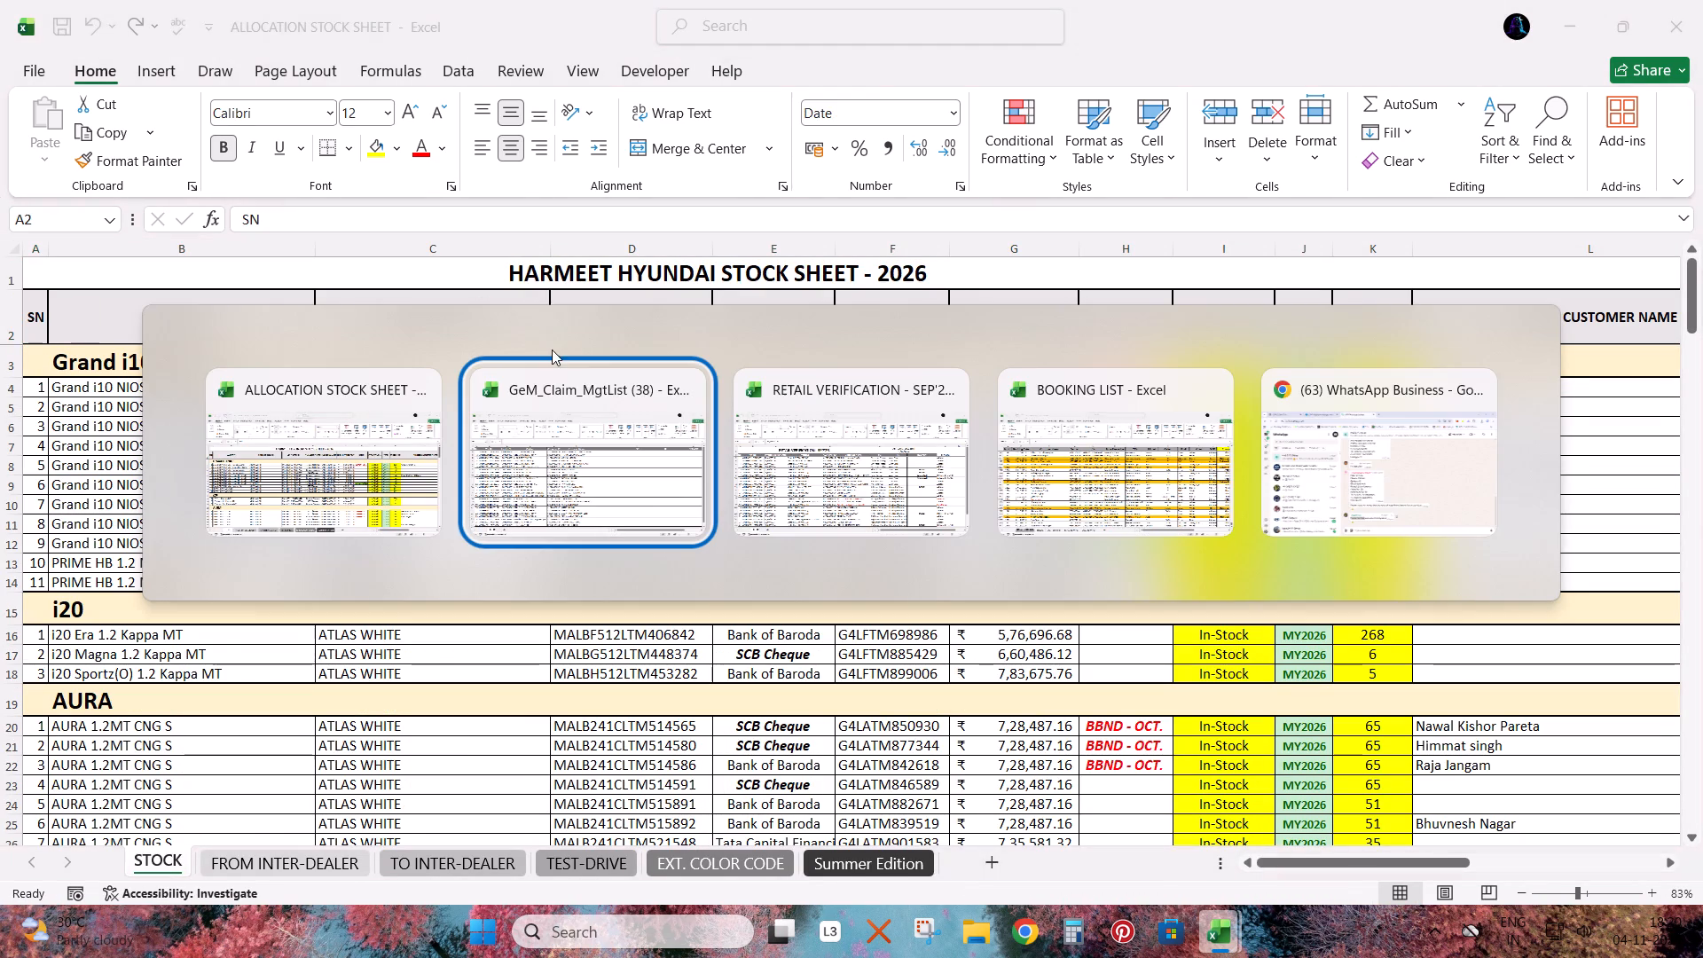
key("alt+Tab")
key("alt+Tab")
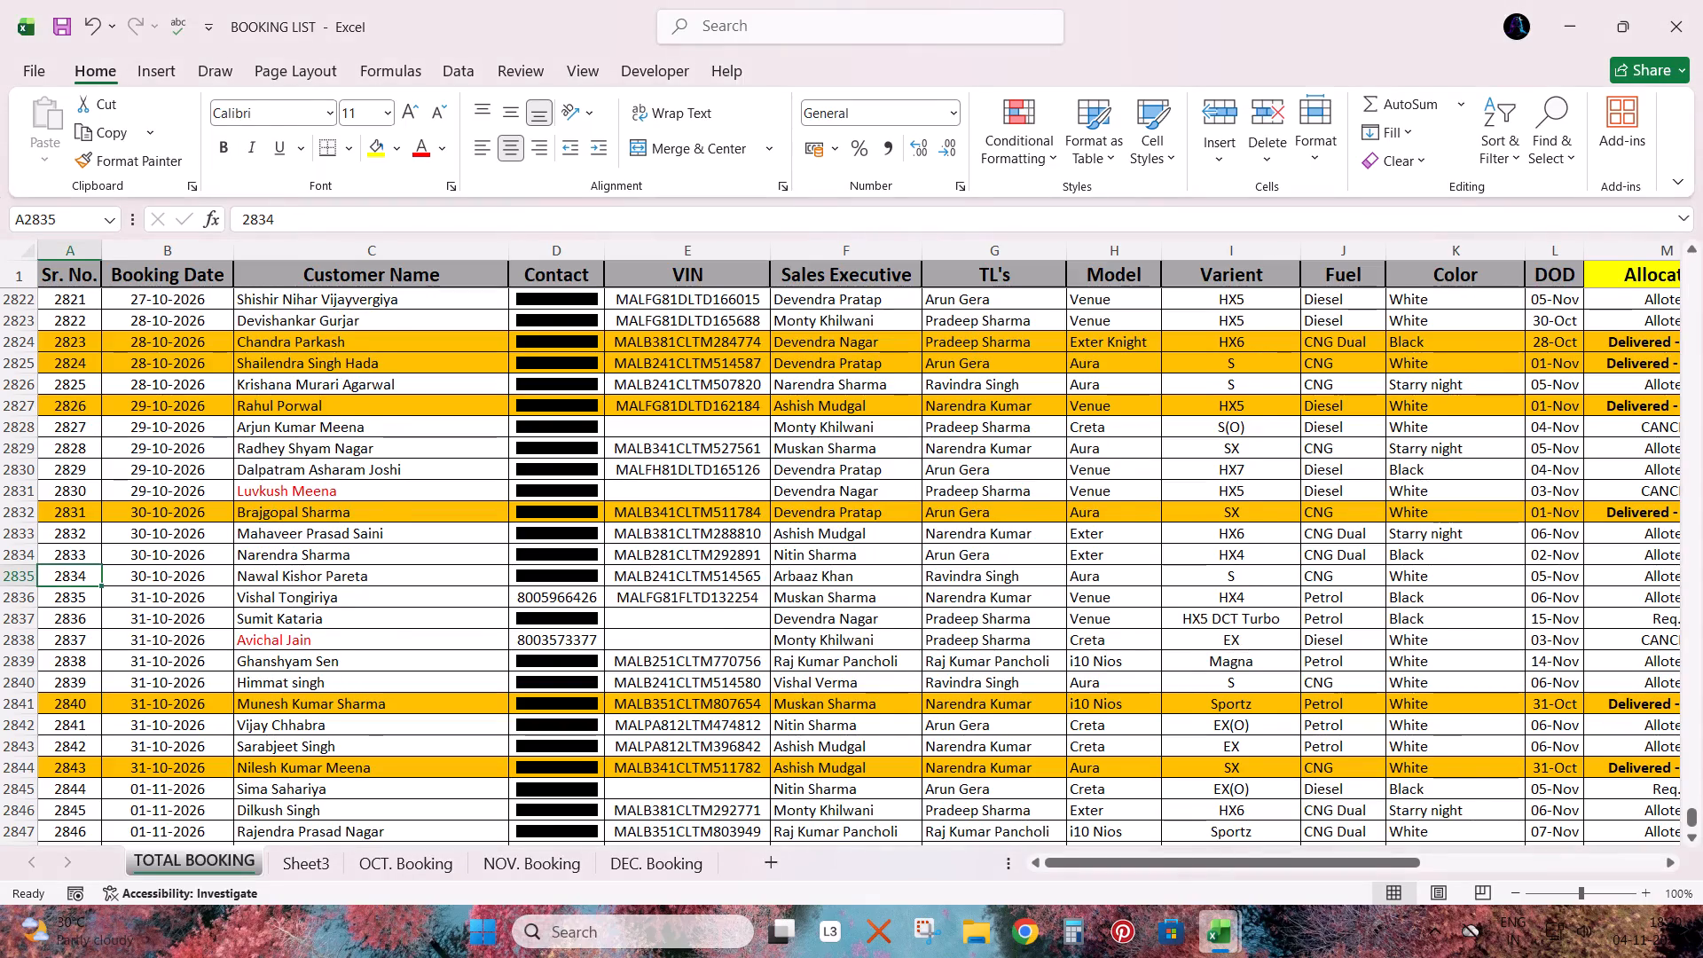
Go to the last numbered entry in the TOTAL BOOKING sheet and save the BOOKING LIST workbook.
key("ctrl+Down")
scroll(609, 459, "down", 2)
key("ctrl+s")
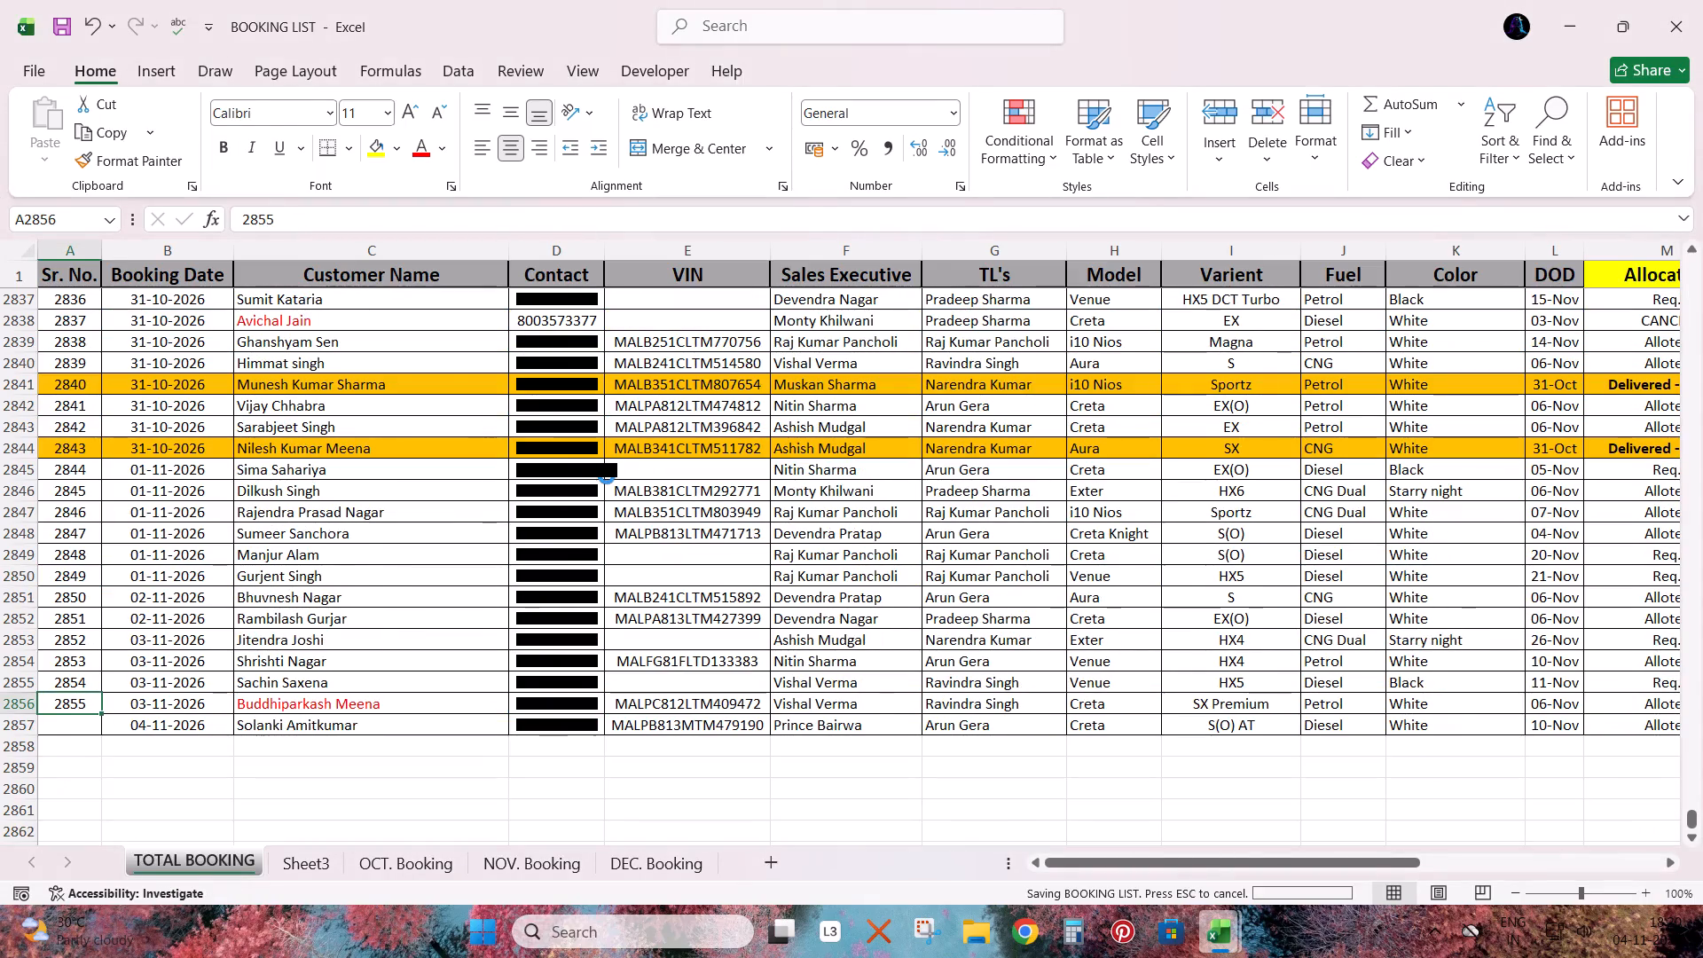
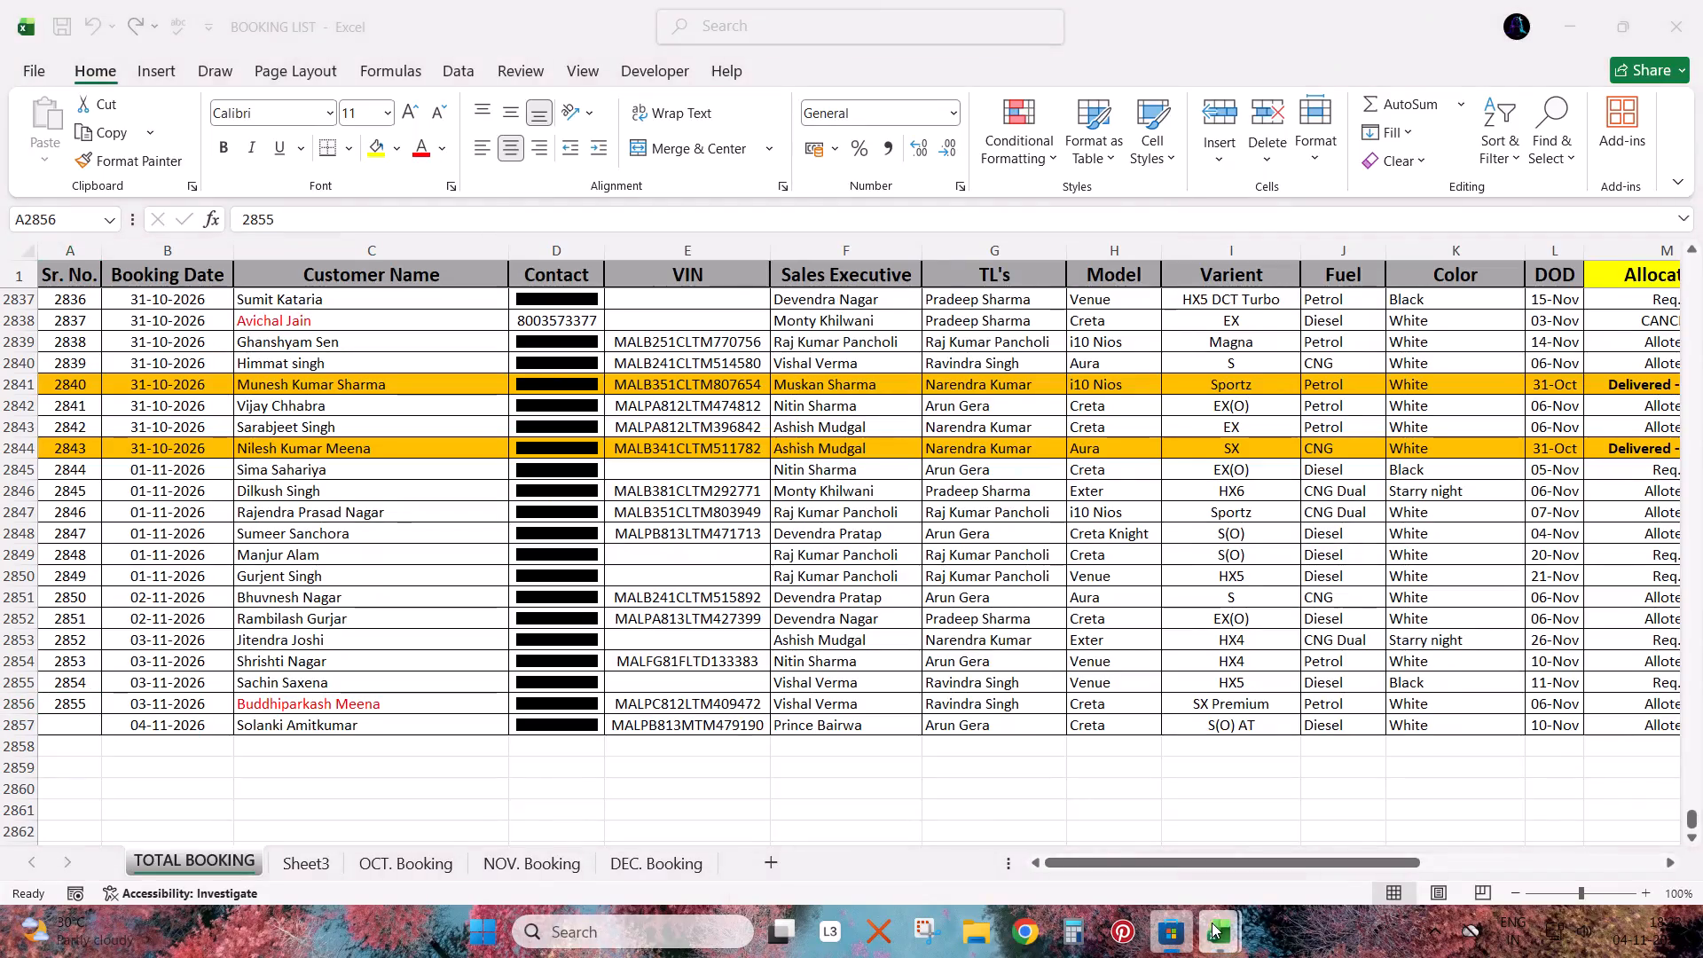
Close the ALLOCATION STOCK SHEET workbook.
left_click(1702, 0)
left_click(1223, 933)
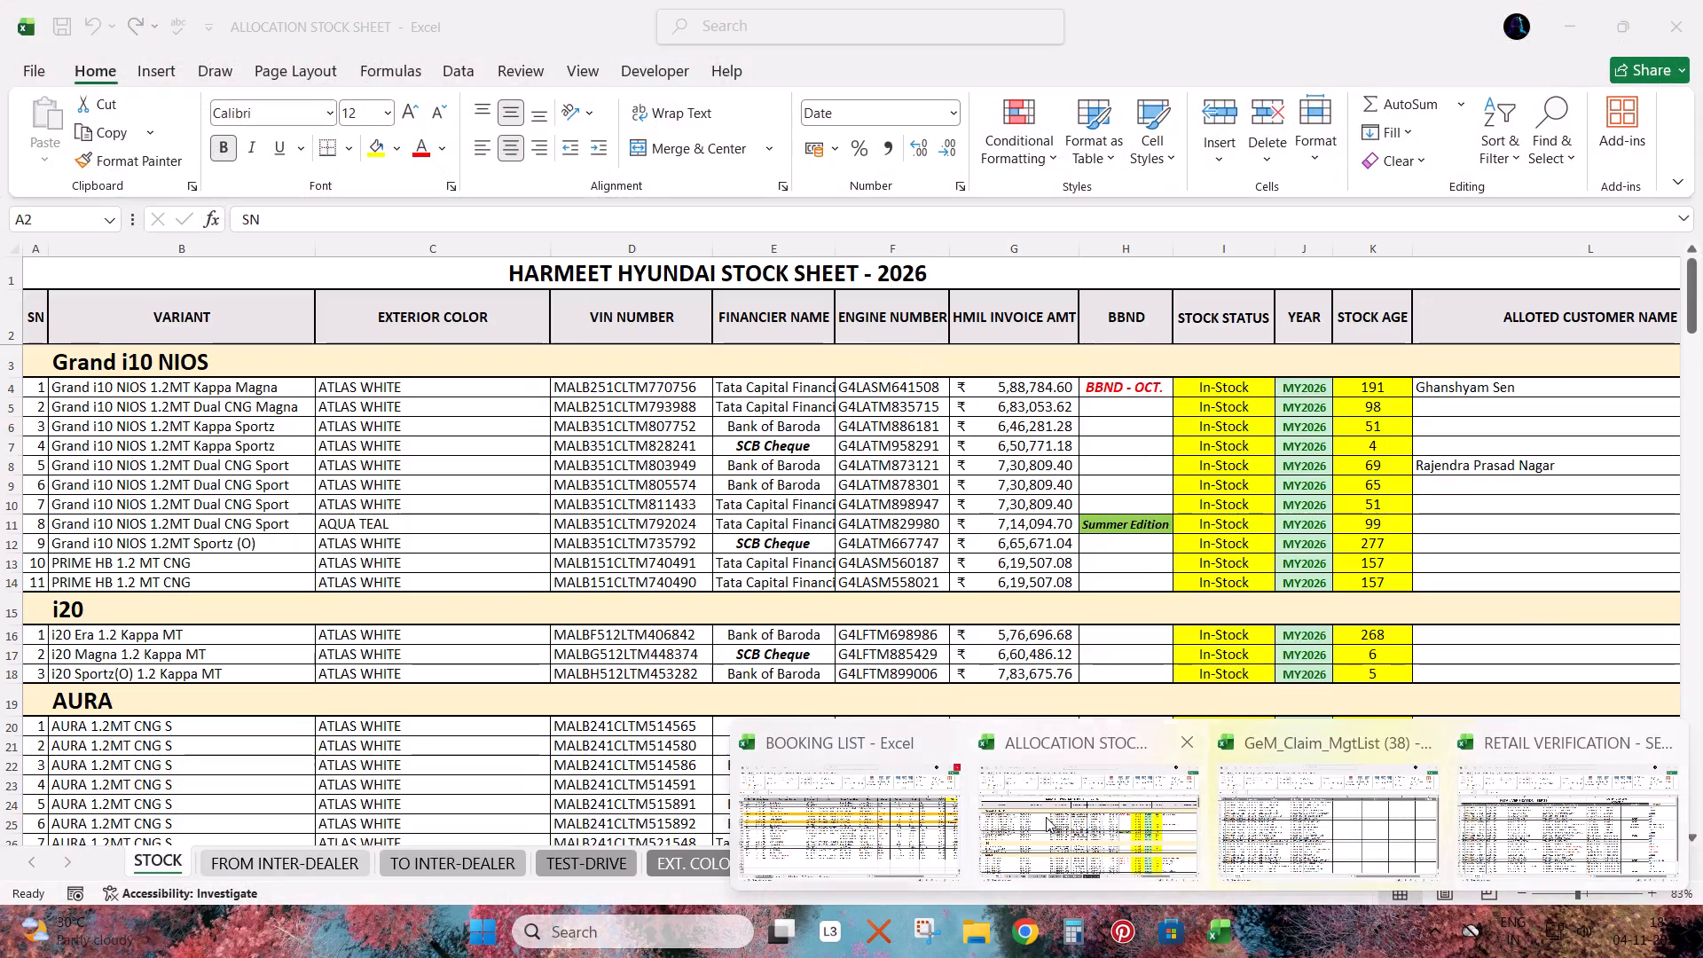
left_click(1046, 817)
left_click(1702, 0)
left_click(1702, 957)
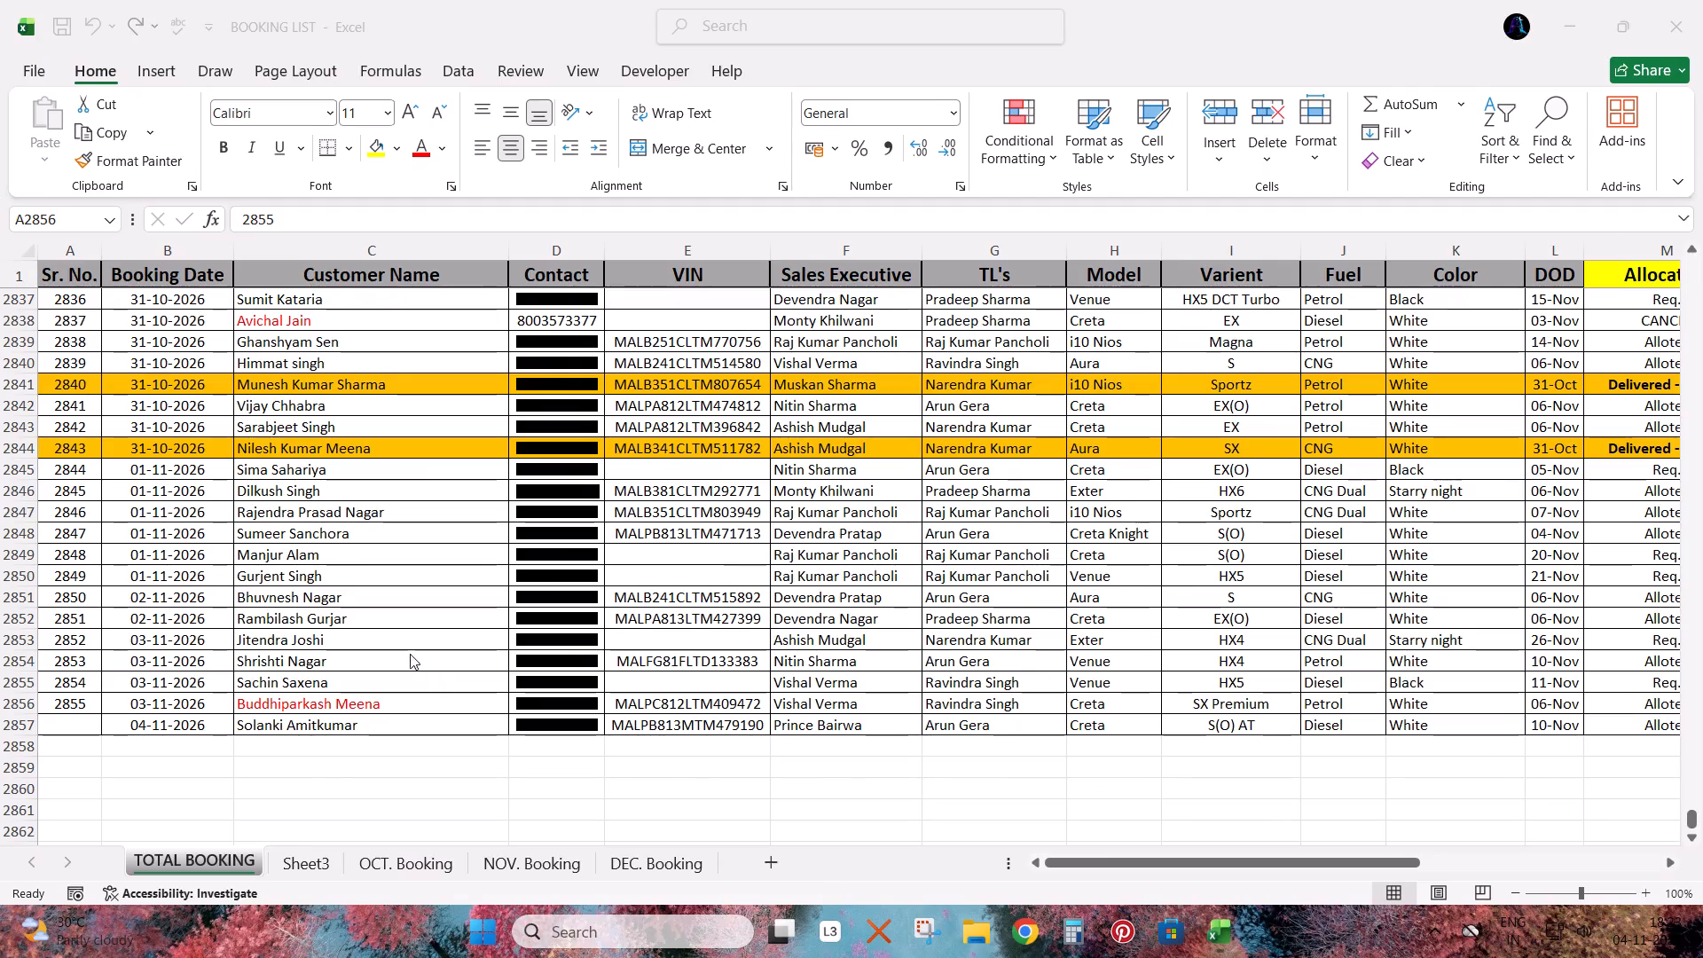
Refresh the desktop and permanently delete the ALLOCATION STOCK SHEET - Copy (2) file from it.
left_click(1702, 957)
right_click(889, 528)
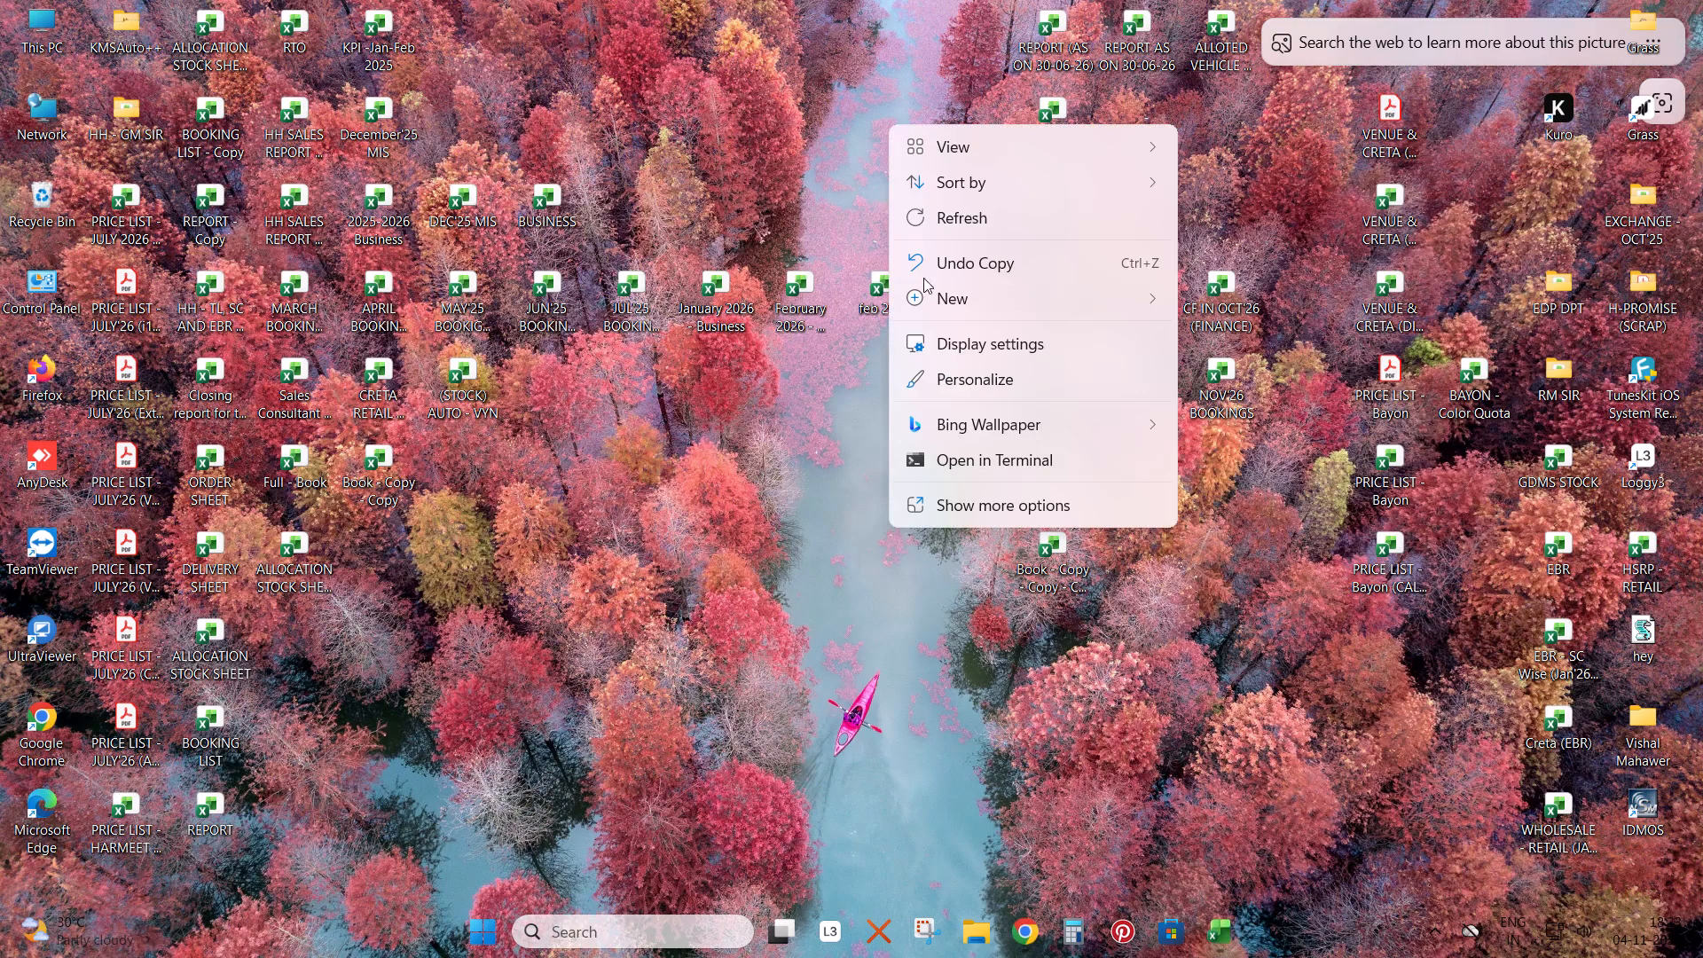
left_click(922, 232)
left_click(287, 561)
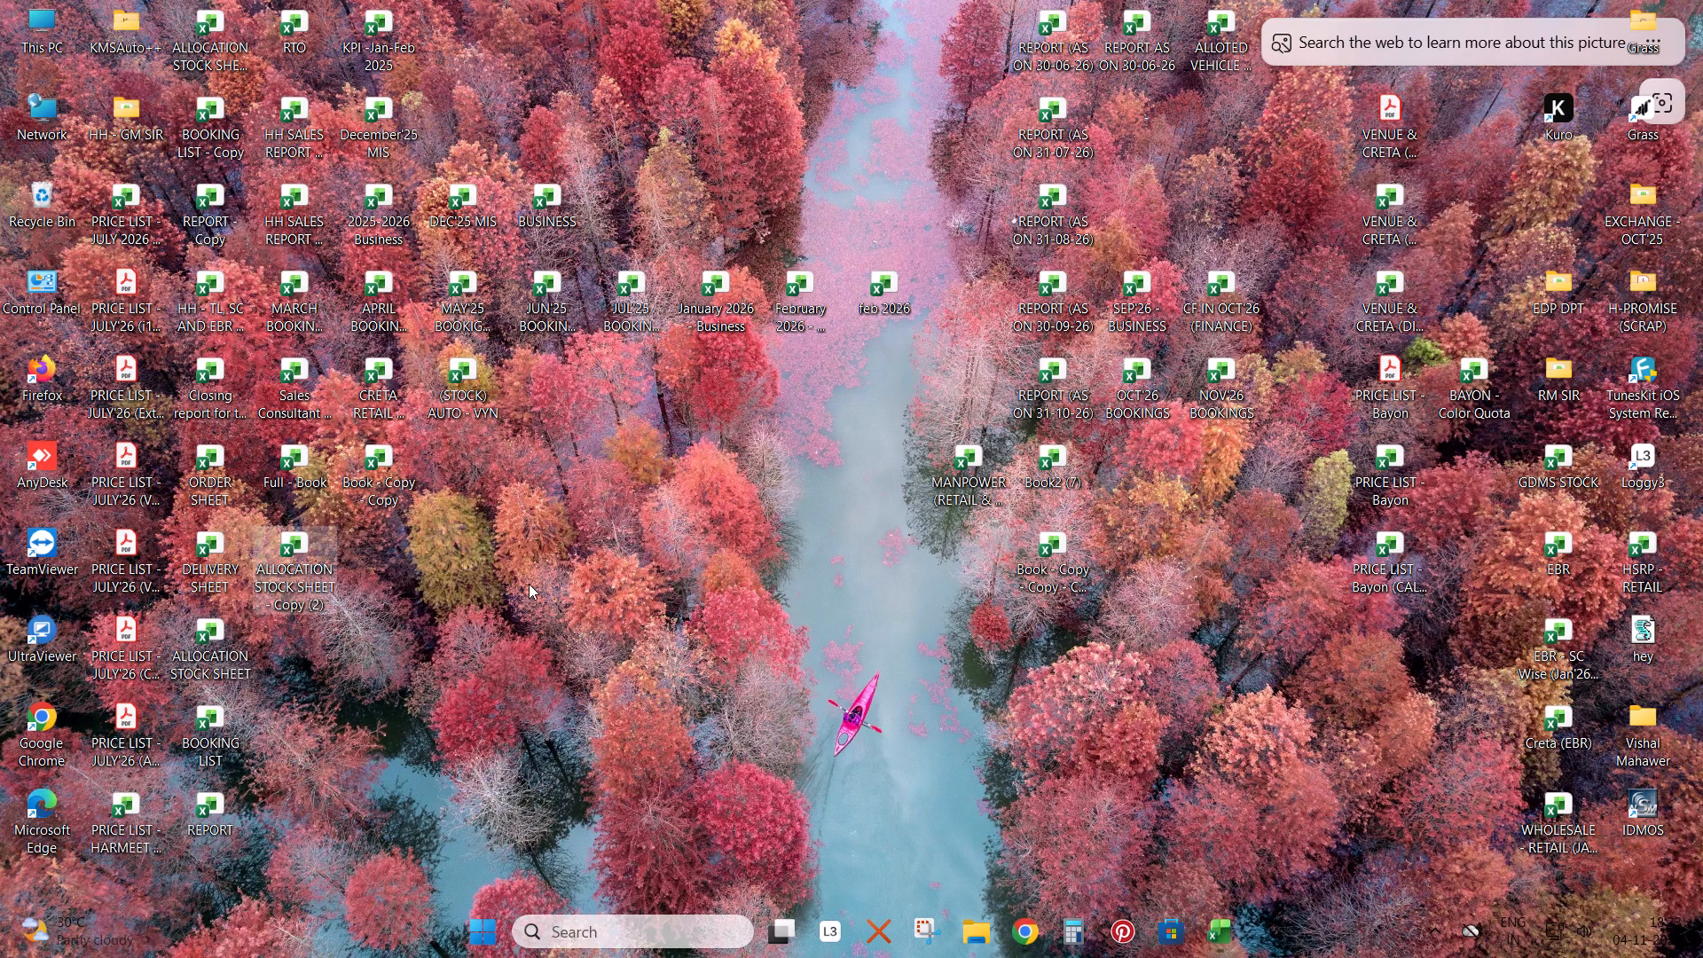
key("shift+Delete")
key("Return")
Duplicate the ALLOCATION STOCK SHEET file on the desktop and open the new copy in Excel.
left_click(214, 667)
key("ctrl+c")
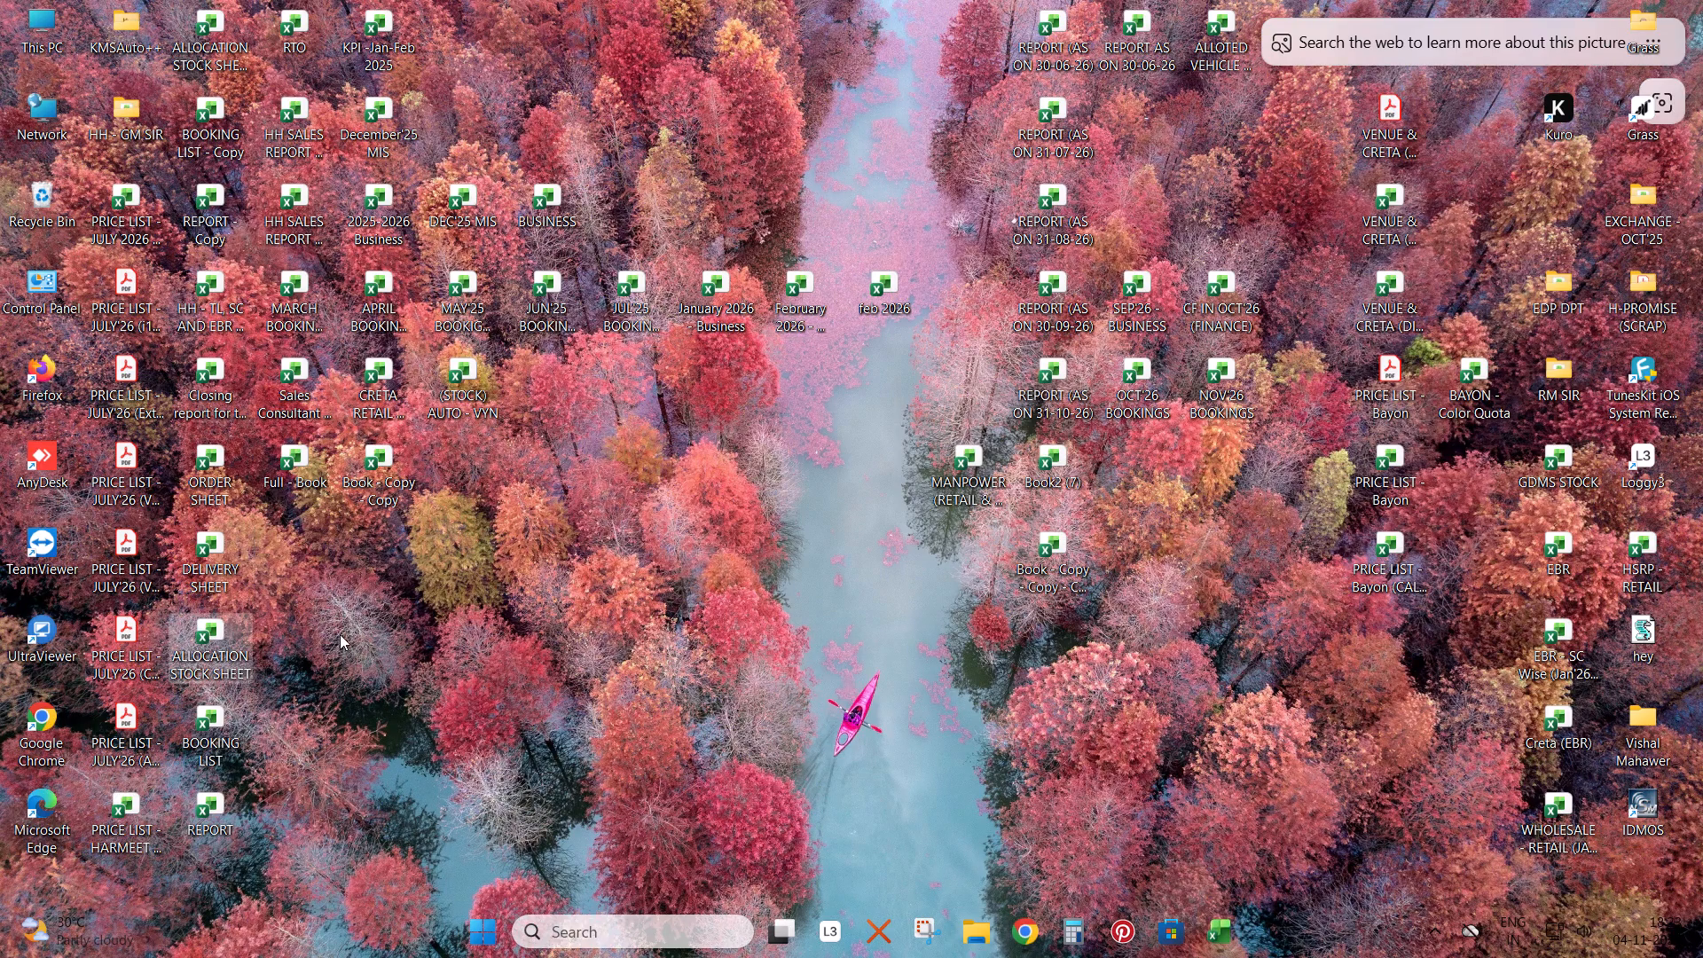
key("ctrl+v")
left_click(340, 634)
double_click(294, 538)
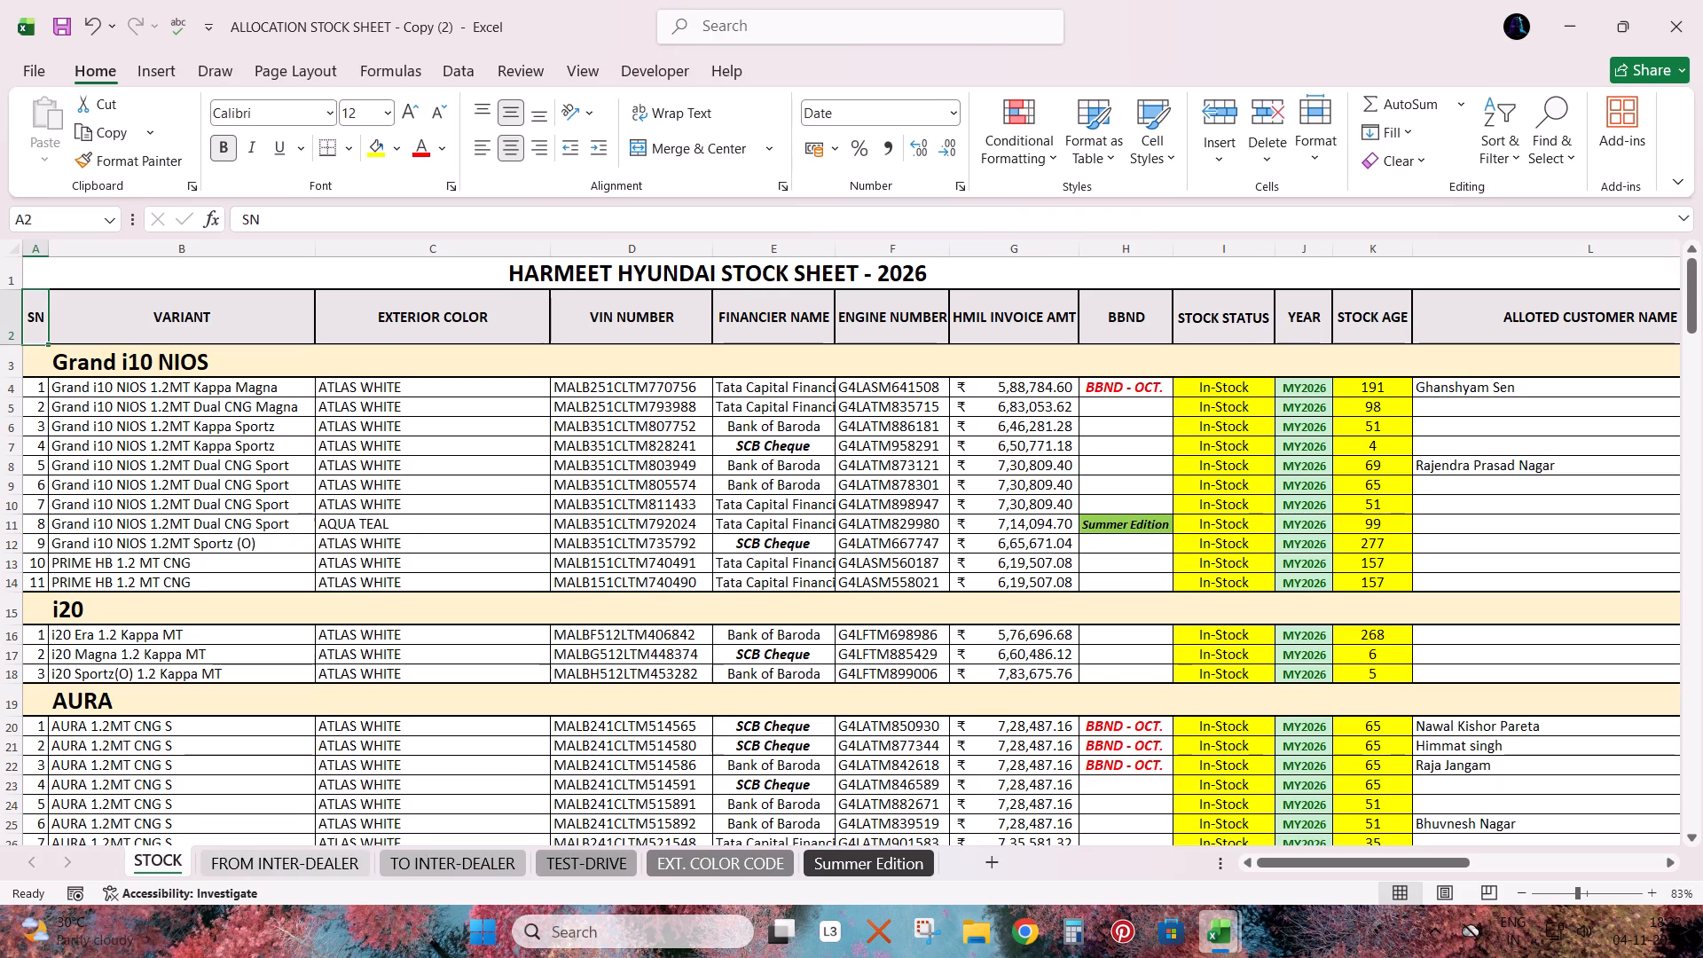
In cell G2 of the GeM_Claim_MgtList (38) workbook, start a VLOOKUP formula using VINs B2:B27 as lookup values.
key("alt+Tab")
key("alt+Tab")
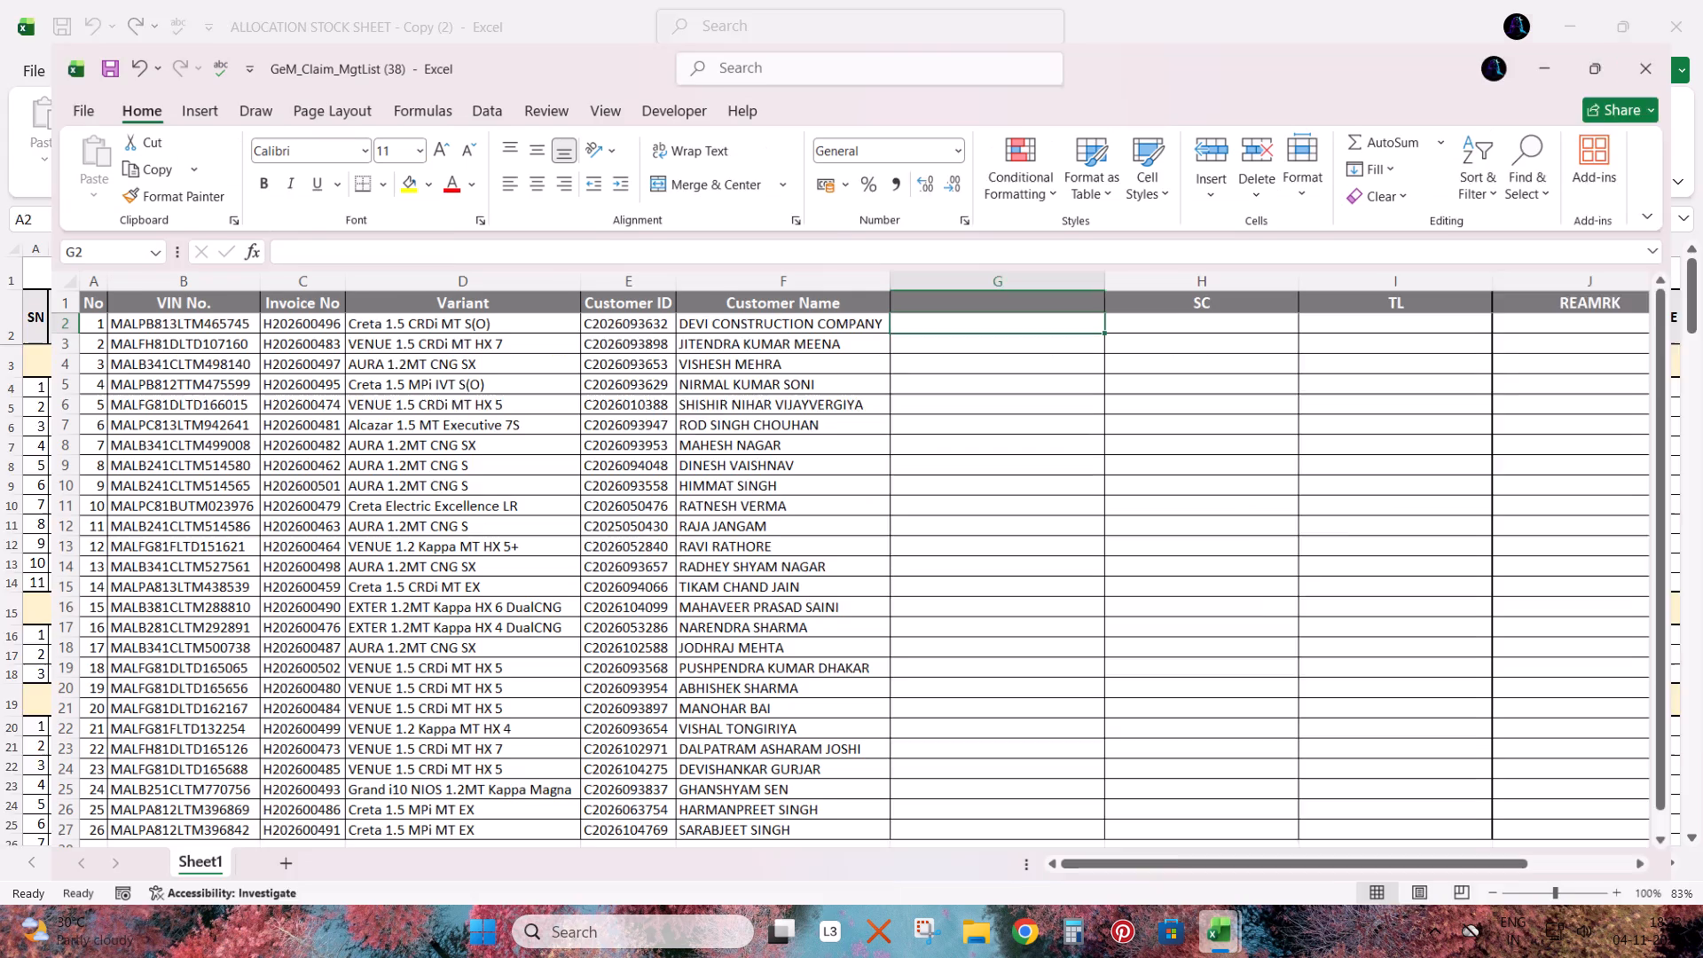
key("Up")
key("Up")
key("Down")
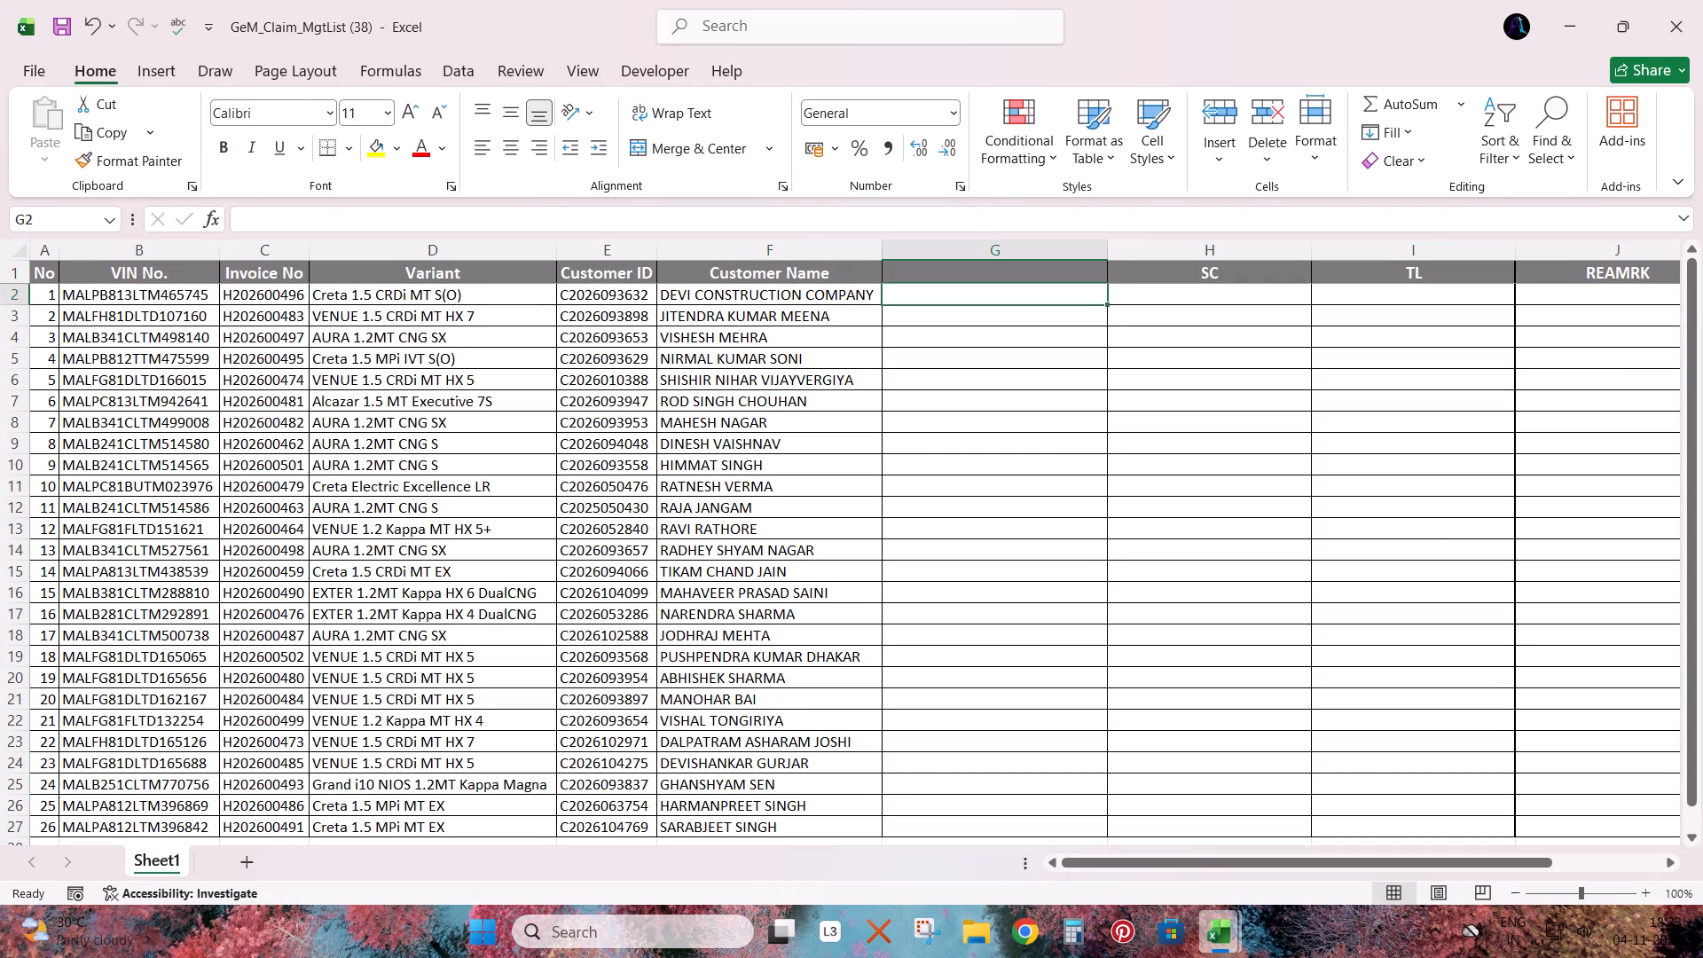
type("=vl")
key("Tab")
key("Up")
key("Left")
key("Left")
key("Left")
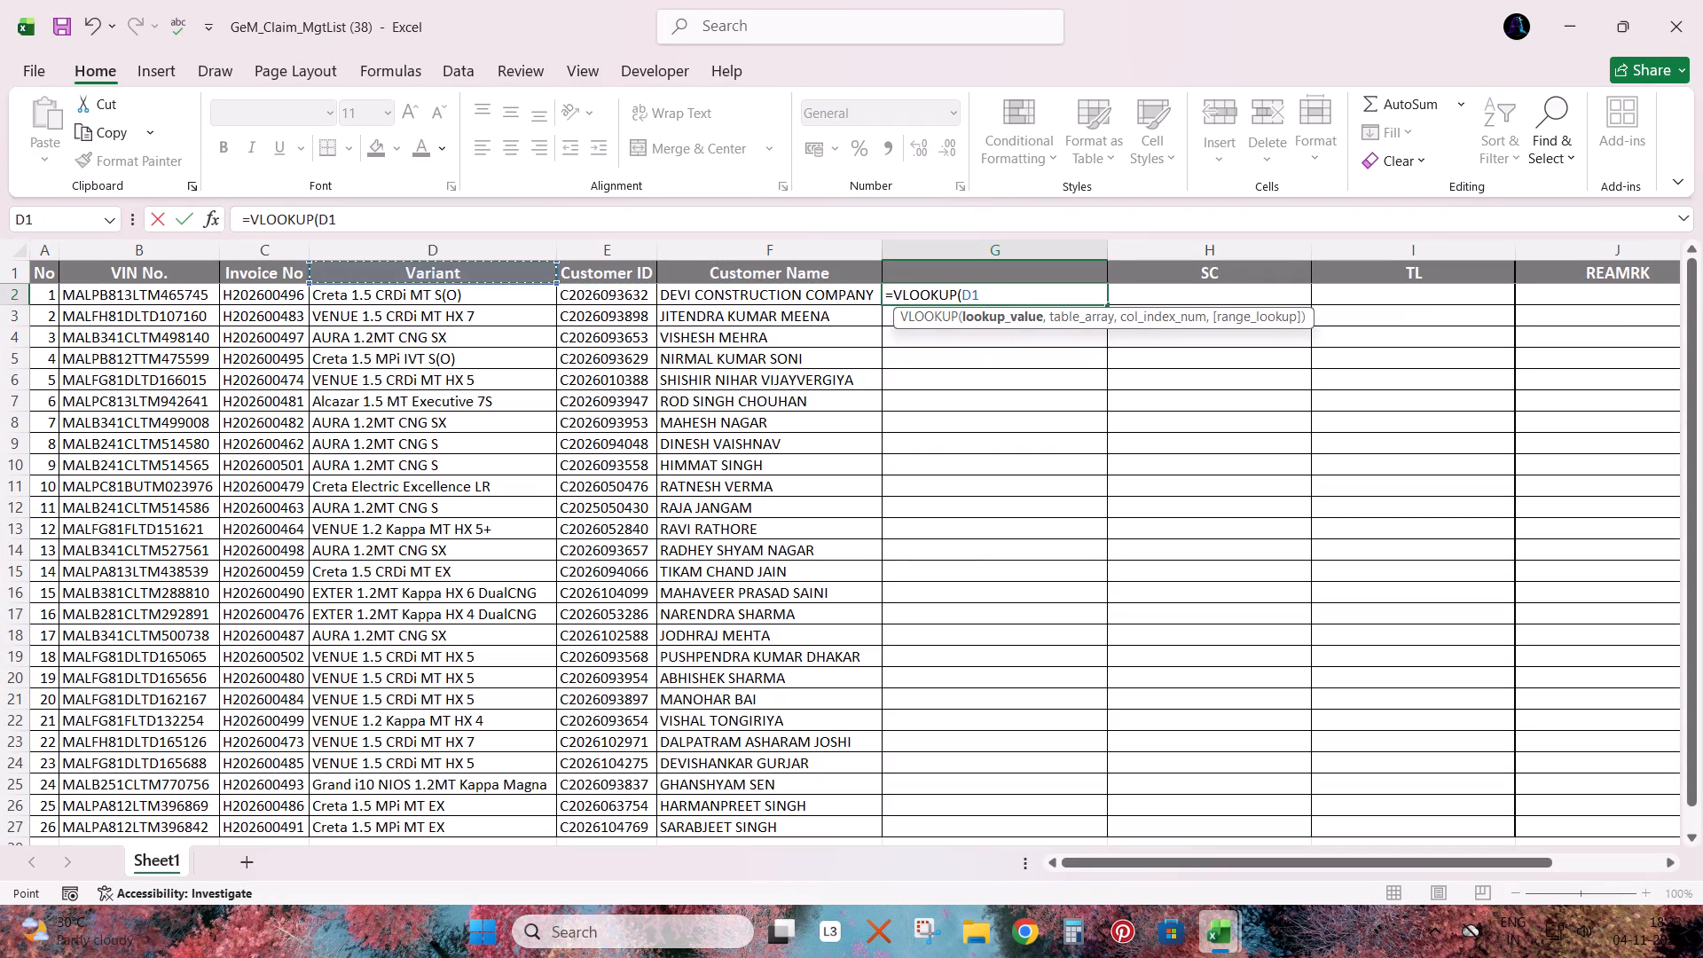
key("Left")
key("Left")
key("Down")
key("ctrl+shift+Down")
key("comma")
Complete the VLOOKUP with range $D$4:$L$166 of the copied workbook's STOCK sheet, column index 9 and exact match 0.
key("alt+Tab")
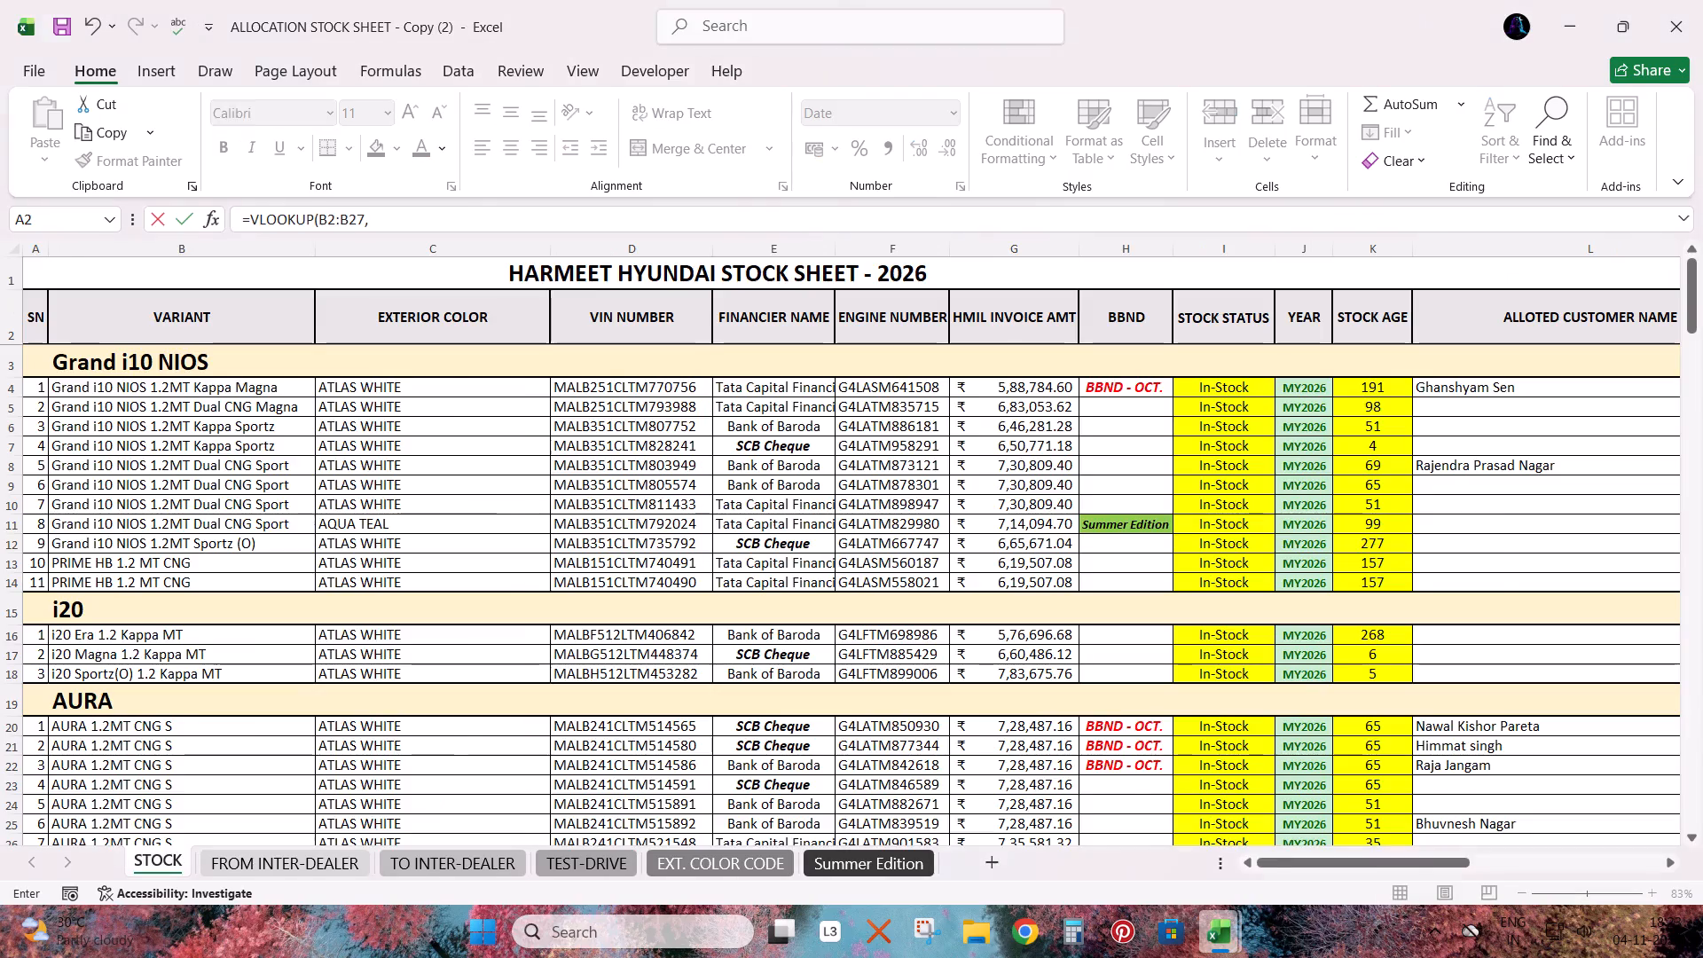
key("ctrl+Up")
key("Right")
key("Down")
key("Down")
key("Left")
key("Left")
key("Left")
key("Left")
key("Left")
key("Left")
key("Left")
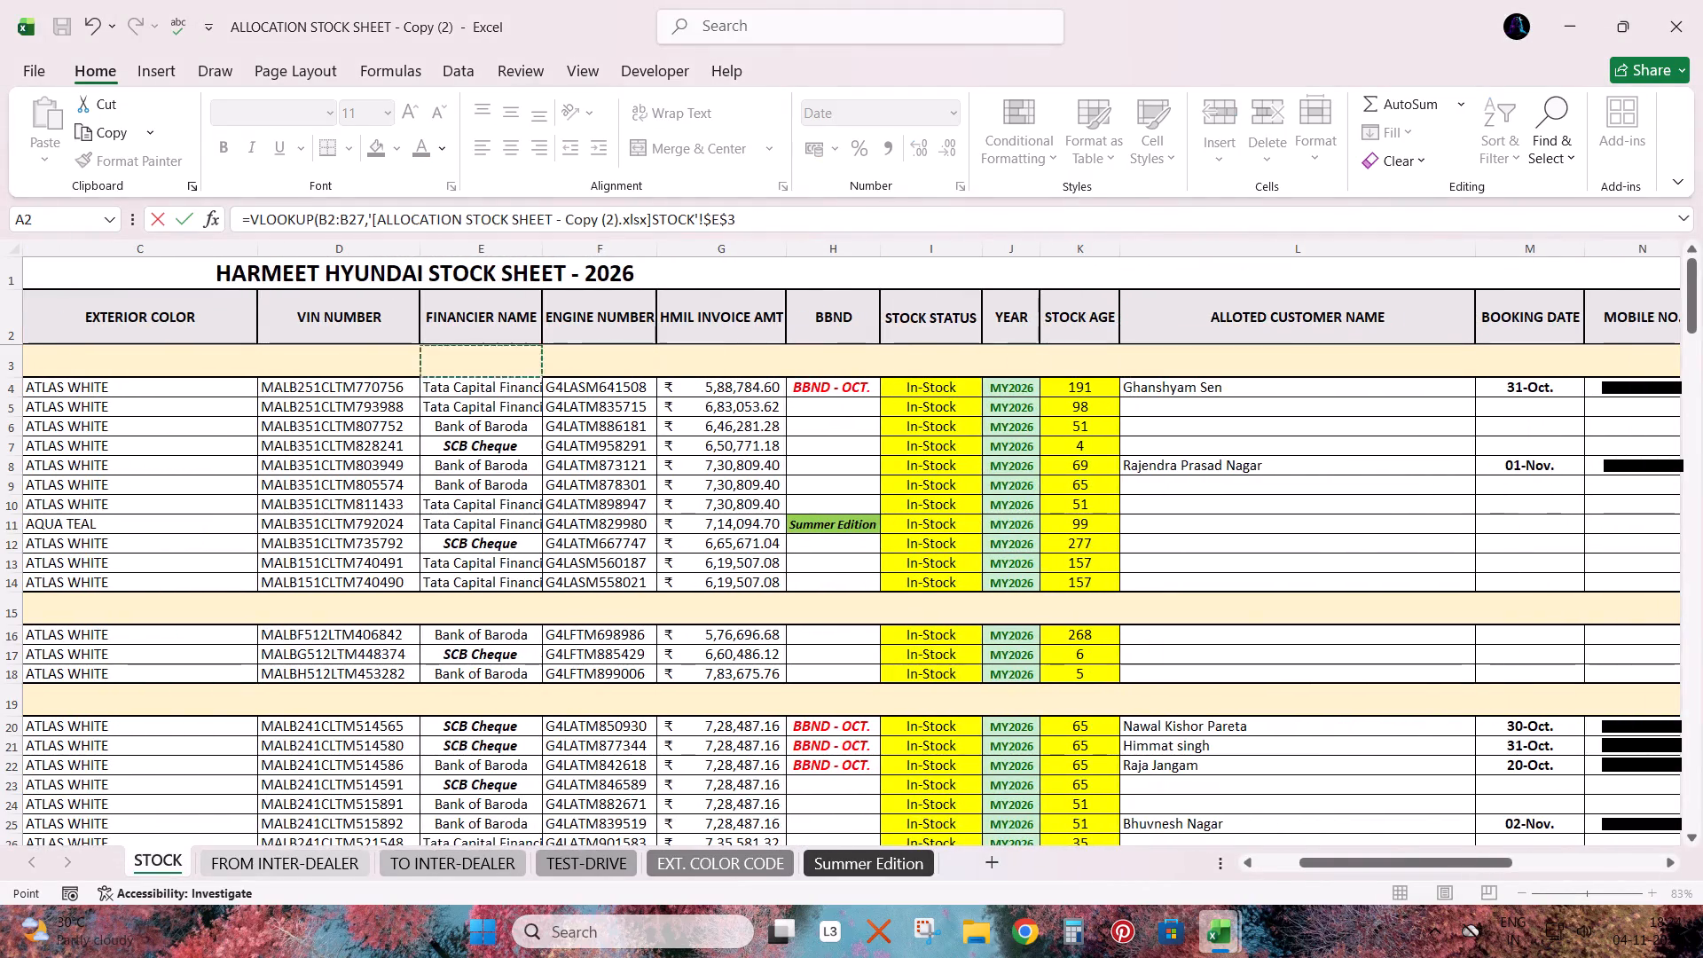
key("Left")
key("Left")
key("Down")
key("Right")
key("Up")
key("Down")
key("shift+Right")
key("shift+Right")
key("shift+Right")
key("shift+Right")
key("shift+Right")
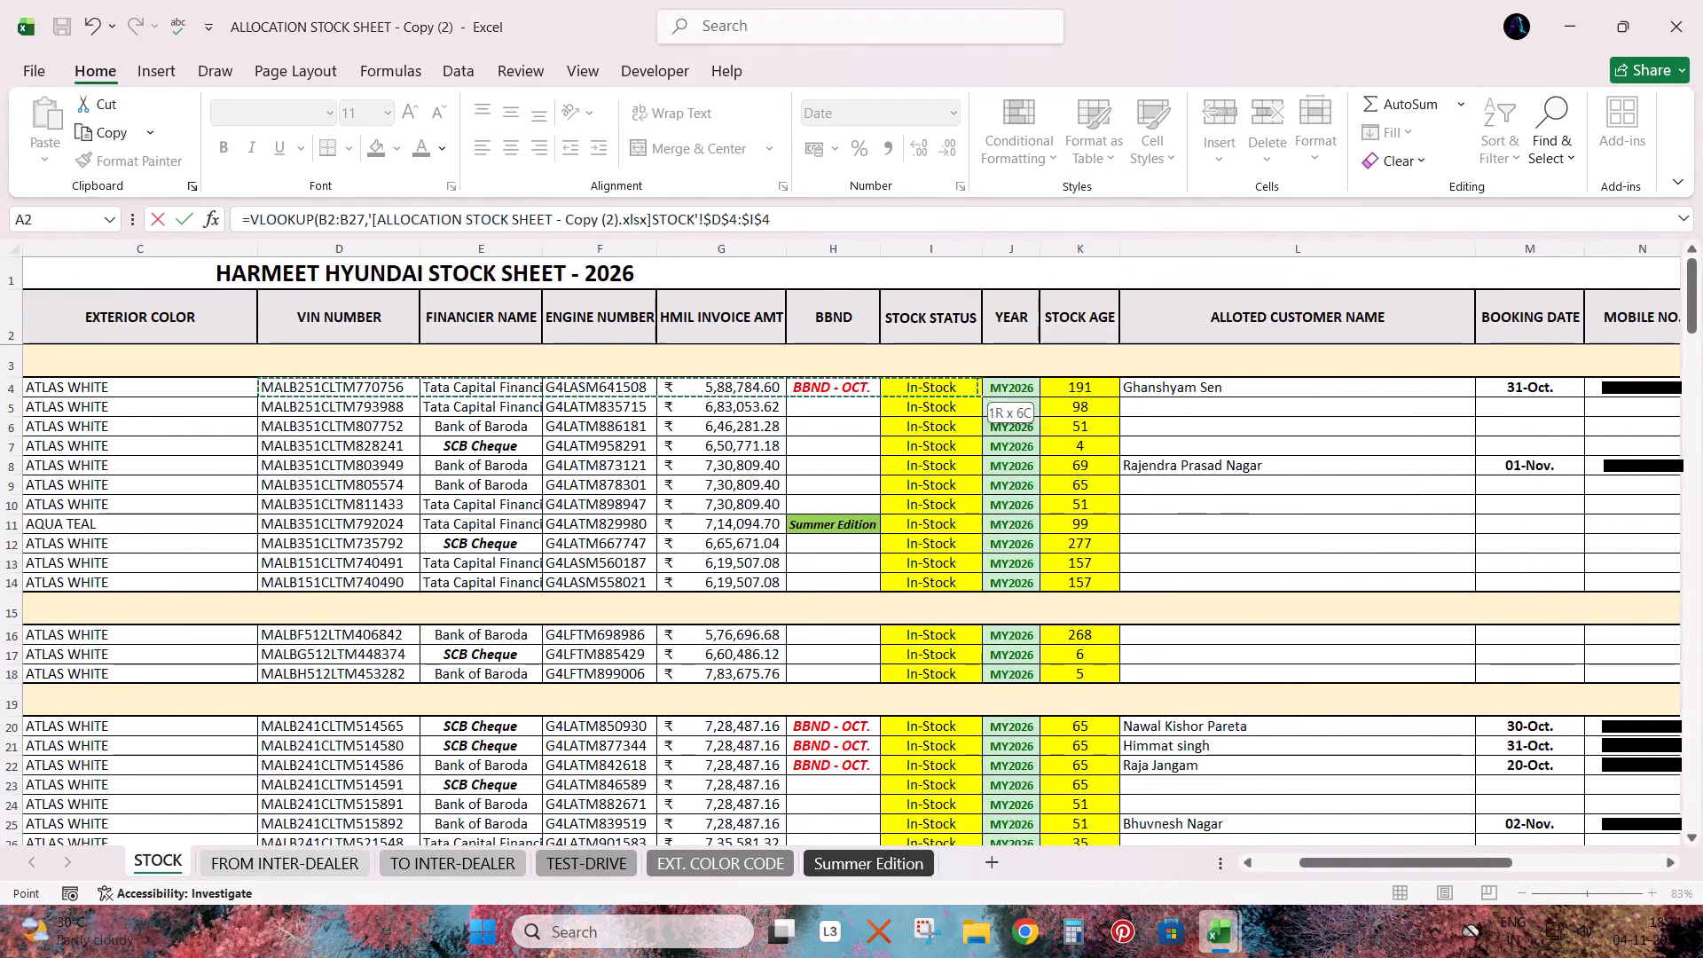
key("shift+Right")
key("shift+Right")
key("shift+Right")
key("ctrl+shift+Down")
key("ctrl+shift+Down")
key("ctrl+shift+Down")
key("ctrl+shift+Down")
key("ctrl+shift+Down")
key("ctrl+shift+Down")
key("ctrl+shift+Down")
key("ctrl+shift+Down")
key("ctrl+shift+Down")
key("ctrl+shift+Down")
key("ctrl+shift+Down")
key("ctrl+shift+Down")
key("ctrl+shift+Down")
key("ctrl+shift+Down")
key("ctrl+shift+Down")
key("ctrl+shift+Down")
key("ctrl+shift+Down")
key("ctrl+shift+Down")
key("ctrl+shift+Down")
key("ctrl+shift+Down")
key("ctrl+shift+Down")
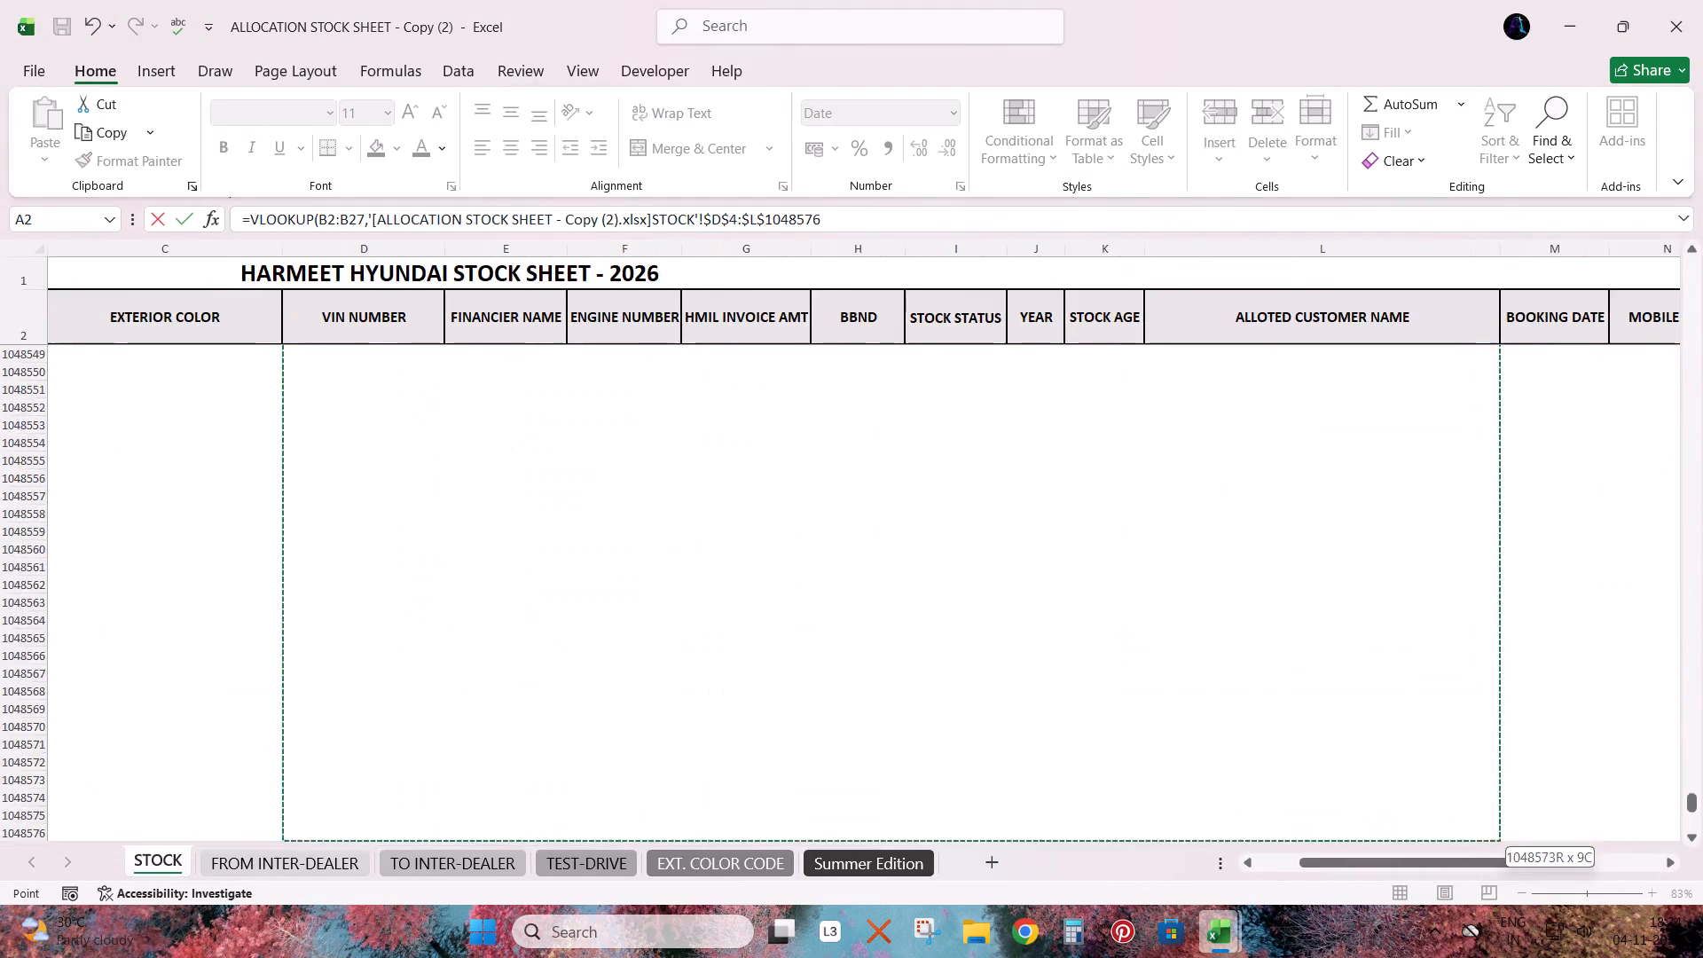
key("ctrl+shift+Up")
type(",9,0)")
key("Return")
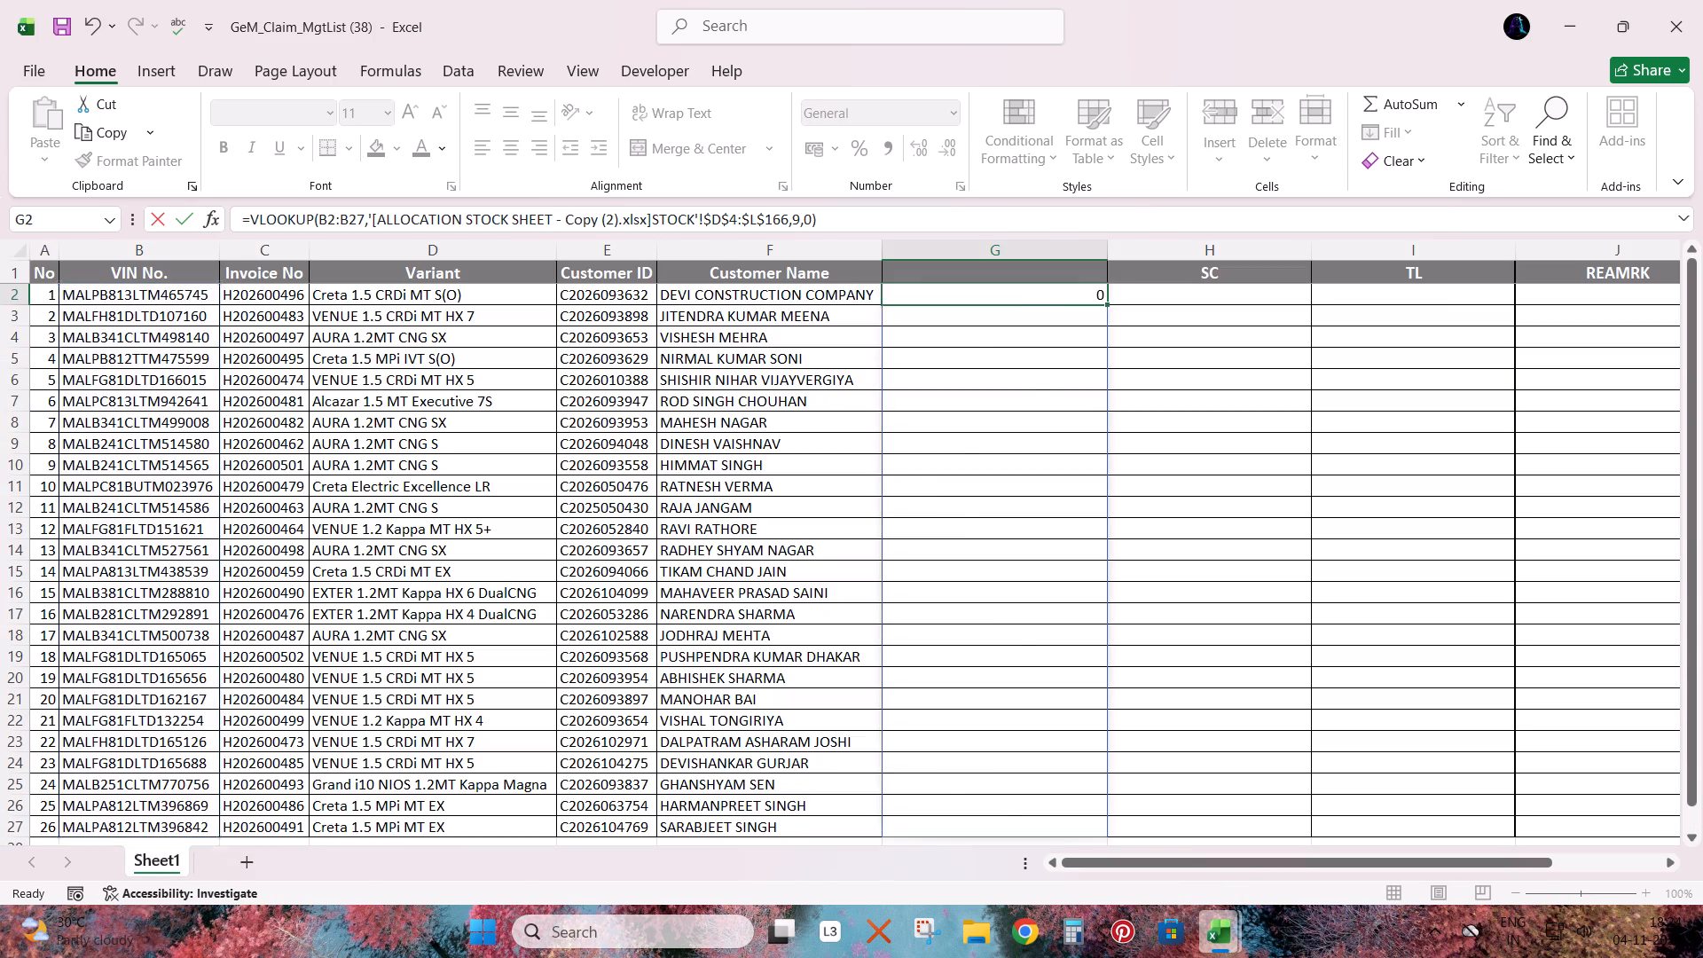
Replace the VLOOKUP results in G2:G27 of the claim list with static values.
key("Up")
key("Up")
key("Down")
key("ctrl+shift+Down")
key("ctrl+c")
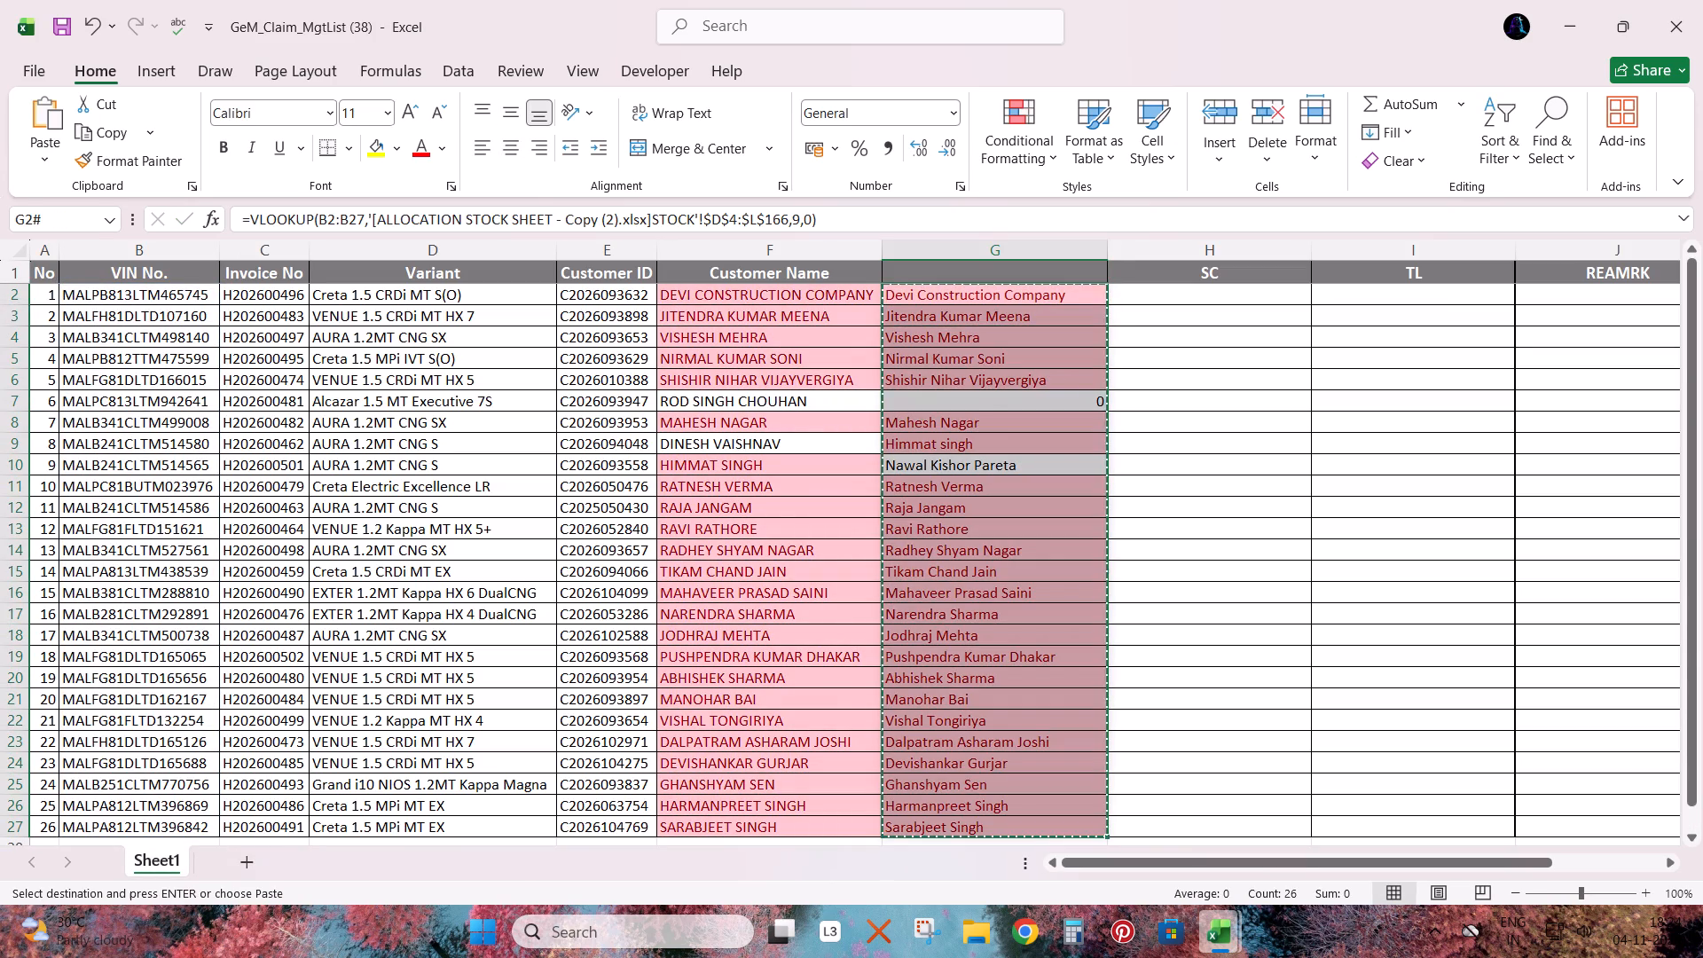
key("ctrl+v")
key("Down")
key("Down")
key("Return")
key("Escape")
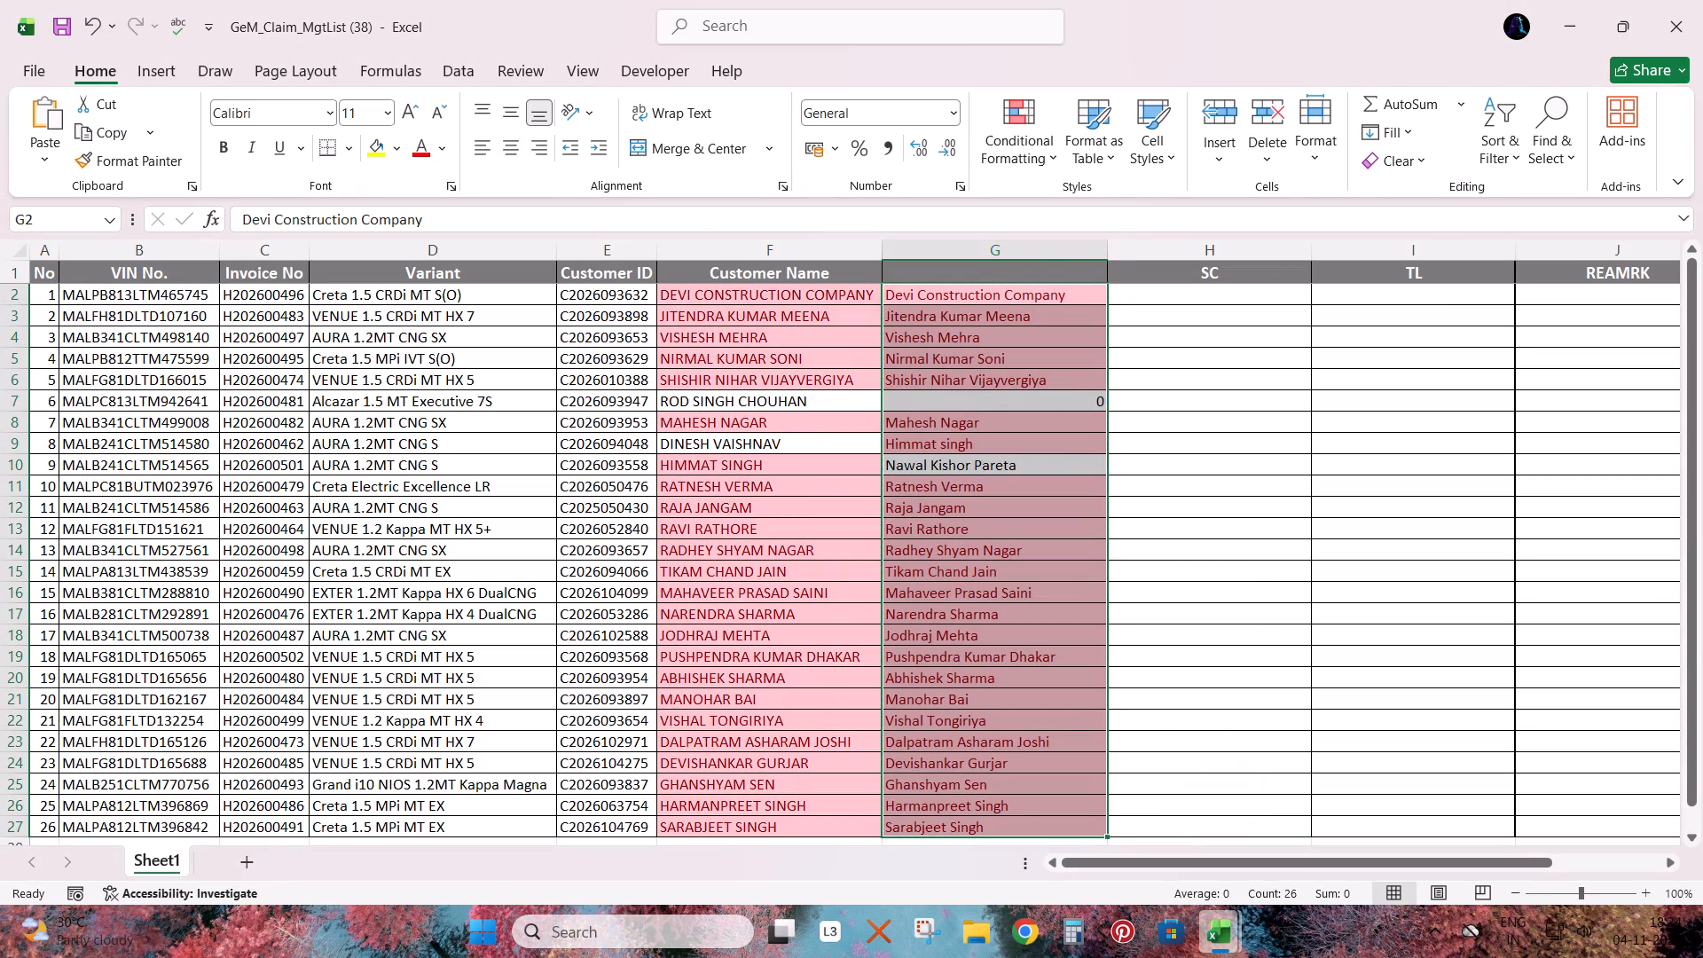
Compare the customer names in column F of the claim list with the looked-up names in column G.
key("Down")
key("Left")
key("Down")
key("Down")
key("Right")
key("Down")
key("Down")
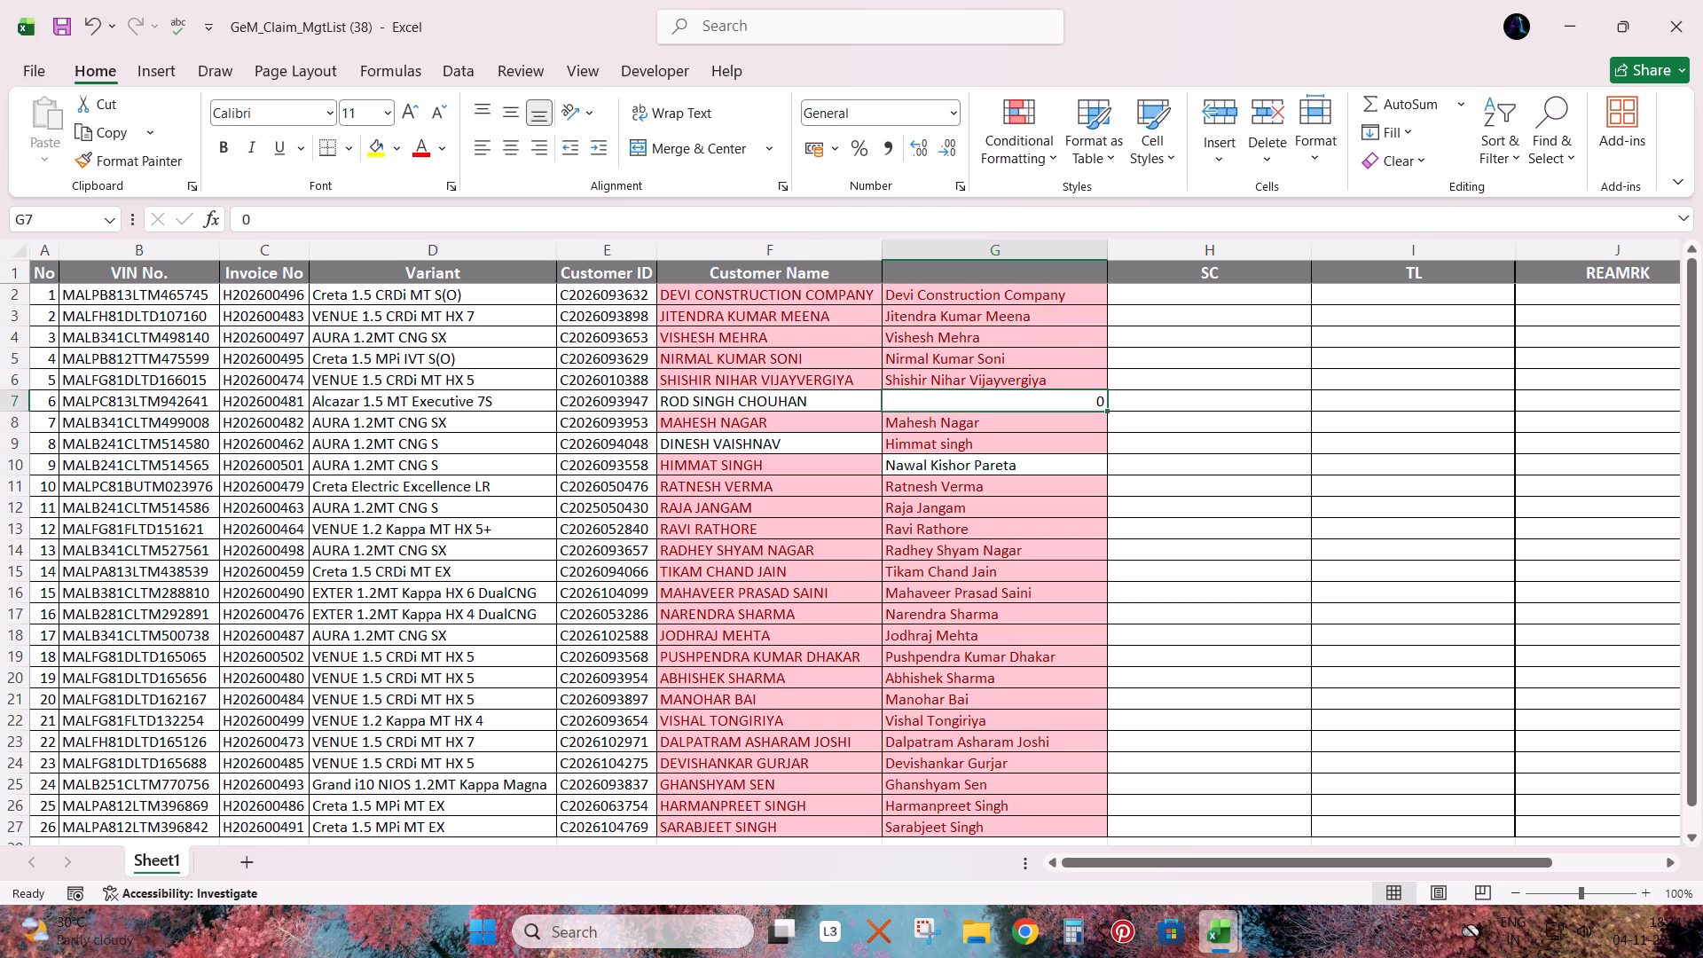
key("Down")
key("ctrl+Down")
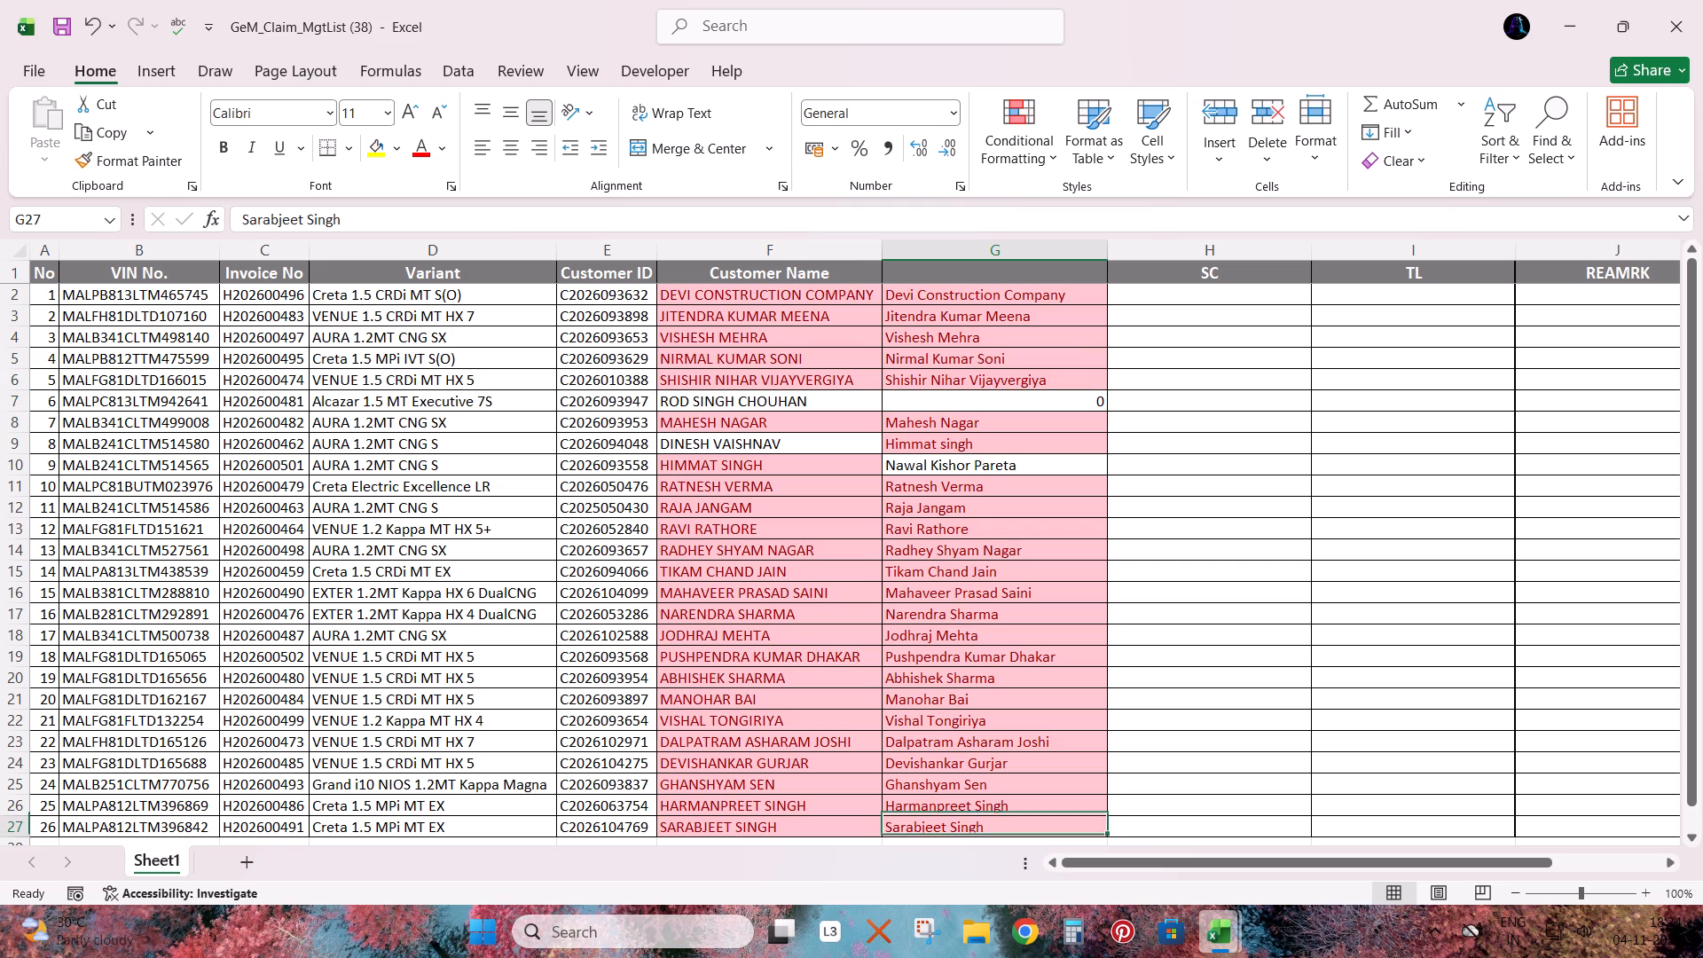
Review the SC, TL, REAMRK and STATUS columns in the claim list and in the RETAIL VERIFICATION - SEP'26 workbook.
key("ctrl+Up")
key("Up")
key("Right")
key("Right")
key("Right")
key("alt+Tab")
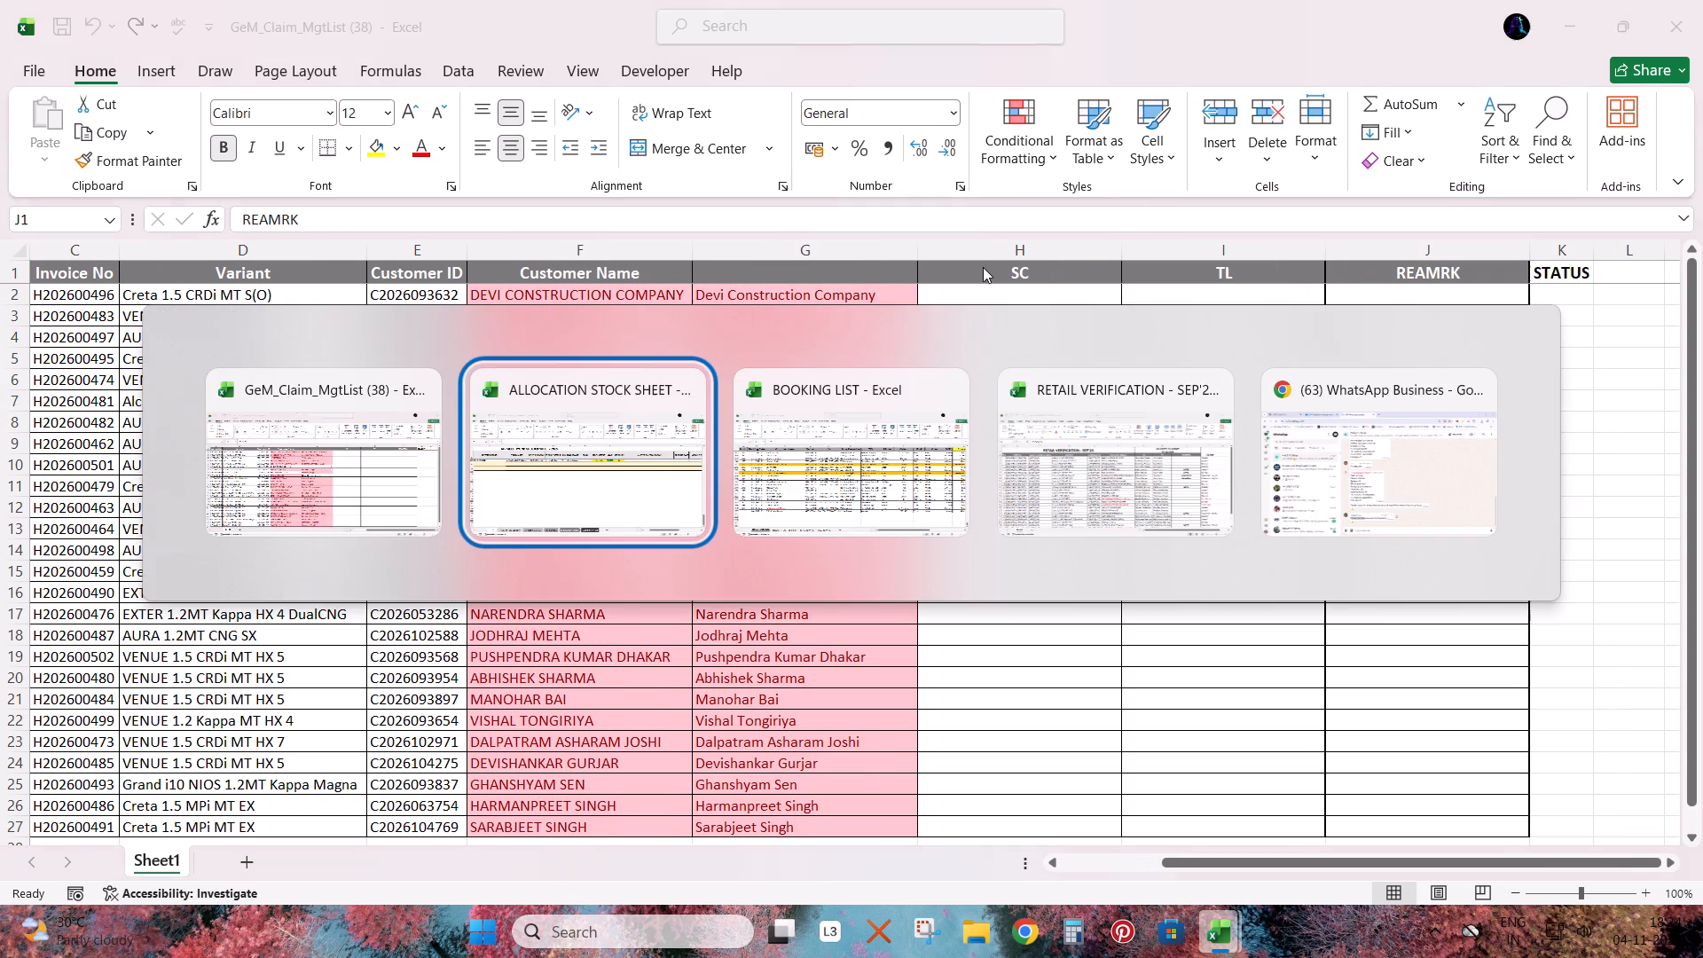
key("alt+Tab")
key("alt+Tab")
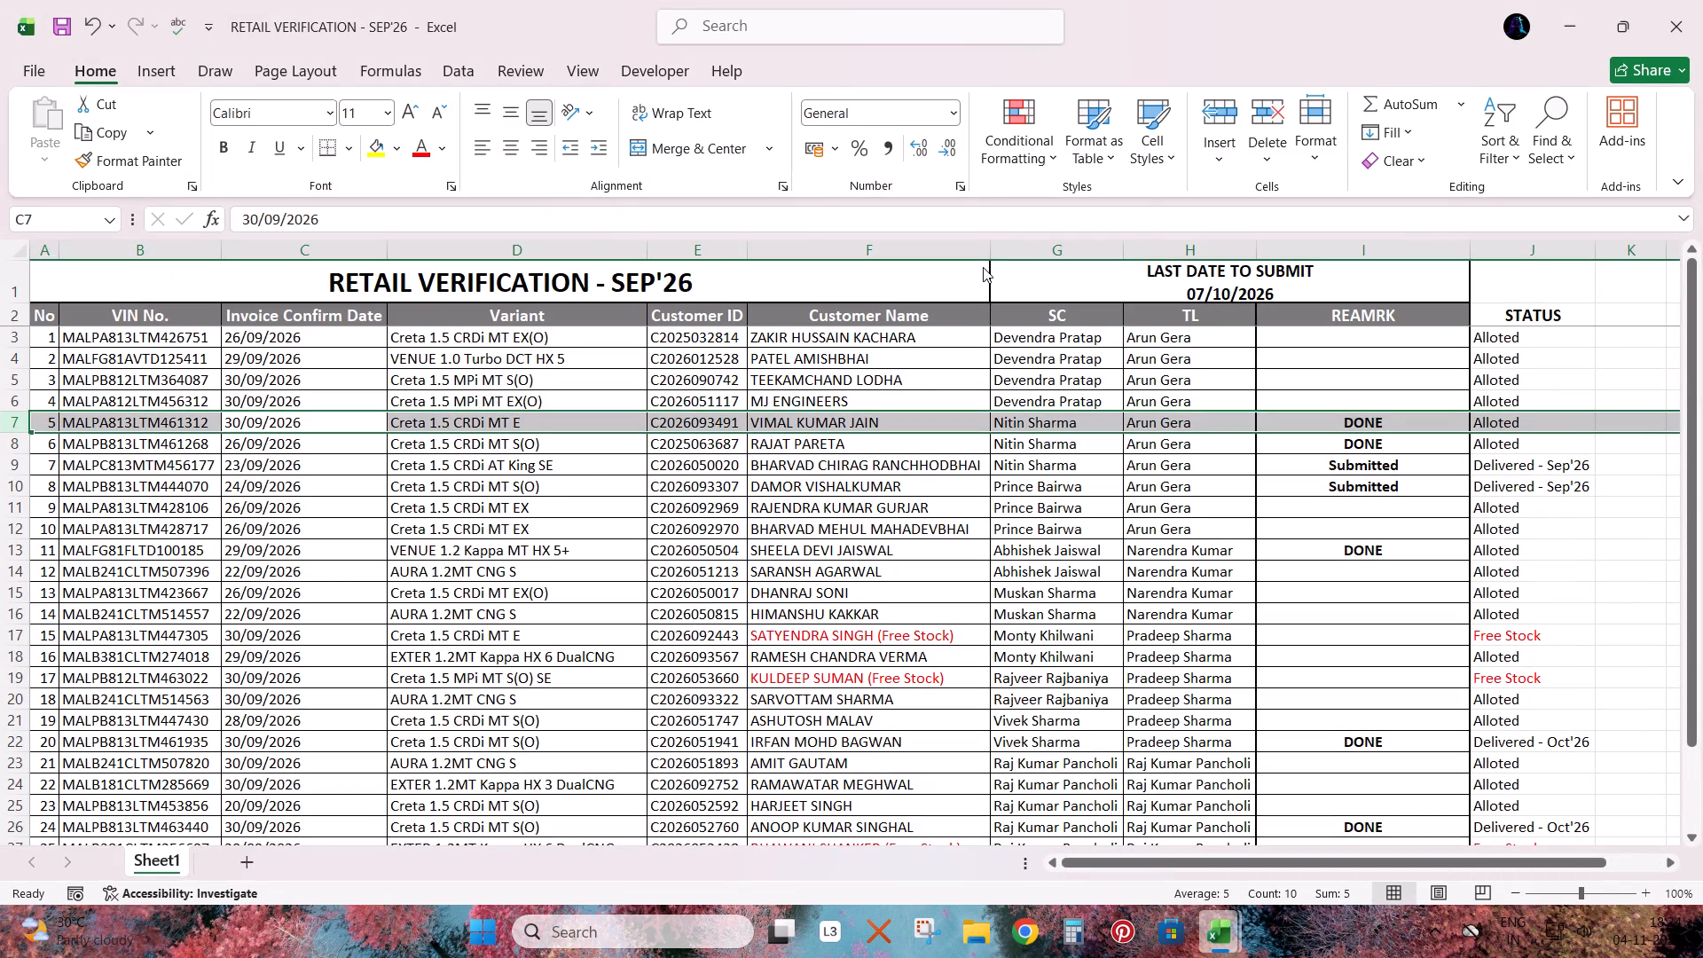
Switch to the BOOKING LIST workbook and search the TOTAL BOOKING sheet for the partial contact number.
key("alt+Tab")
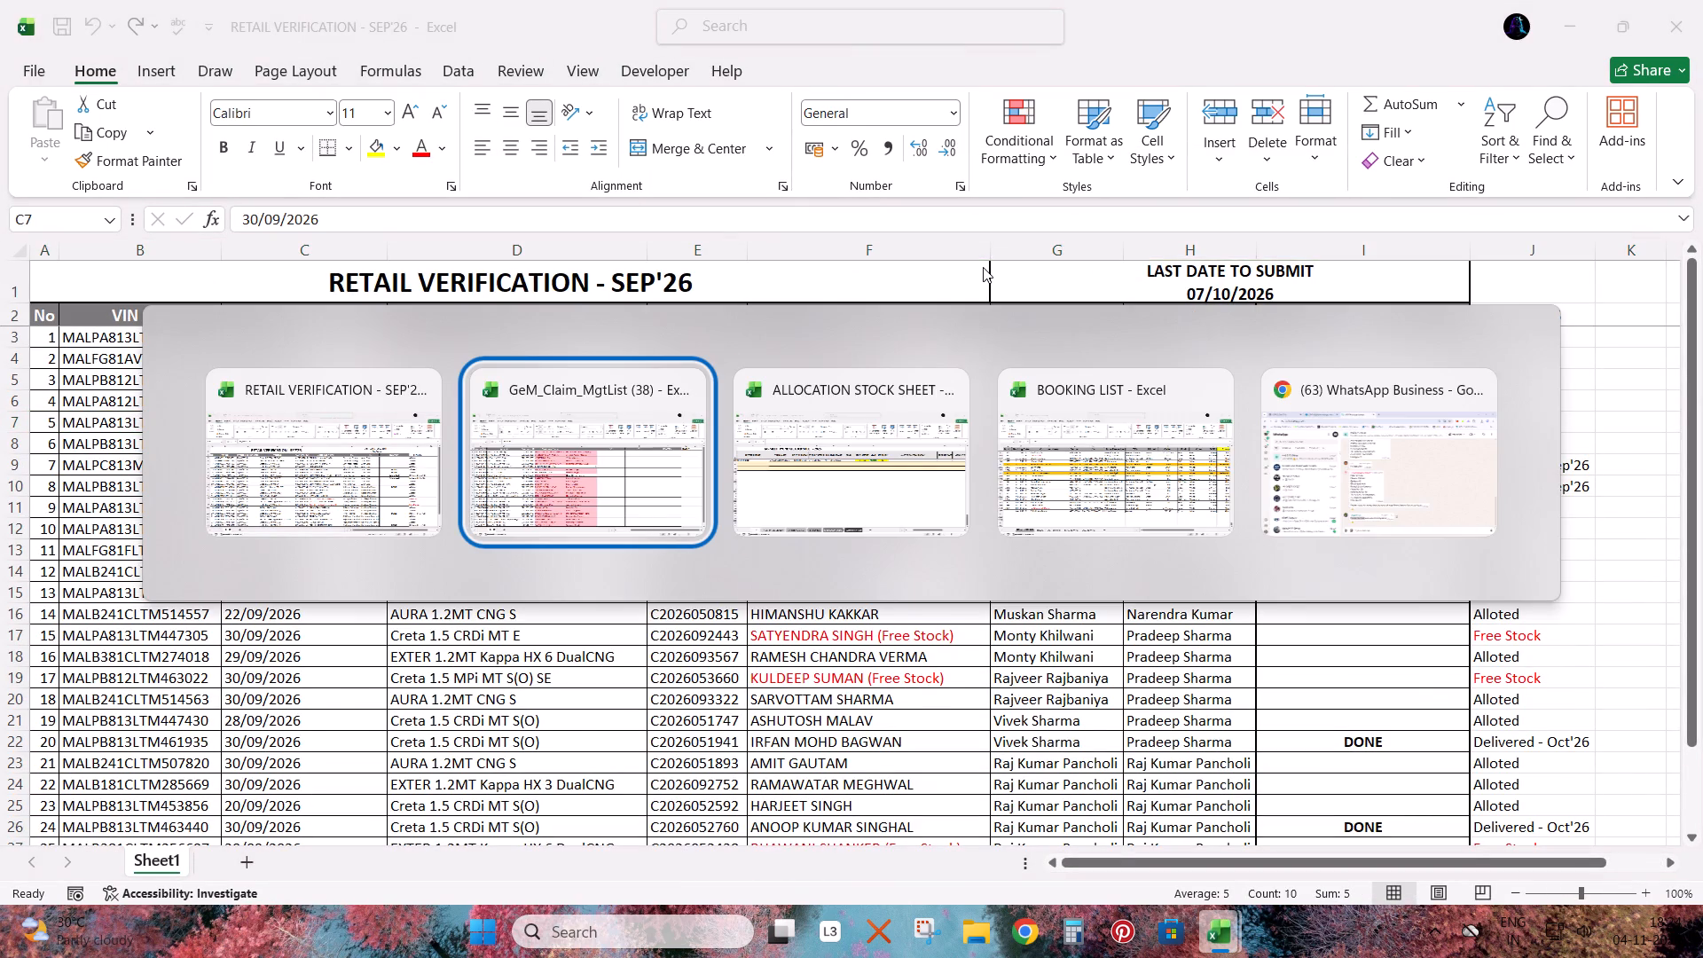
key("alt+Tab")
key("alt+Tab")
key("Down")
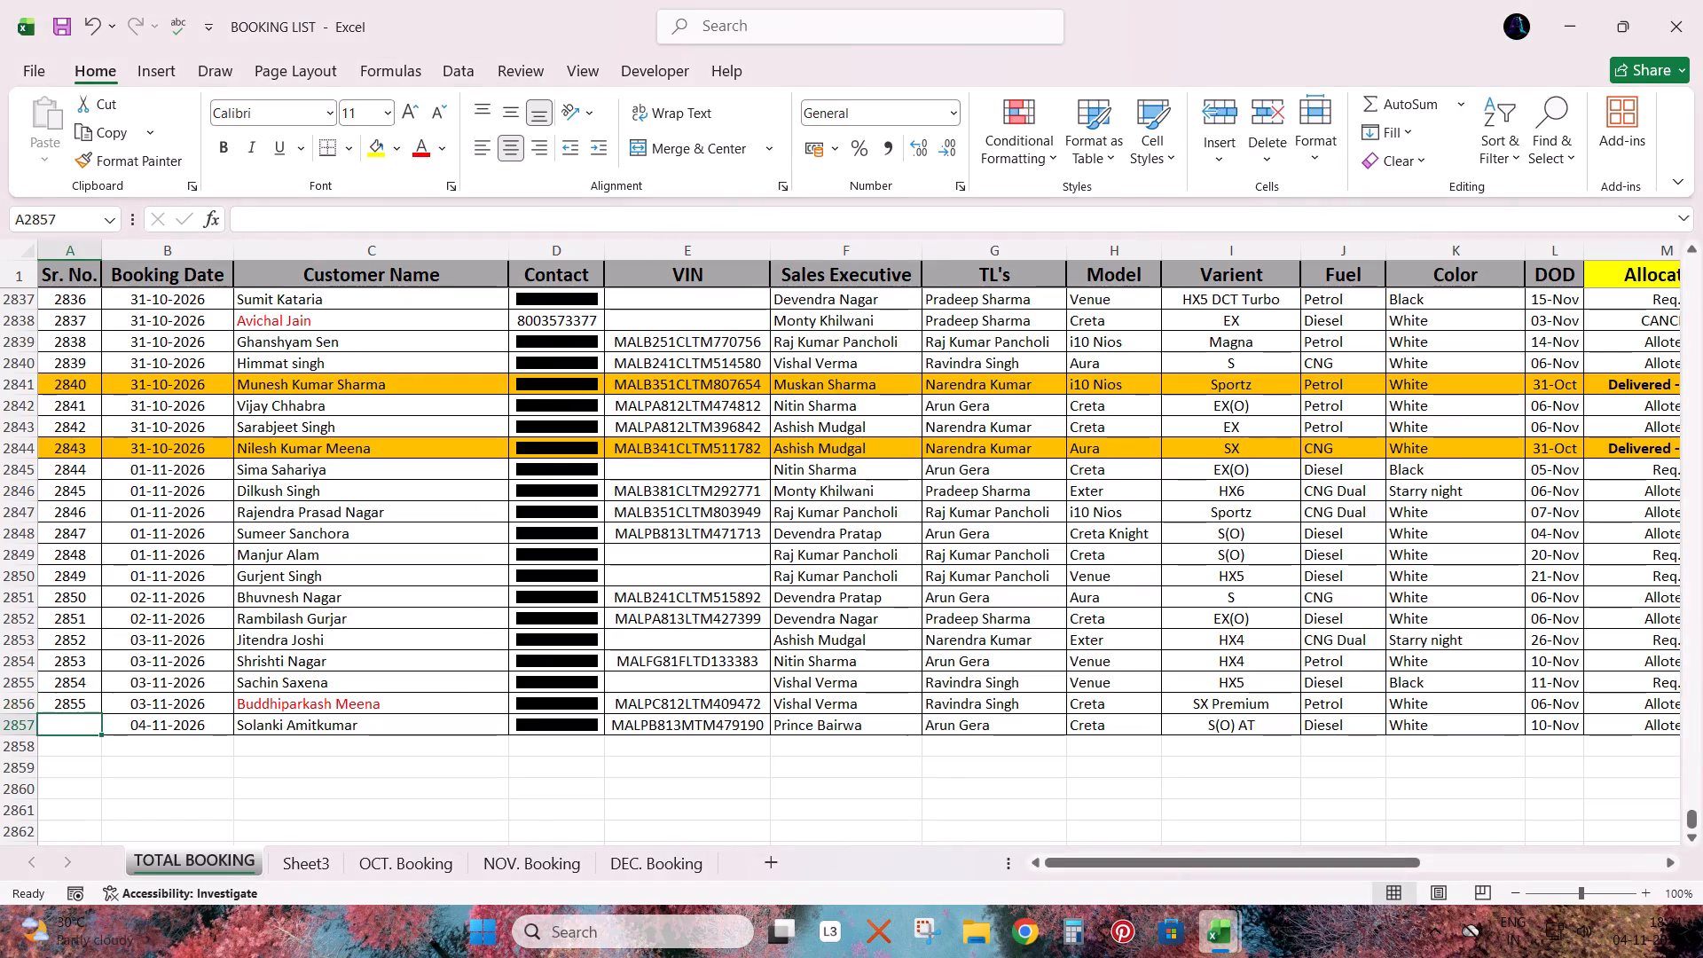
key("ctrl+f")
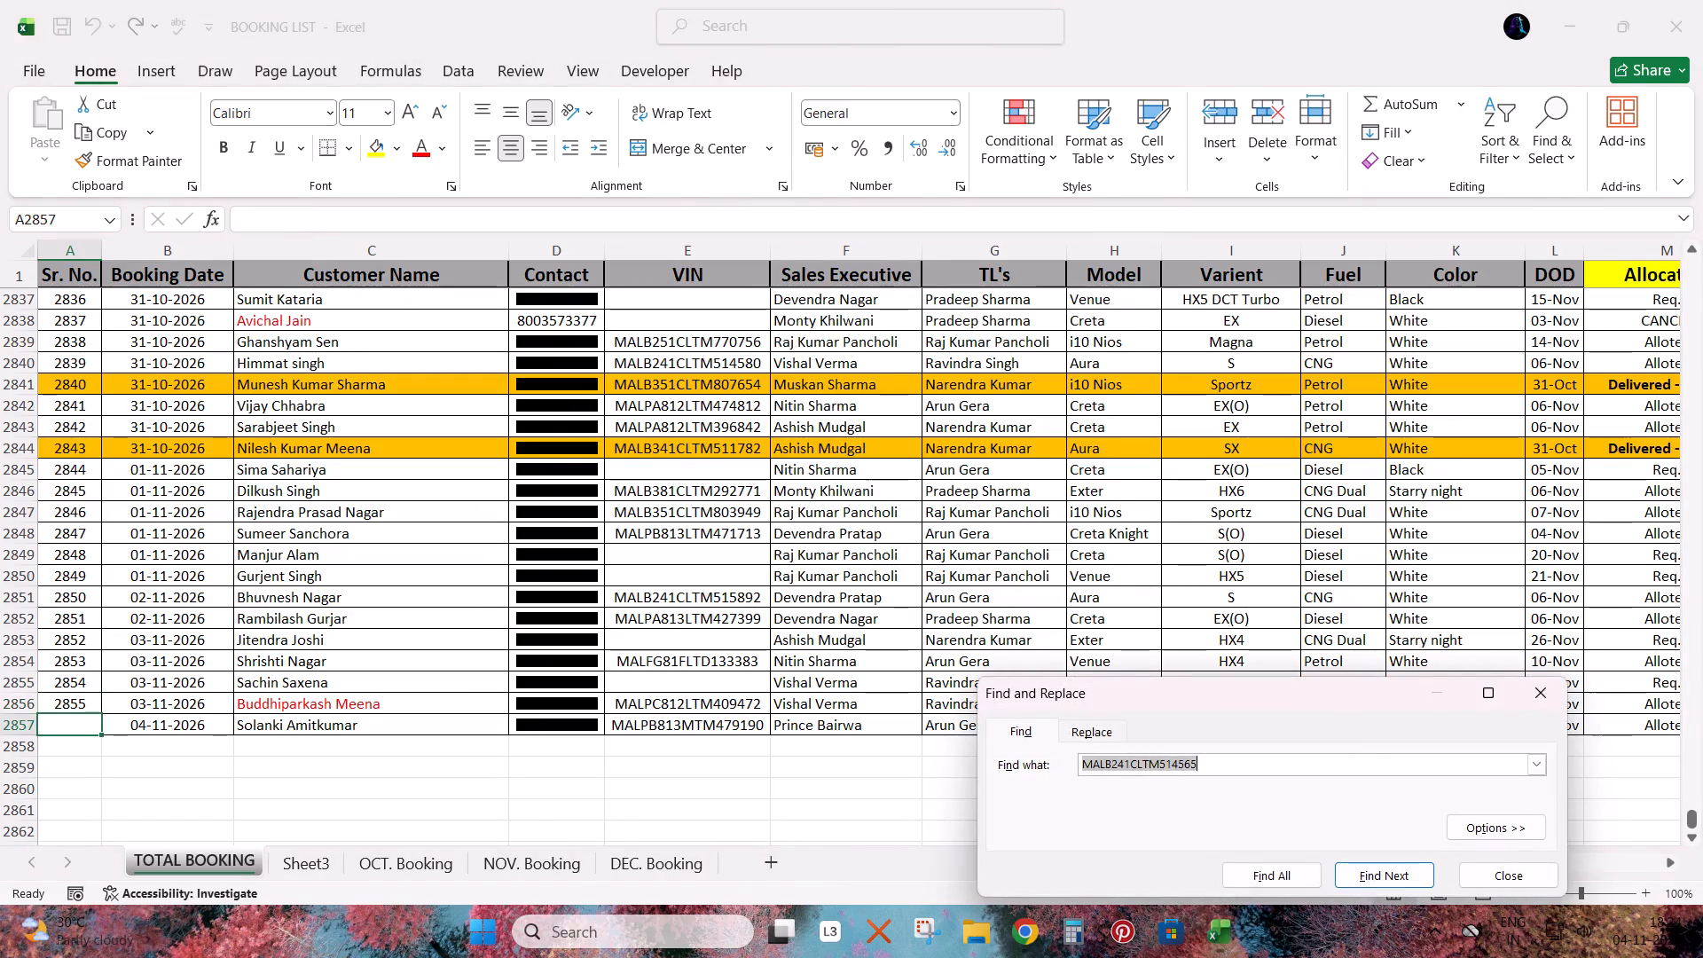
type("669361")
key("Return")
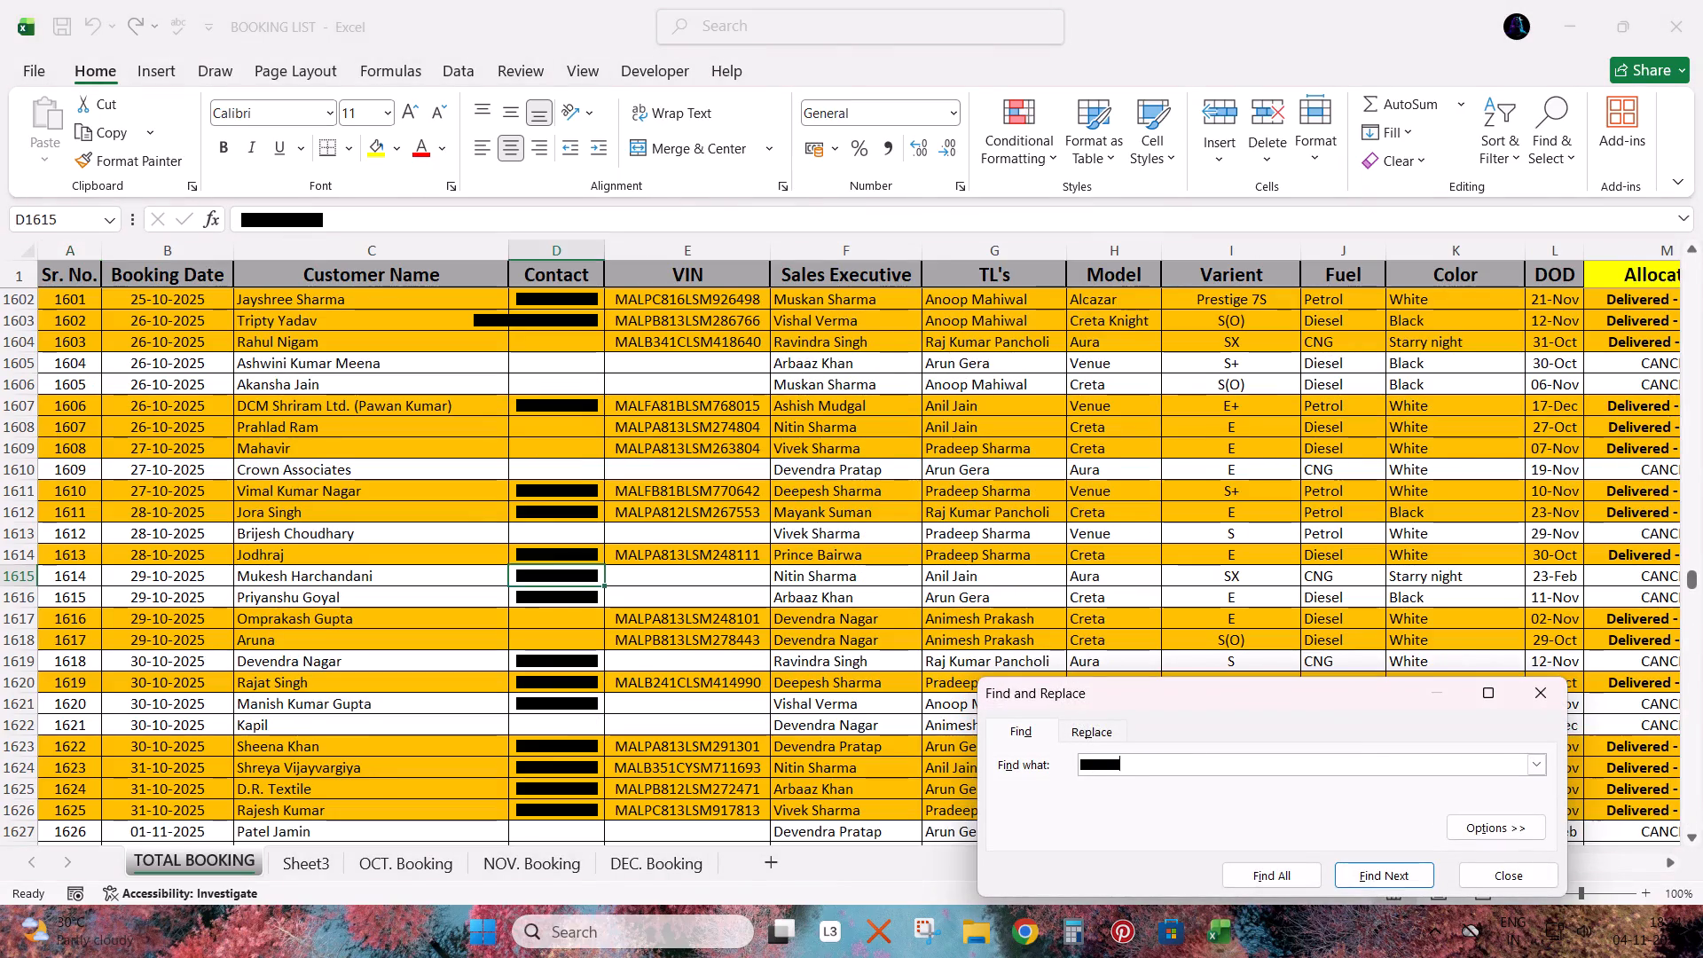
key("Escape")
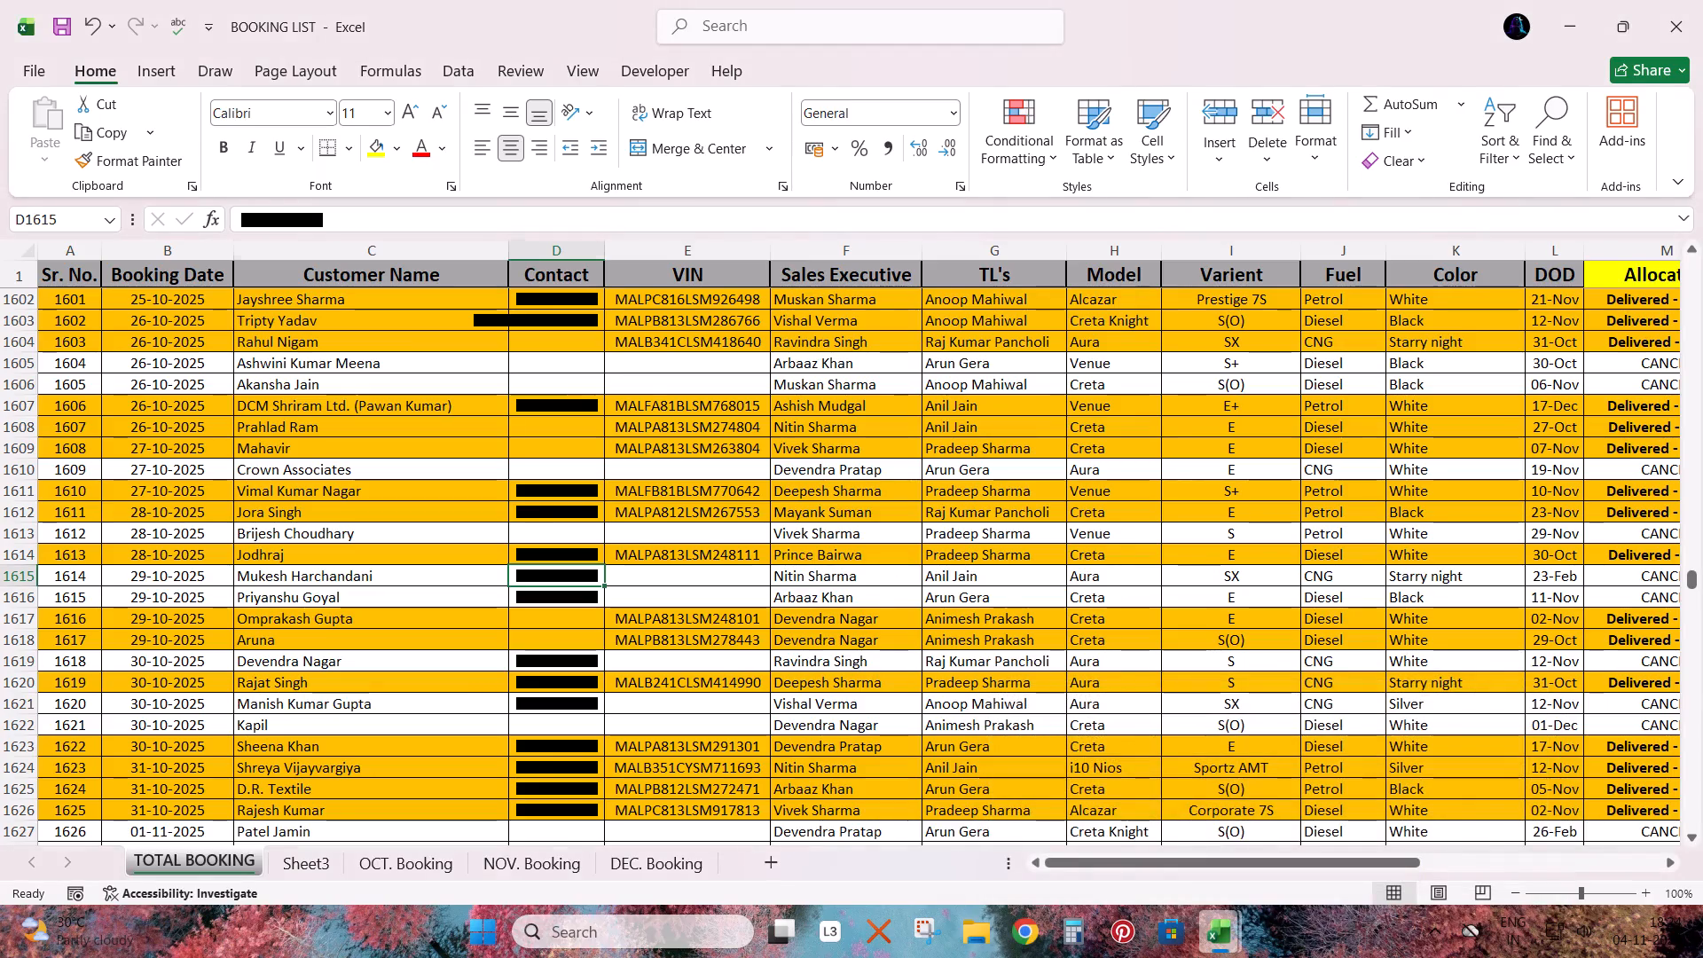
Review the booking date, vehicle, DOD, allocation, booking amount and deal details on row 1615.
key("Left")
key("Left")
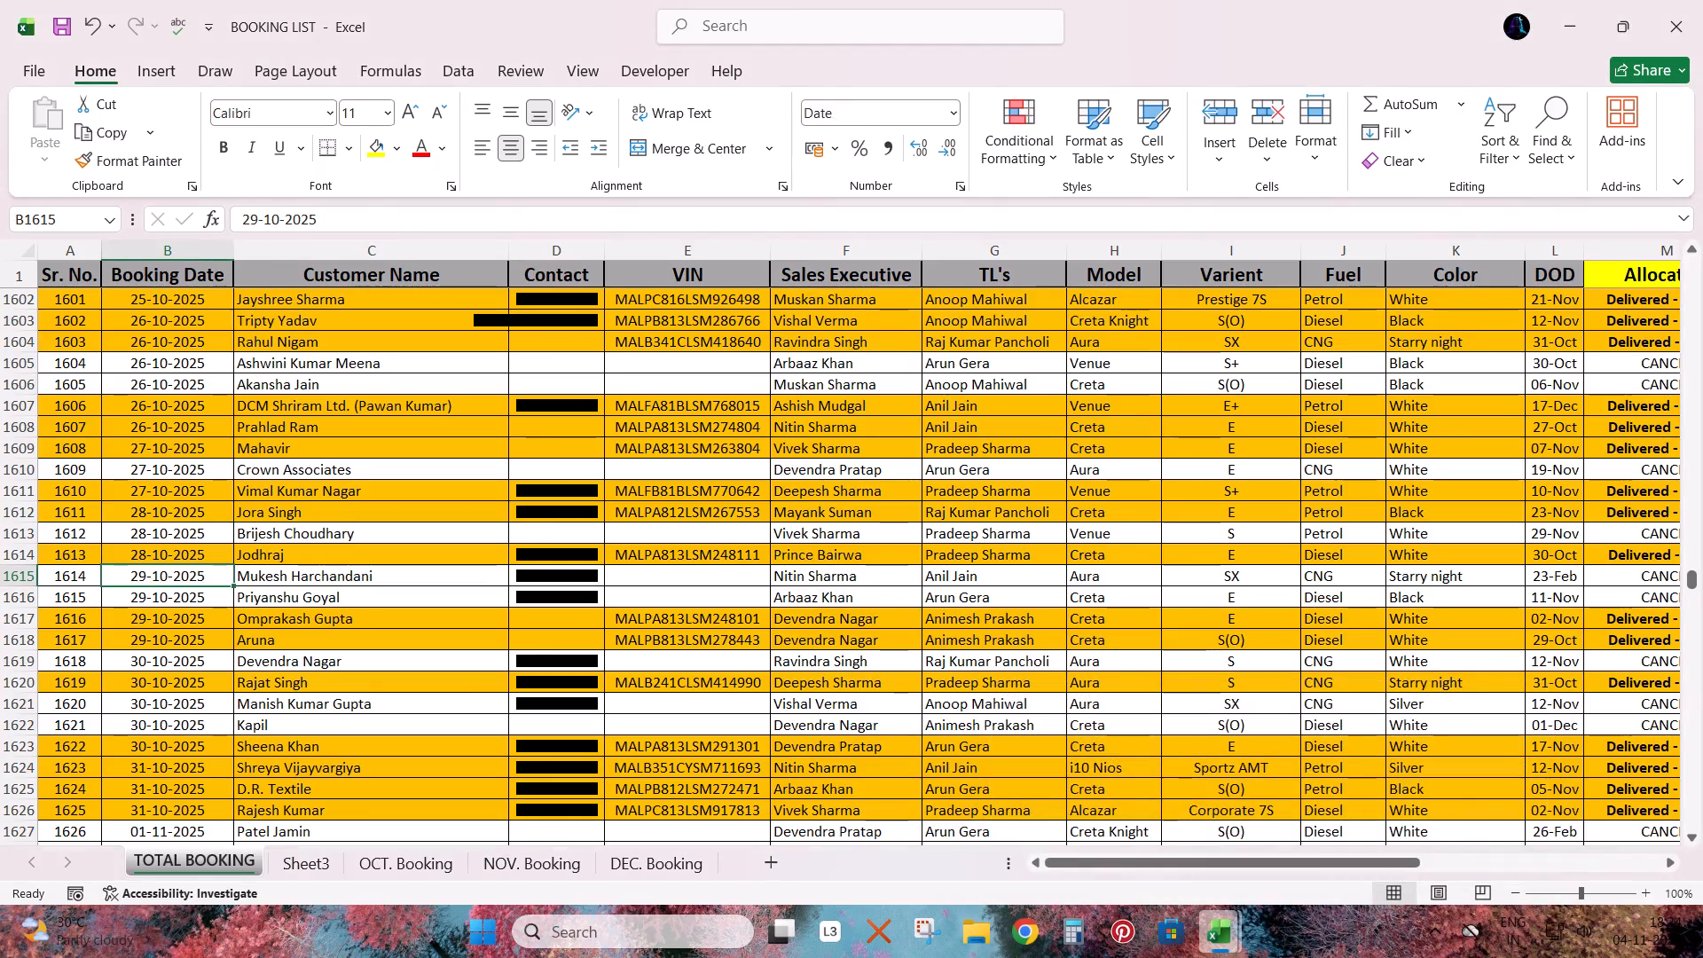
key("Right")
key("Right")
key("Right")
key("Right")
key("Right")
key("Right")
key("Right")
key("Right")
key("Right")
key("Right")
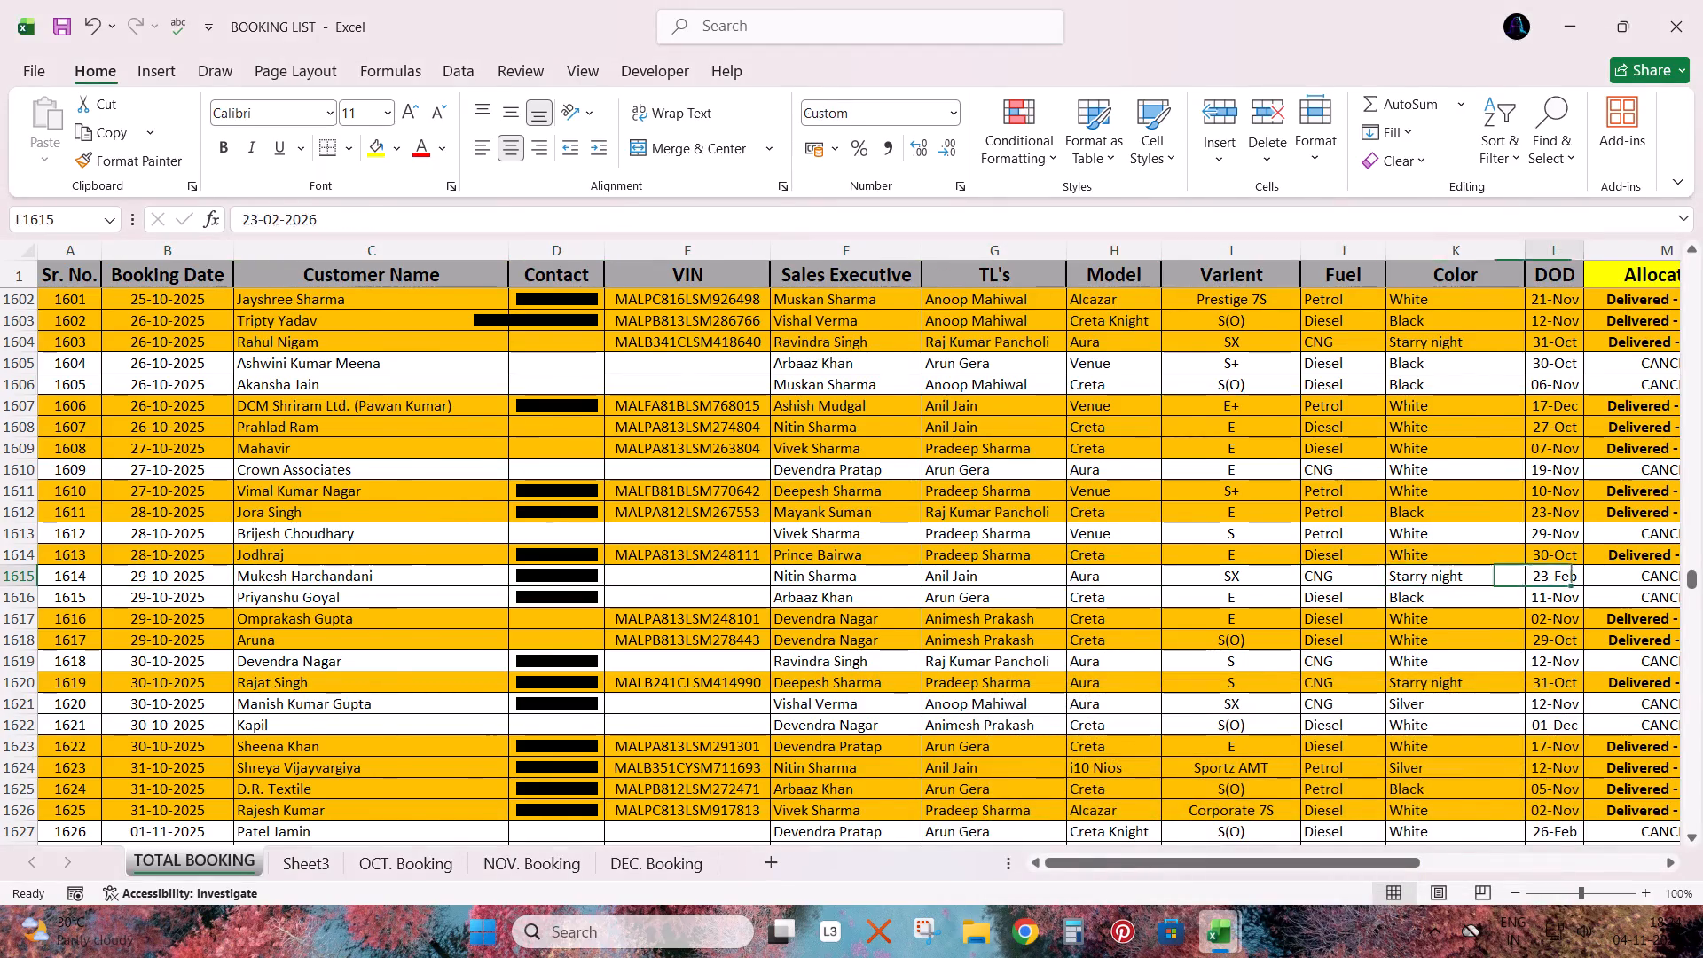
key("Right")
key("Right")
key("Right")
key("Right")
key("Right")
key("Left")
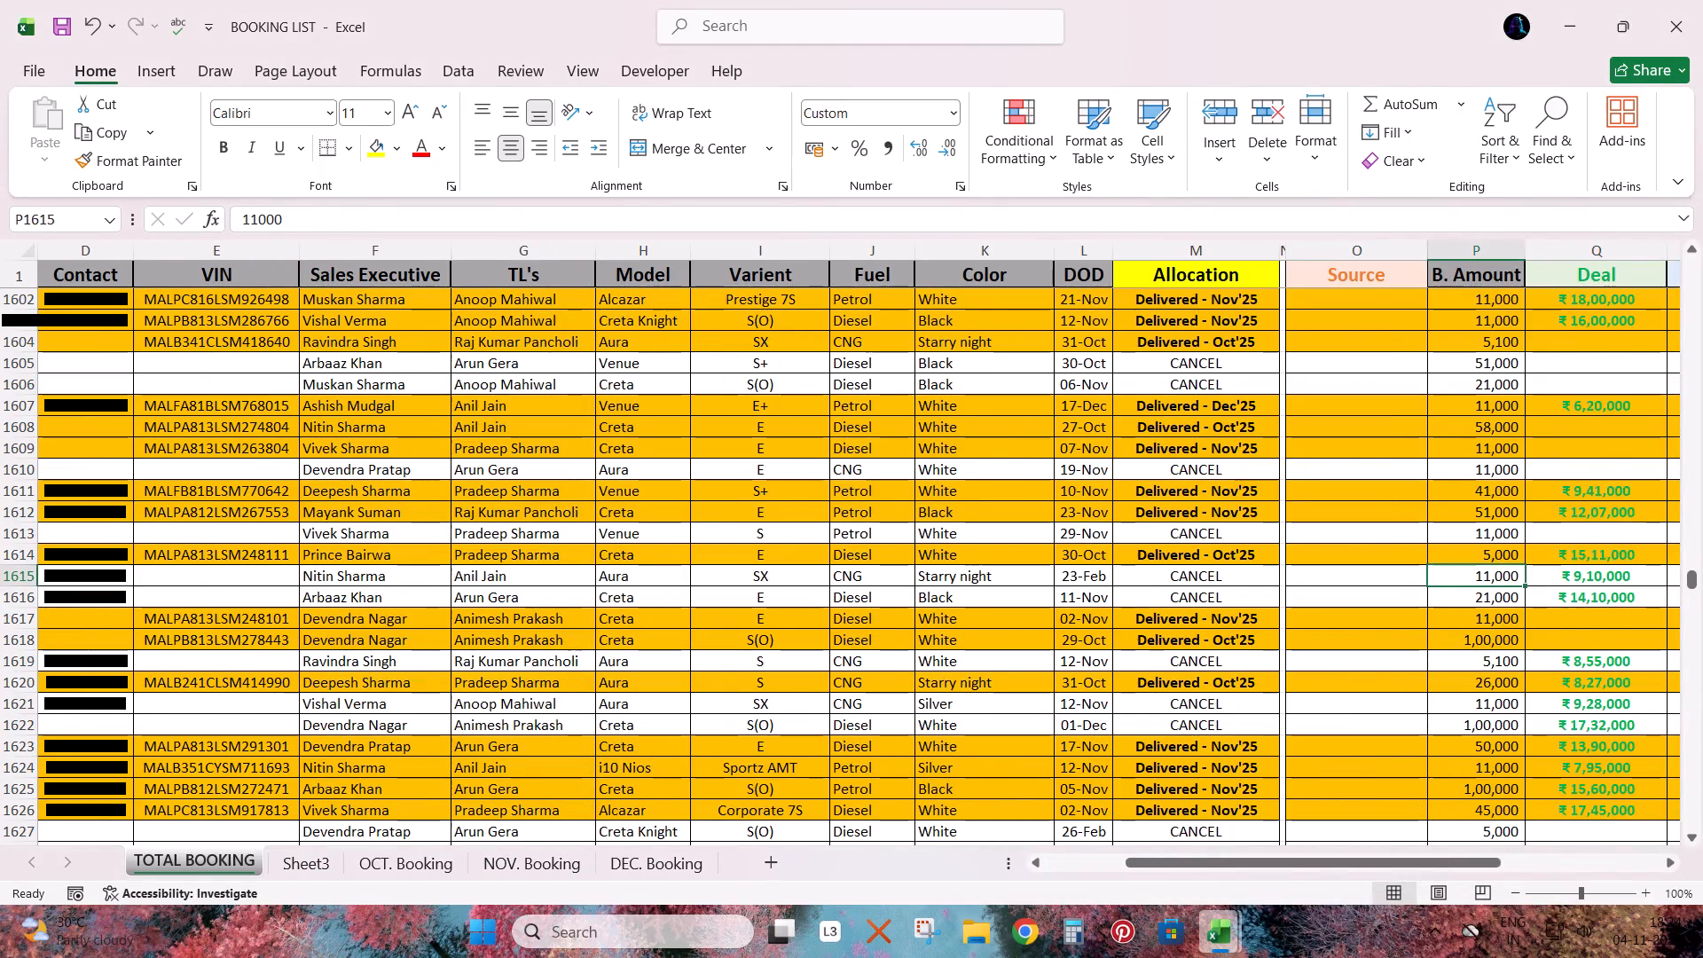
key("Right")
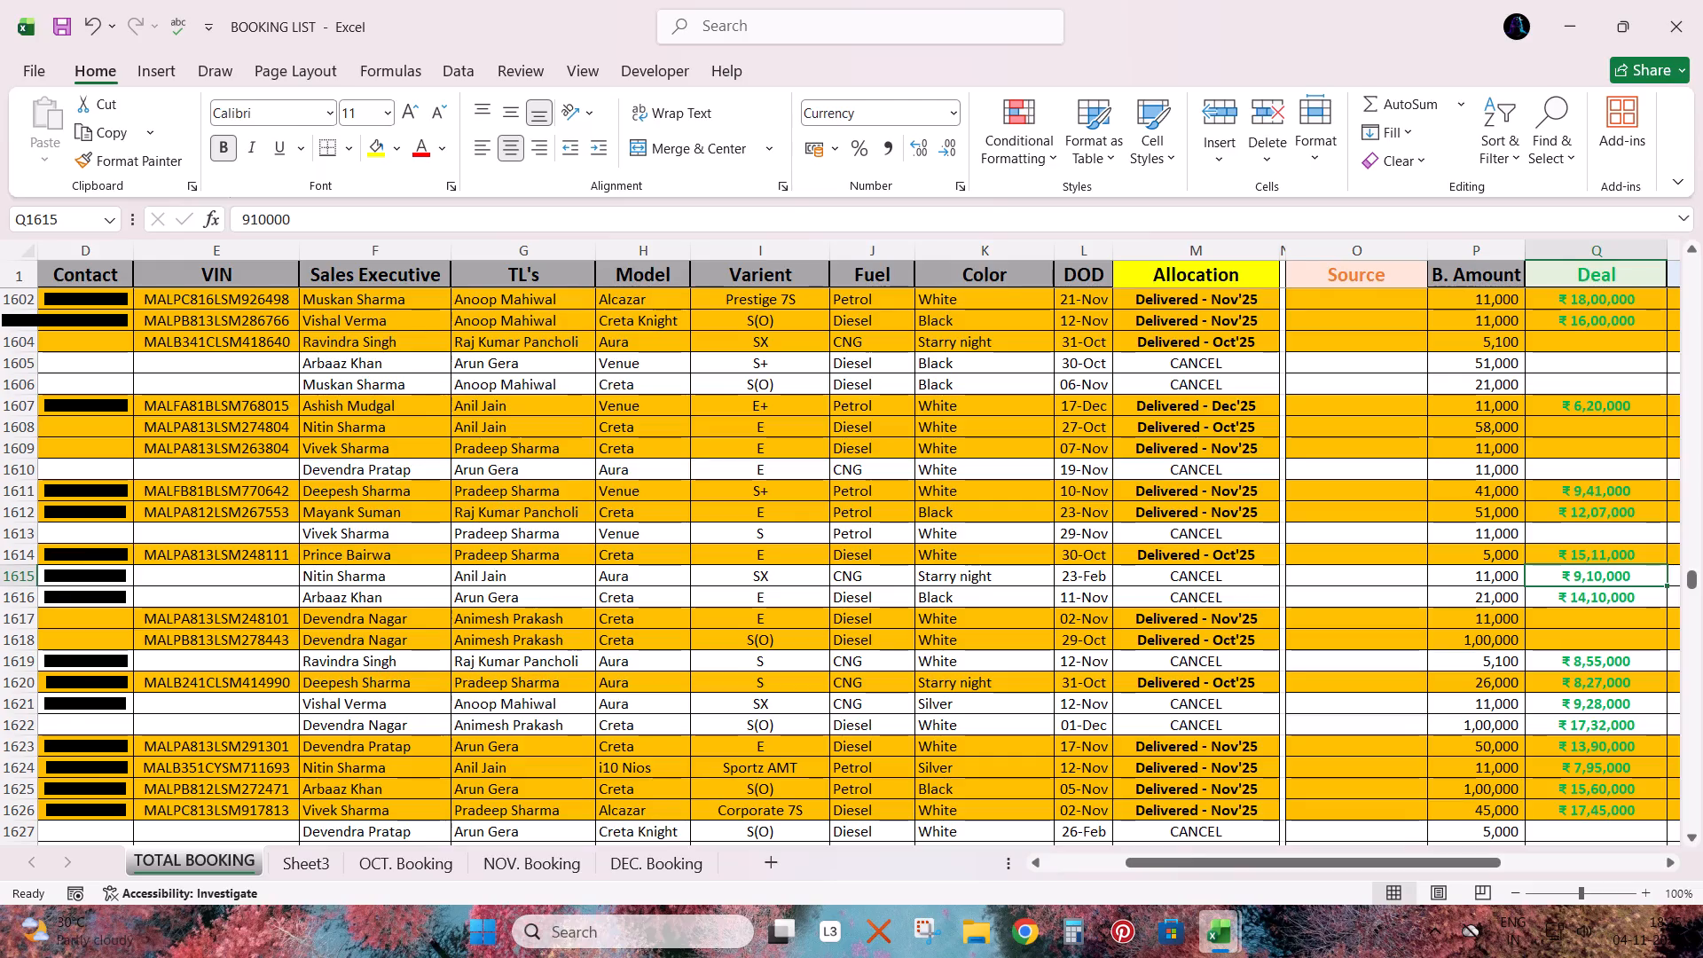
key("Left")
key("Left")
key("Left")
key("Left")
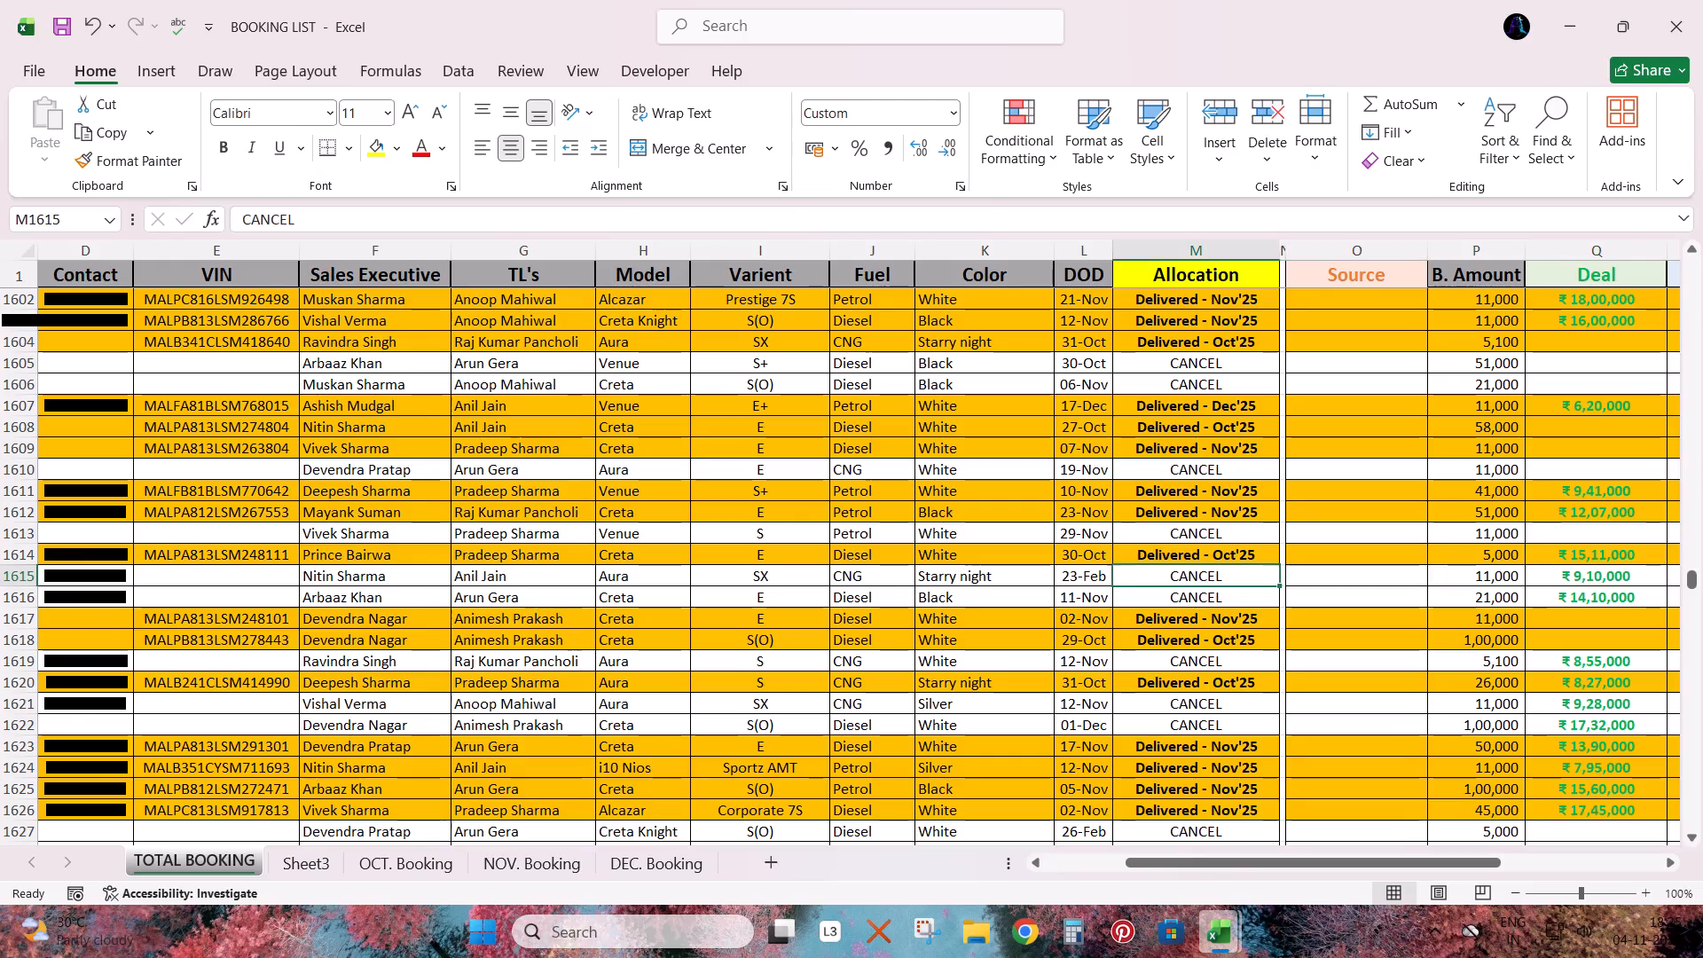
Go back to the last numbered entry in the TOTAL BOOKING sheet.
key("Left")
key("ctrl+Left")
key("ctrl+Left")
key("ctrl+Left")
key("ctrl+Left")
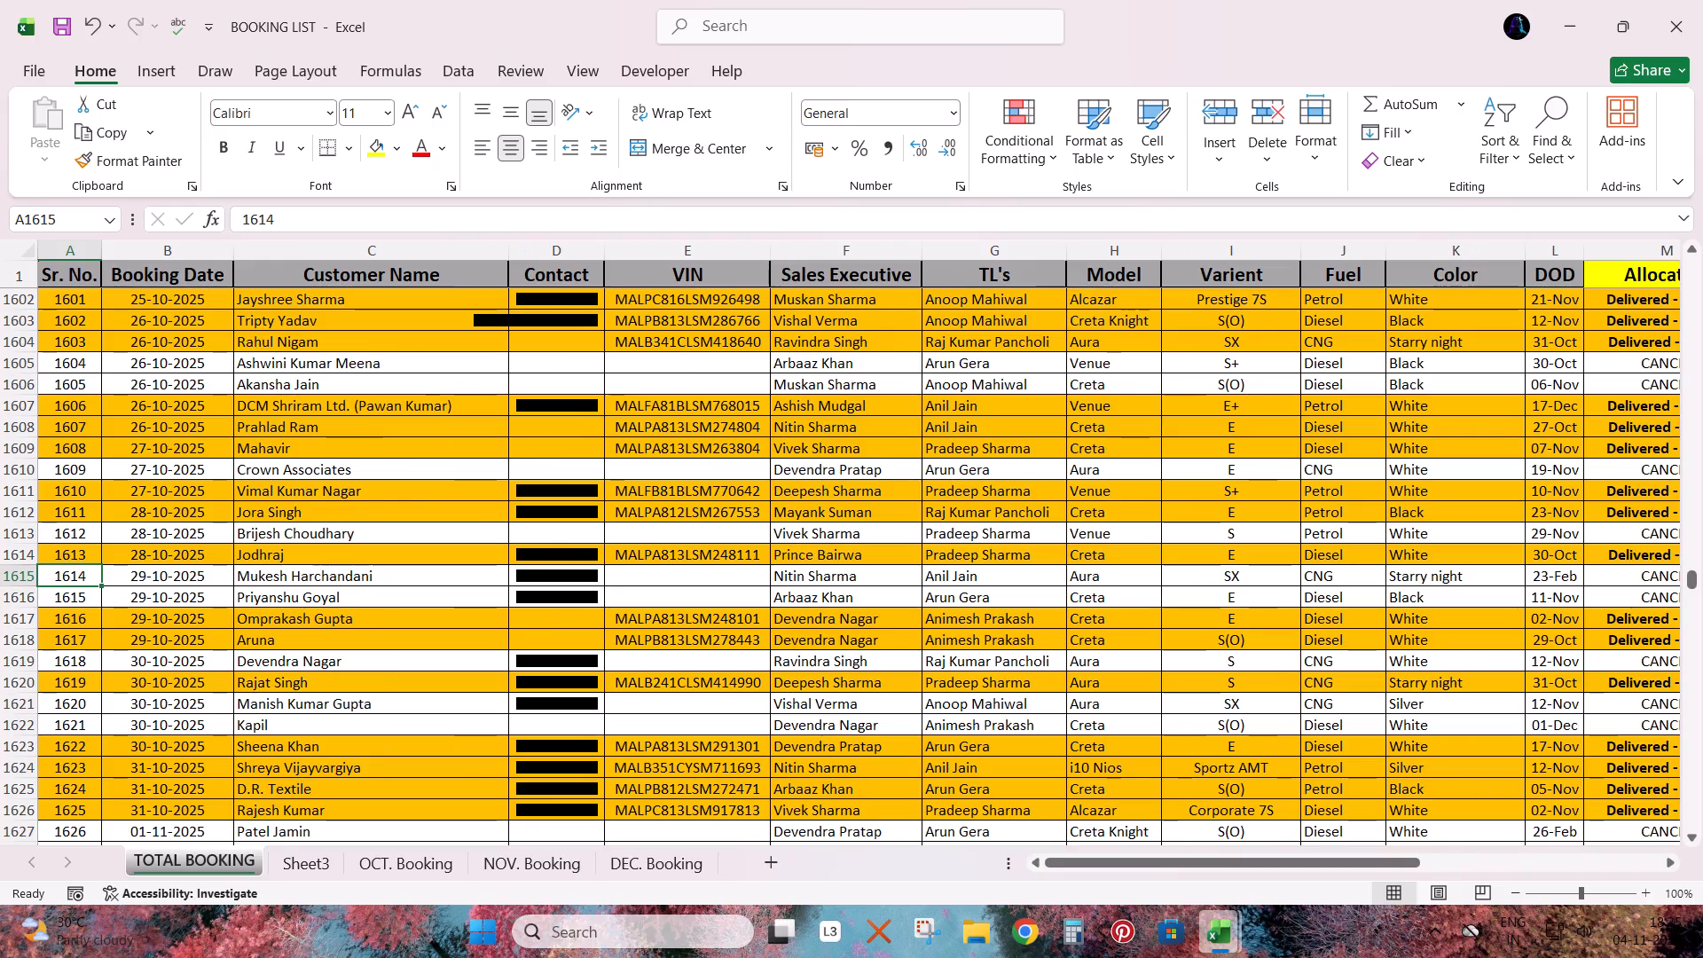
key("ctrl+Down")
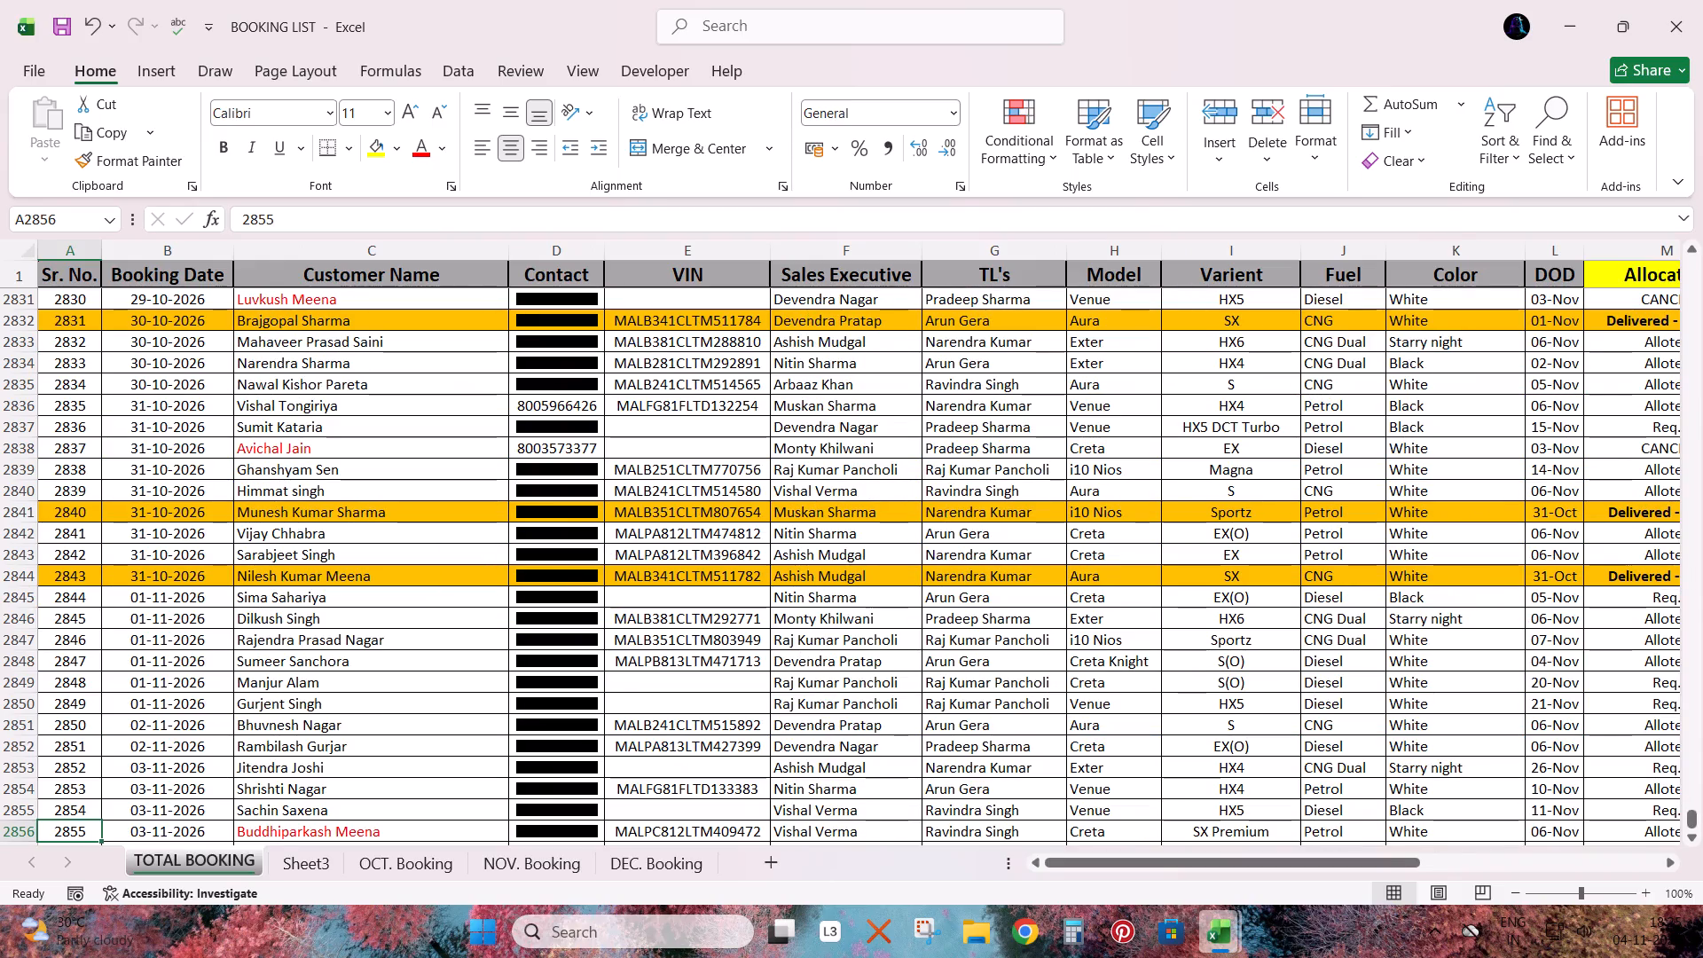
Switch to the GeM_Claim_MgtList (38) workbook and check the REAMRK and STATUS columns, ending on the first cell below the STATUS header.
key("alt+Tab")
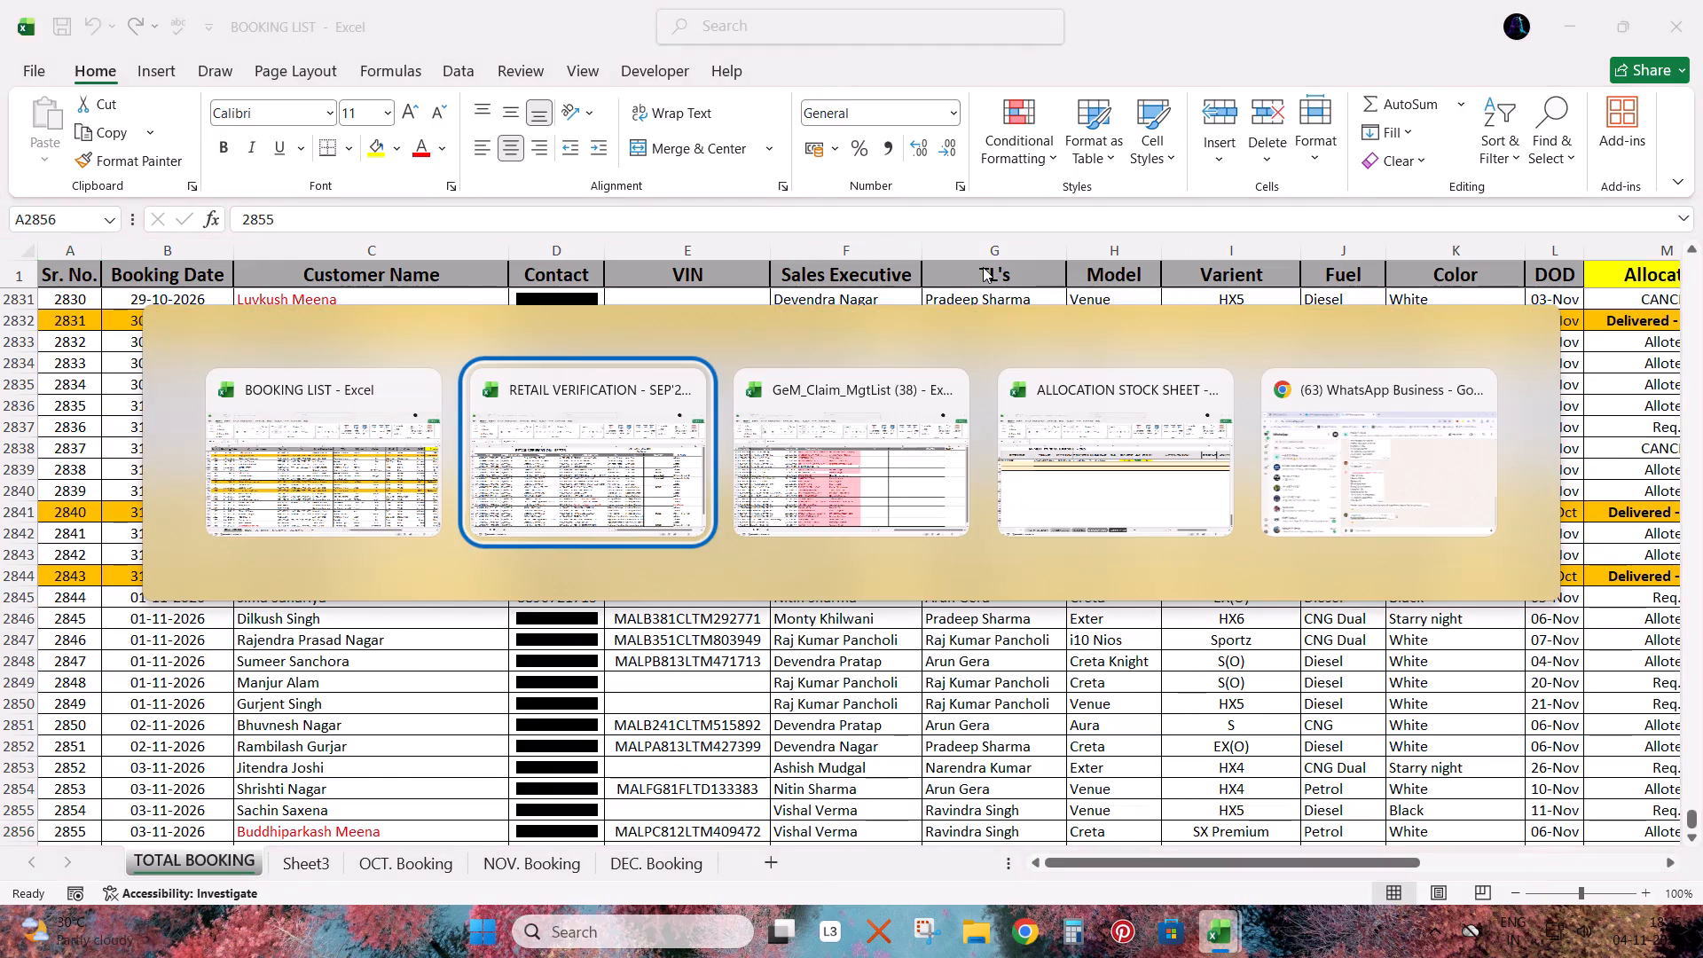
key("alt+Tab")
key("Right")
key("Down")
key("Left")
key("Up")
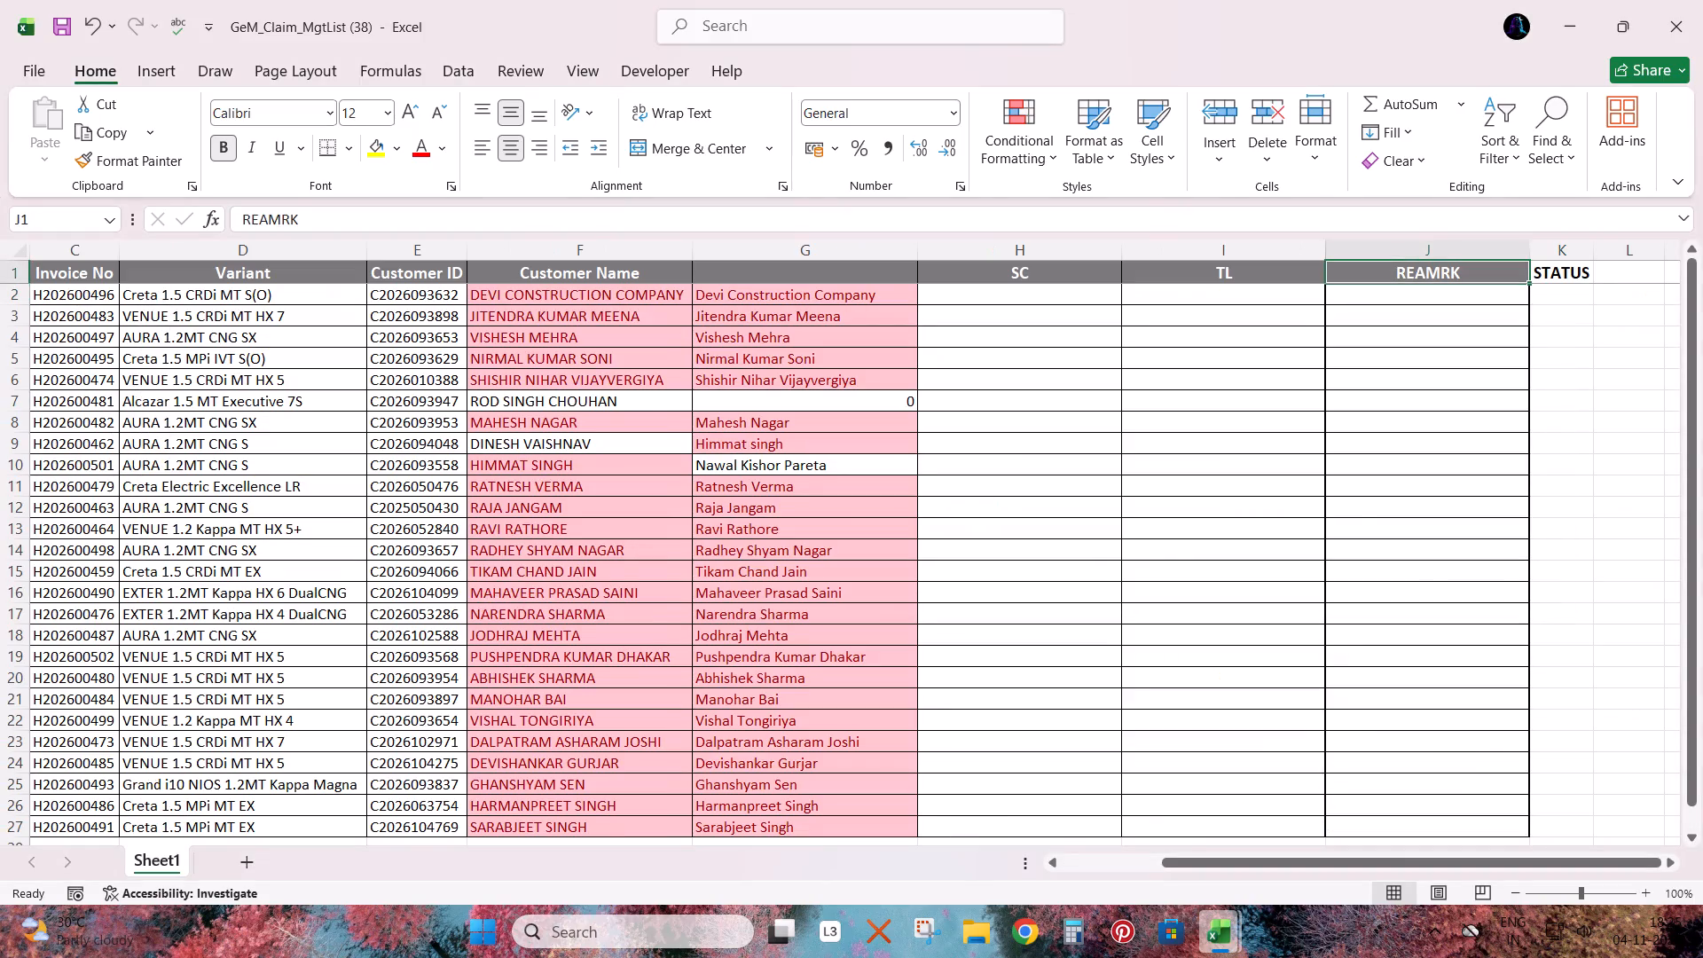
key("Right")
key("Down")
key("Up")
key("Down")
key("Up")
key("Down")
Switch to the RETAIL VERIFICATION - SEP'26 workbook and review its REAMRK and STATUS entries through the end of the list.
key("alt+Tab")
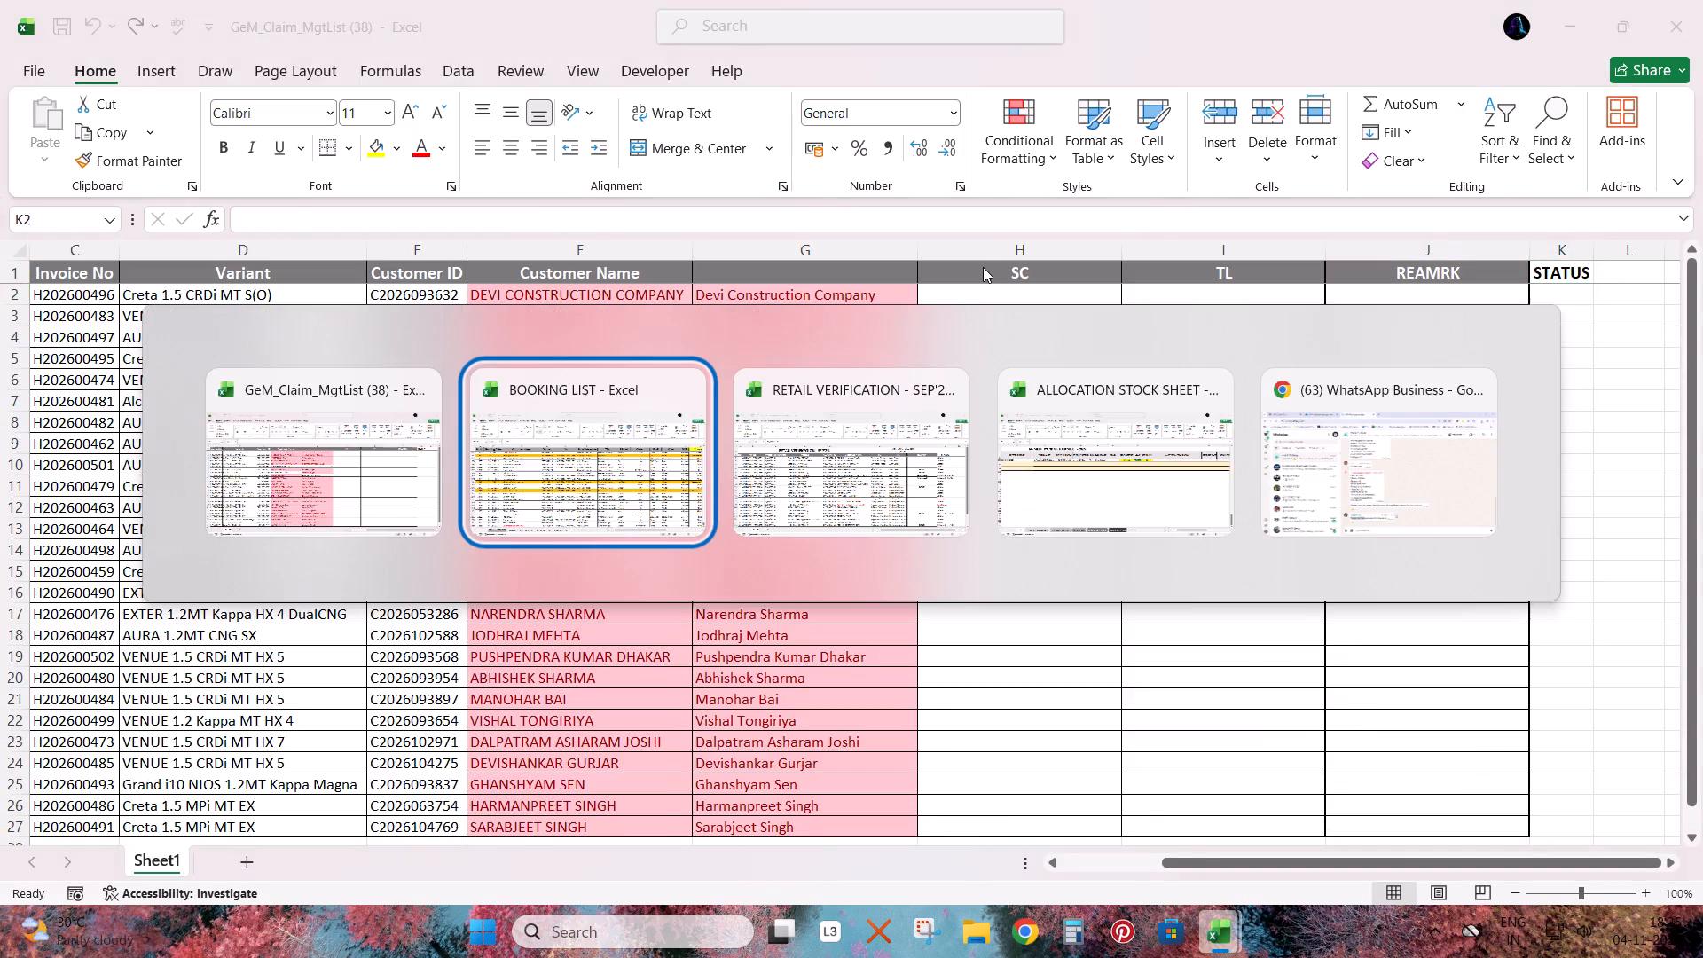
key("alt+Tab")
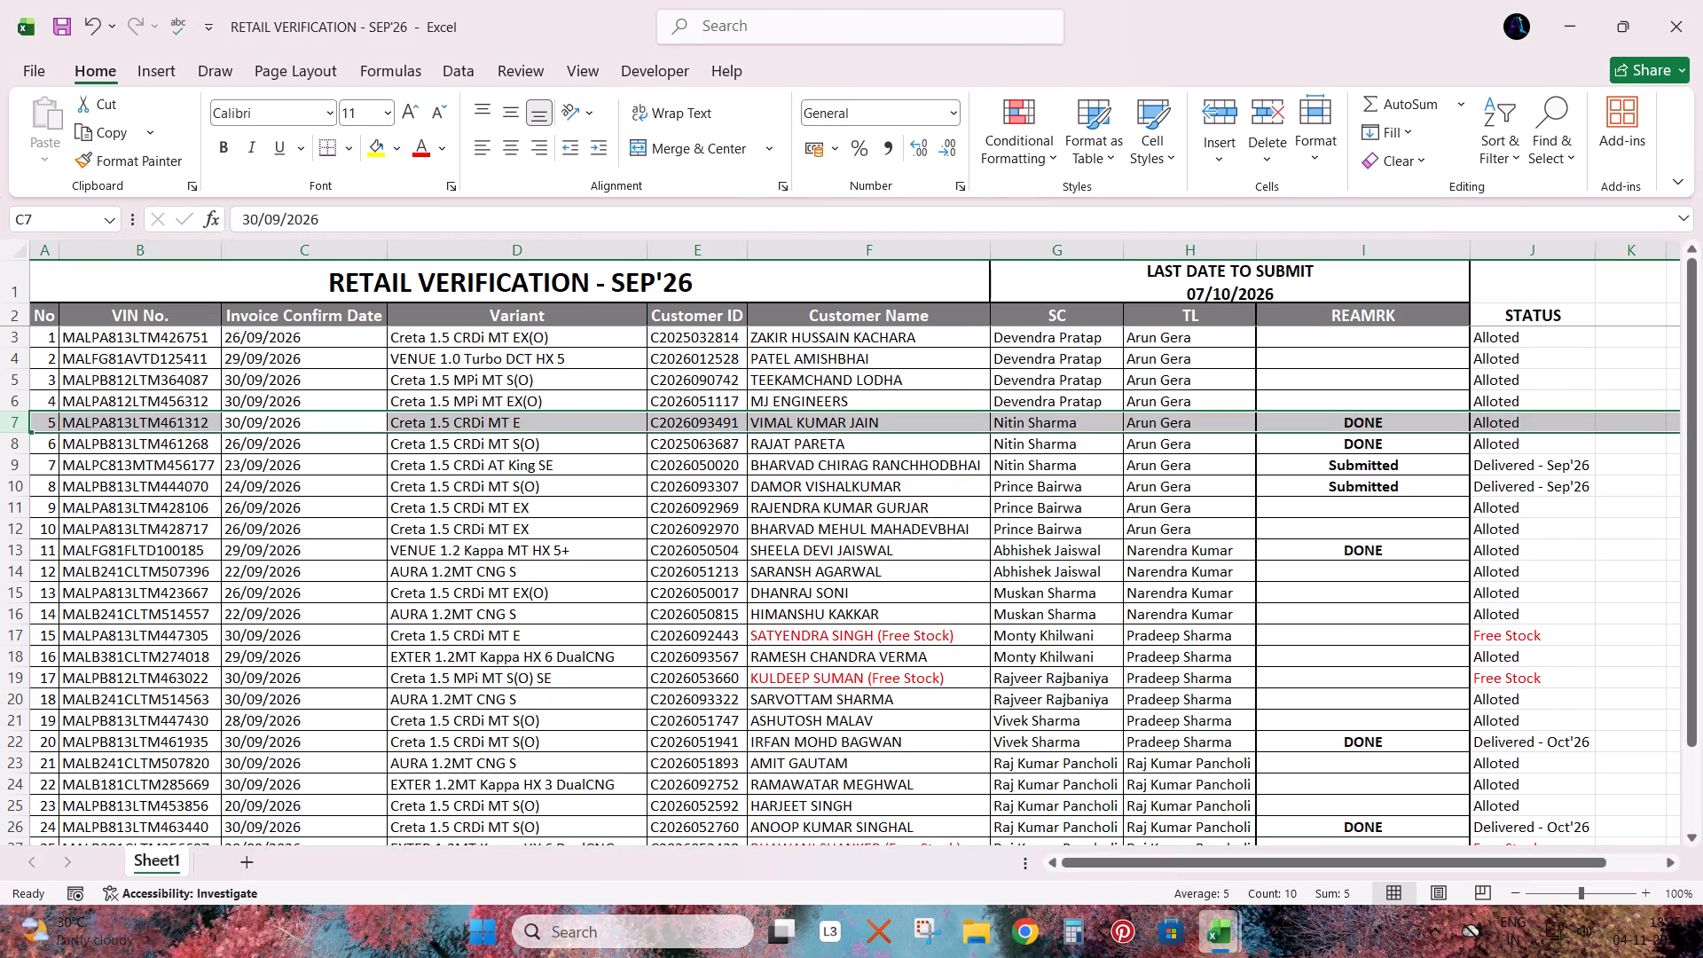
scroll(1646, 644, "down", 3)
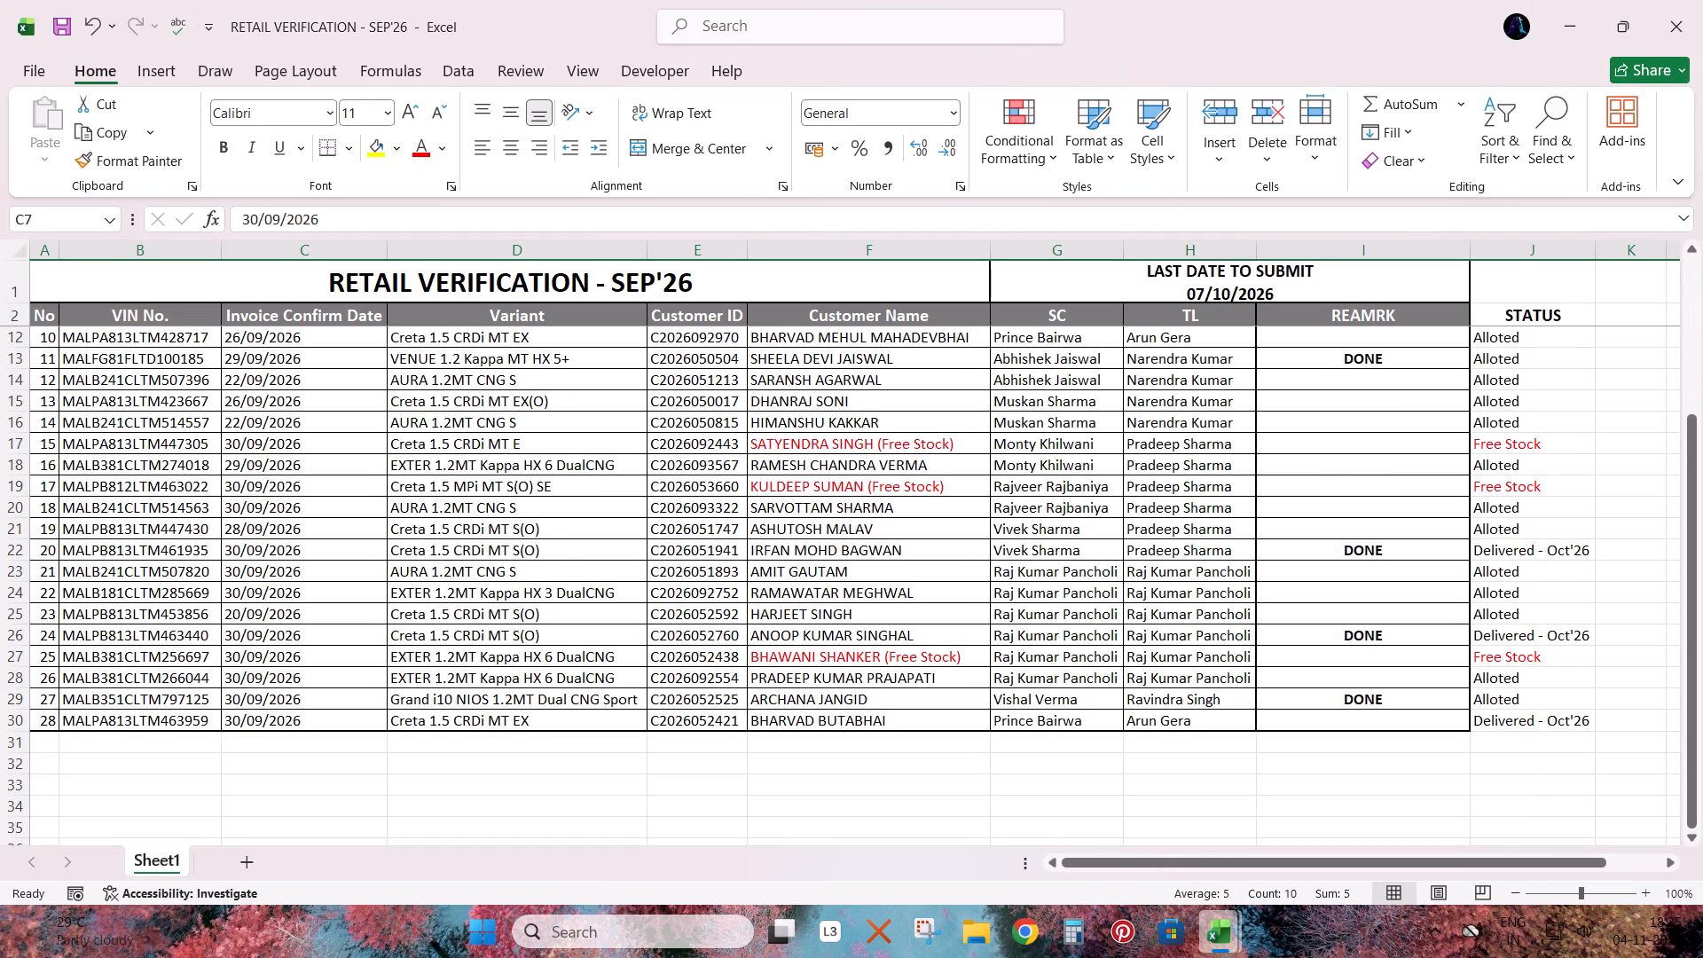
scroll(1496, 668, "up", 3)
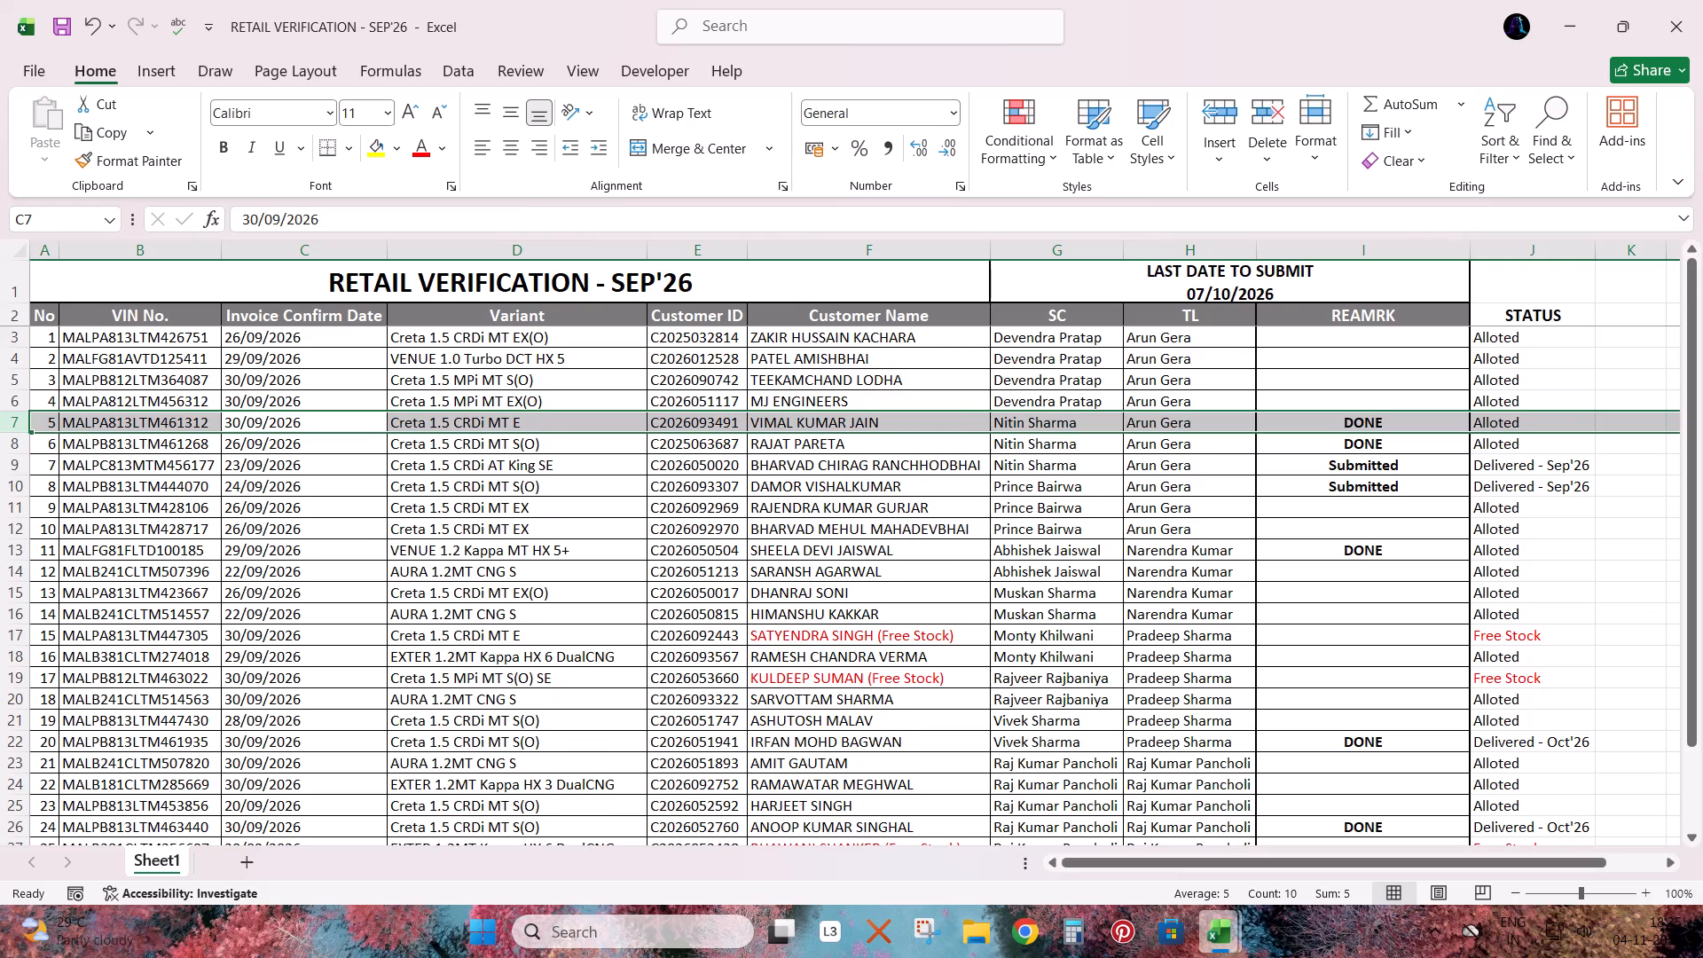
scroll(1498, 665, "down", 3)
scroll(1498, 665, "up", 4)
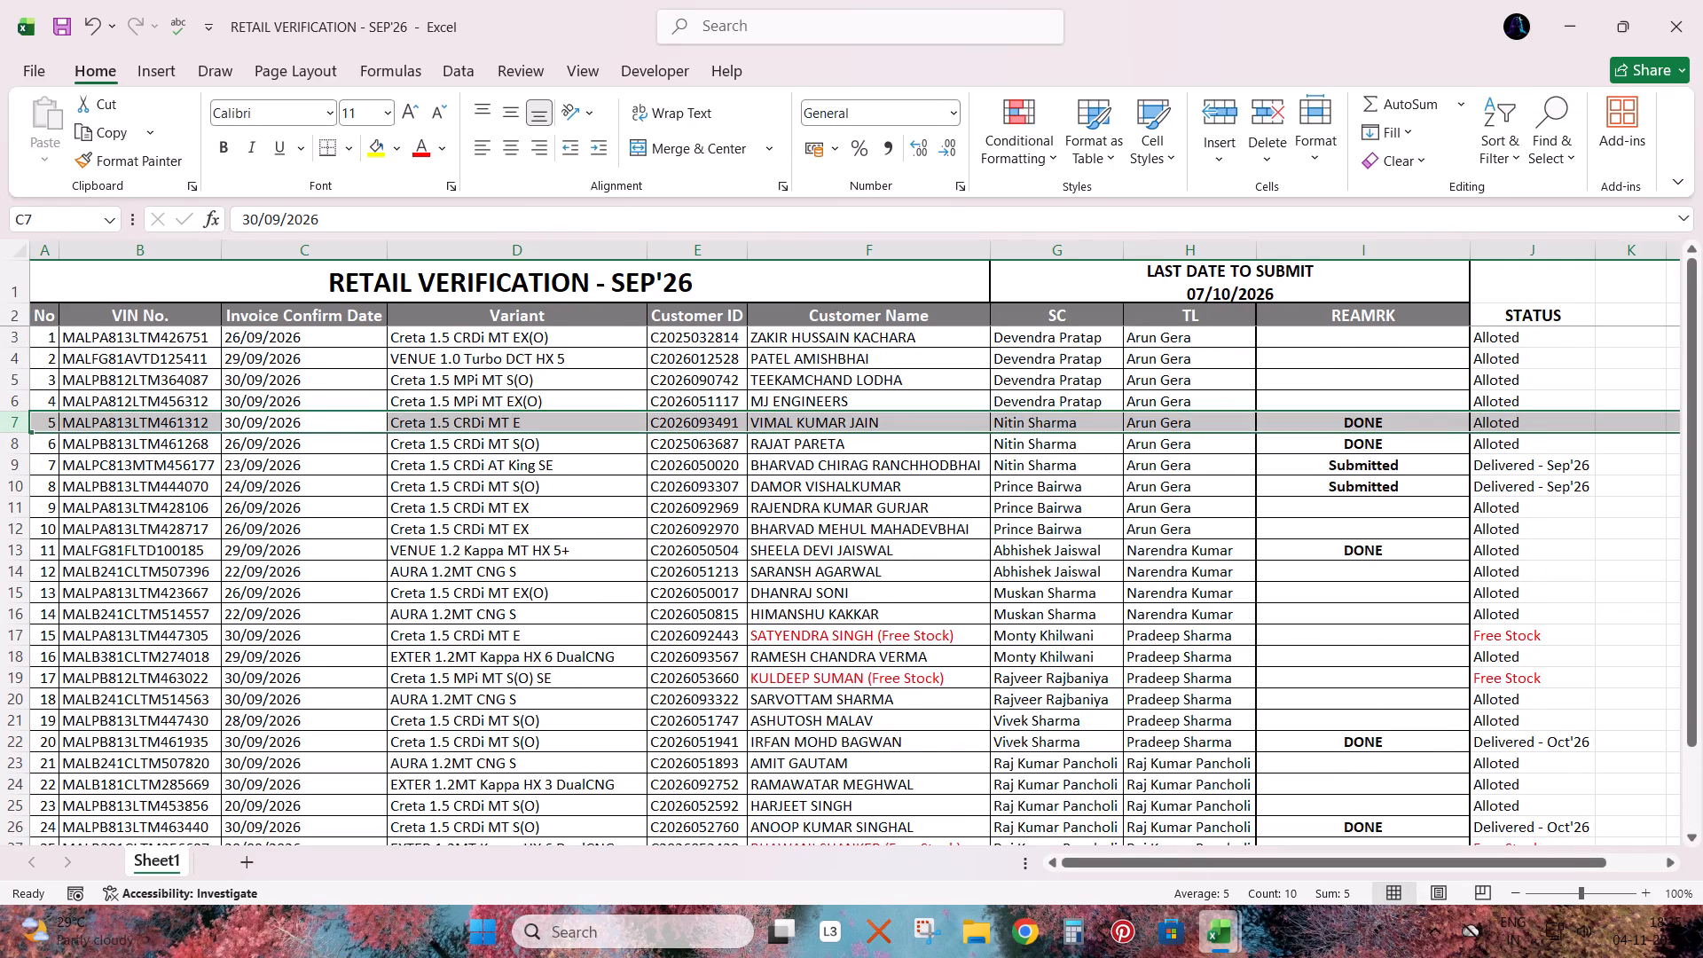
Copy an Alloted status from the retail verification list into the claim list's STATUS cells K2 to K27.
left_click(1517, 394)
key("ctrl+c")
key("alt+Tab")
scroll(1458, 381, "up", 3)
left_click_drag(1560, 297, 1559, 781)
key("ctrl+v")
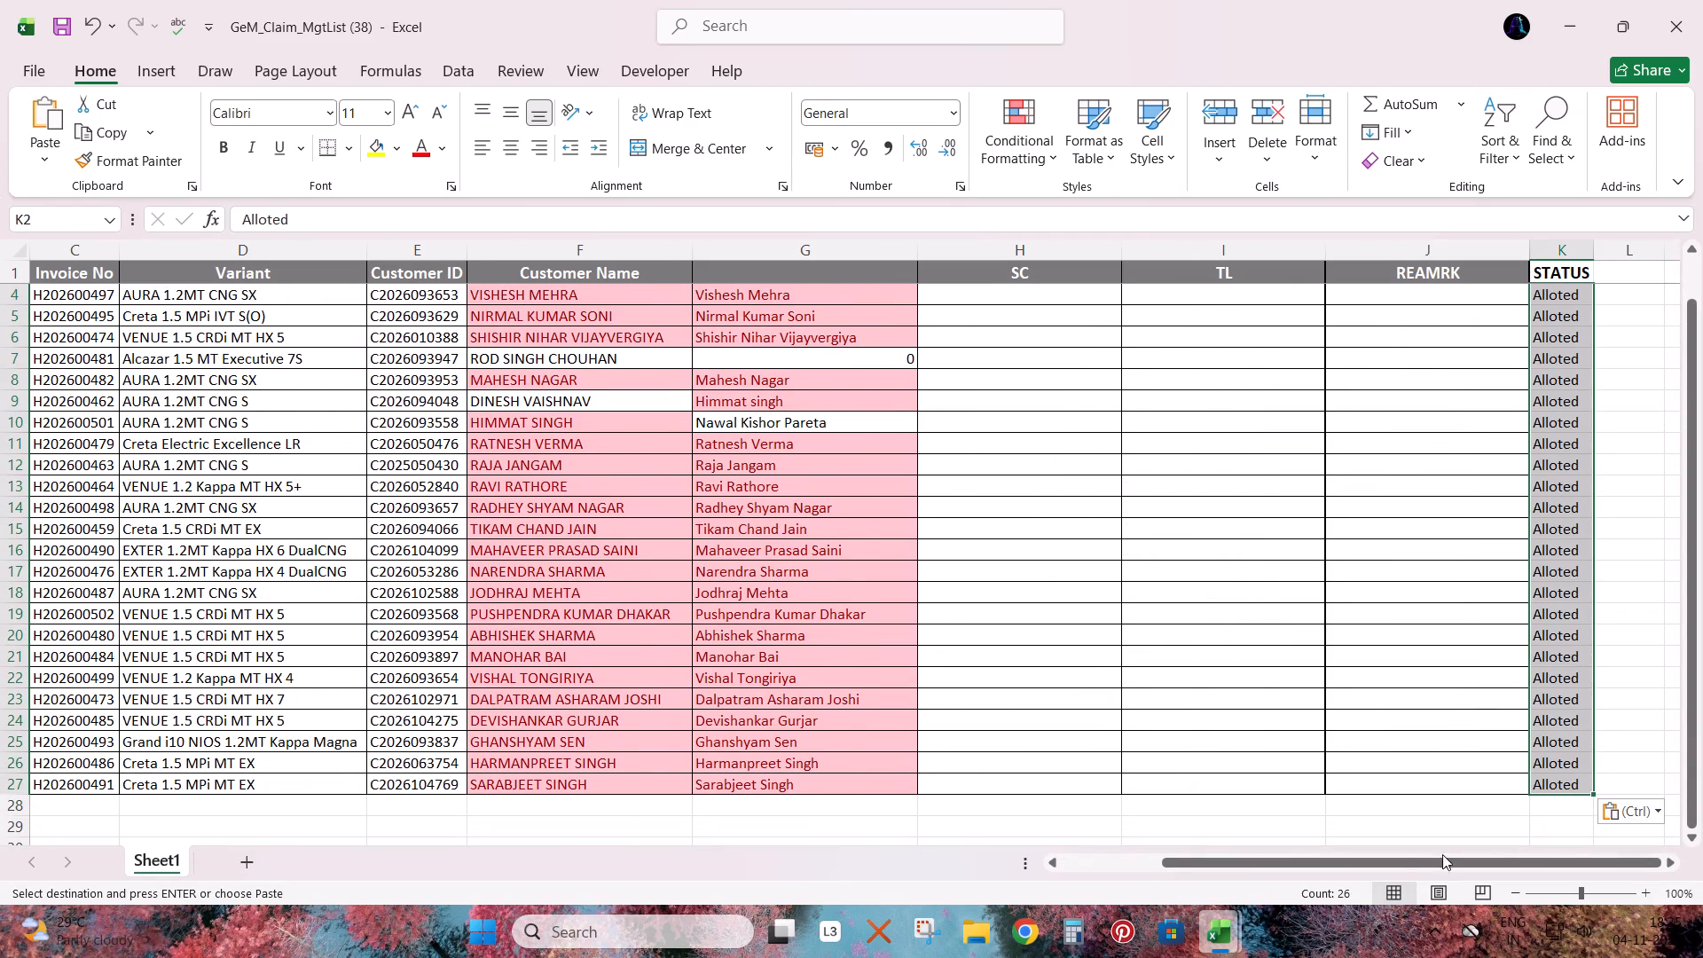
Switch to the ALLOCATION STOCK SHEET - Copy (2) workbook and examine the Starry Night AURA 1.2MT CNG S rows in the STOCK sheet.
left_click(1197, 931)
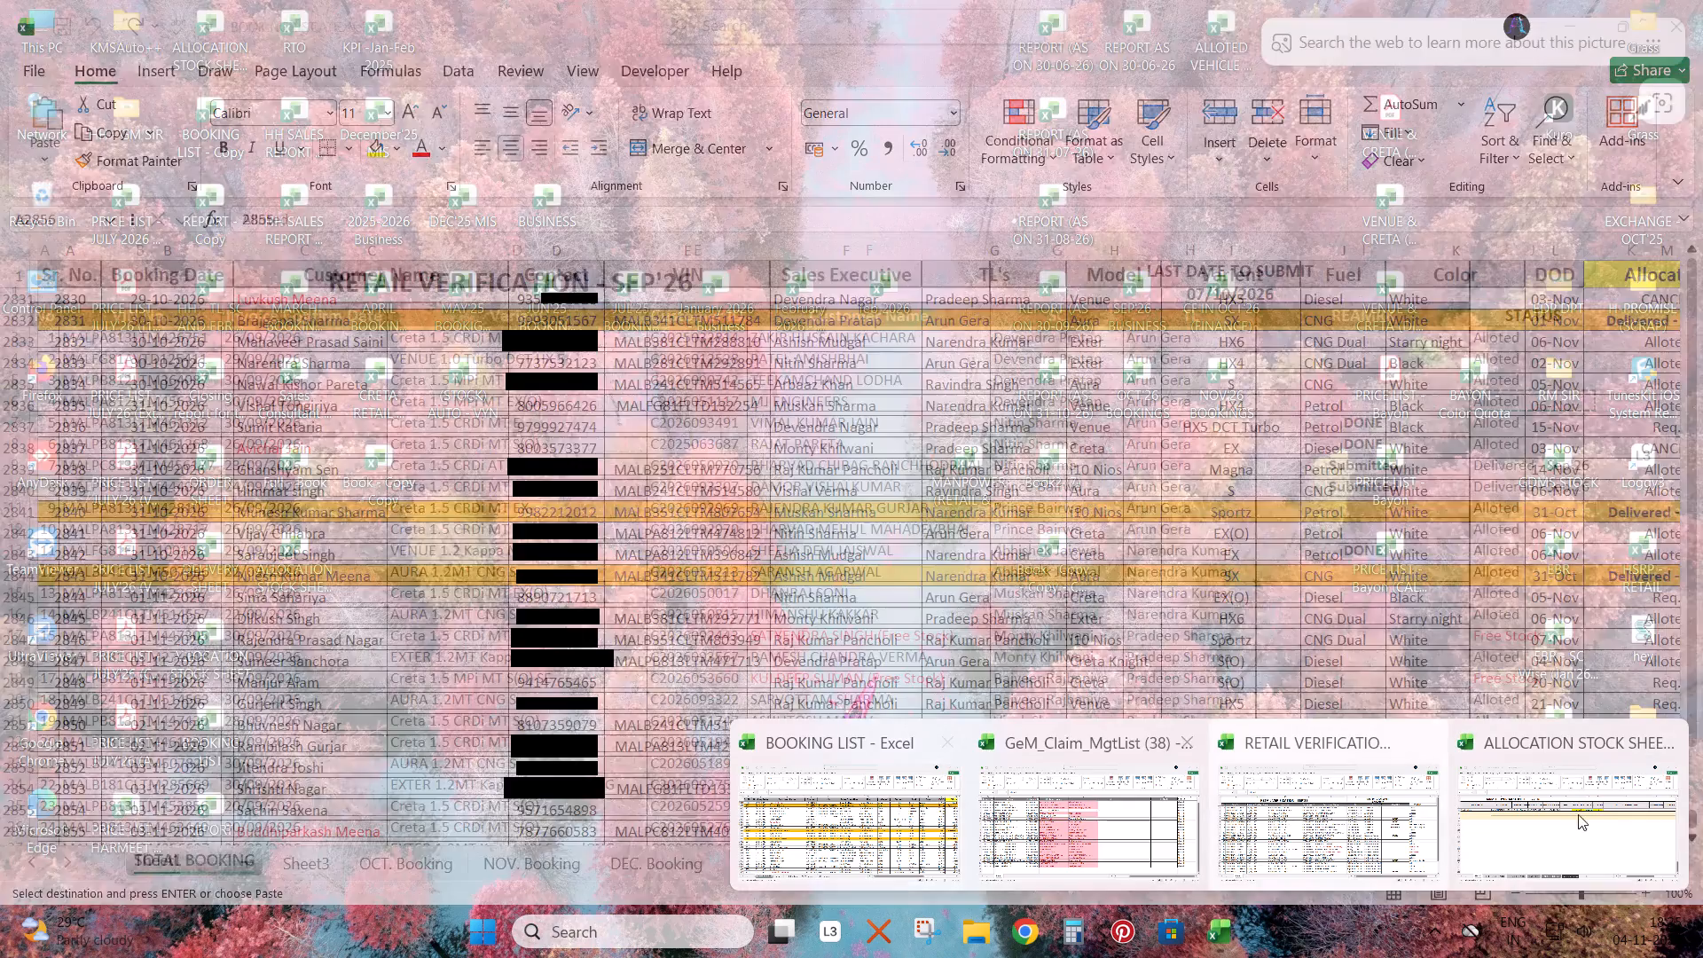
left_click(1544, 809)
left_click(761, 318)
key("Down")
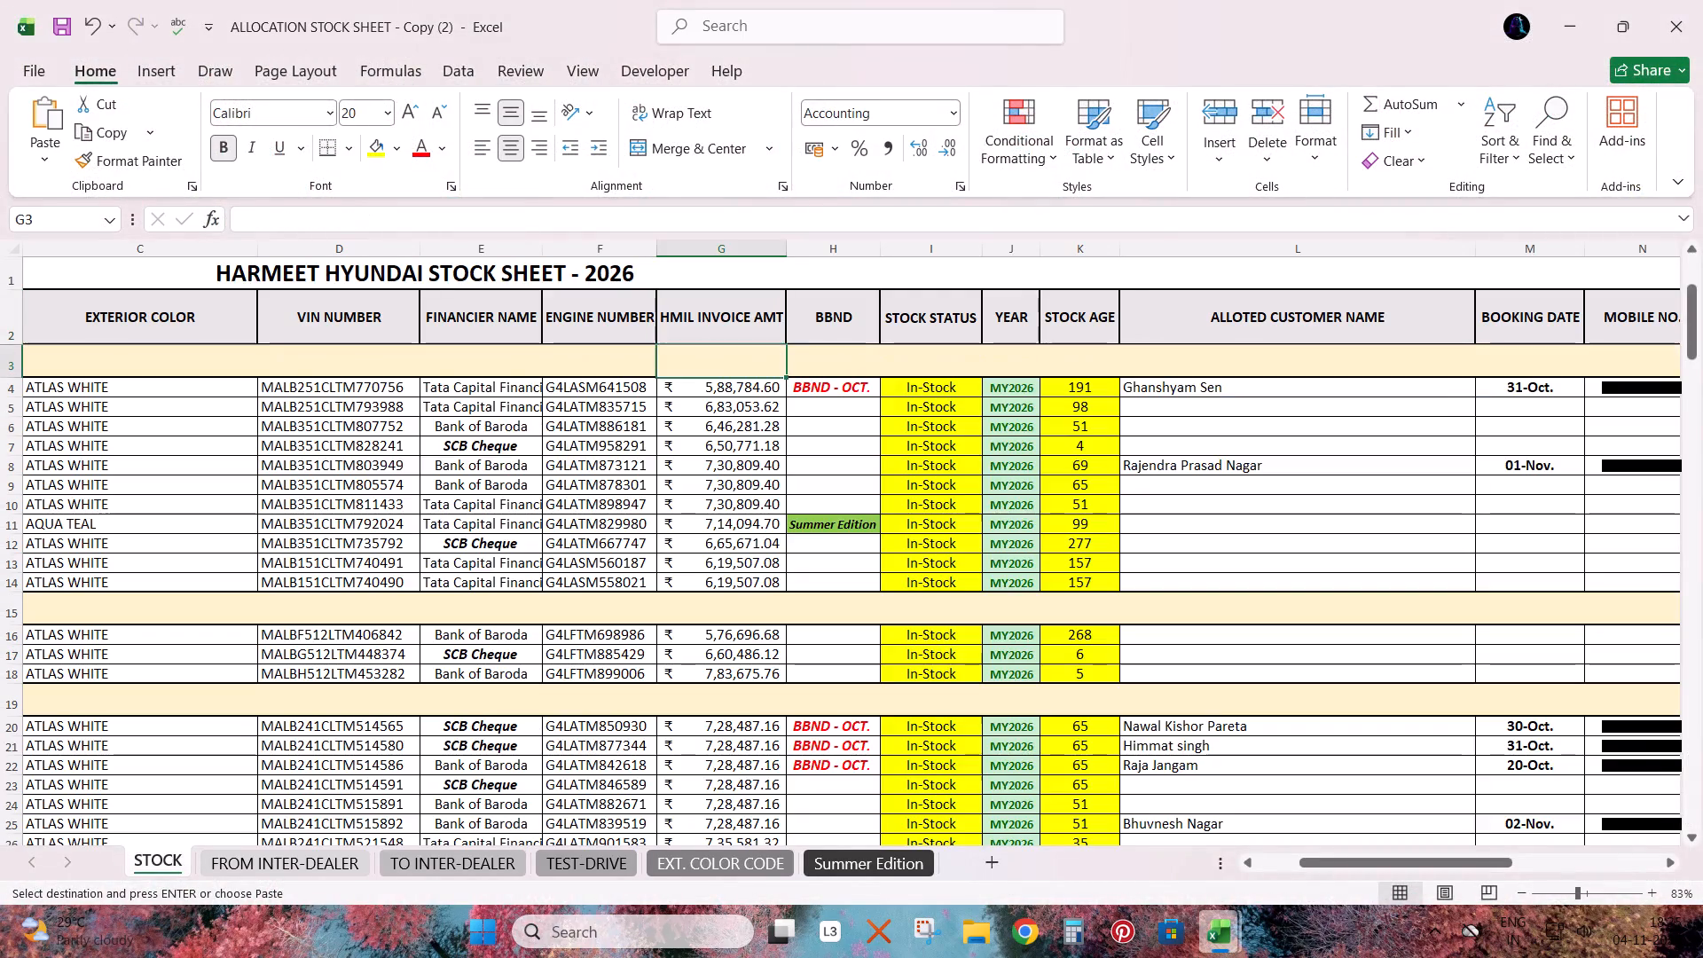
left_click(1270, 857)
scroll(712, 499, "up", 1)
scroll(712, 500, "down", 3)
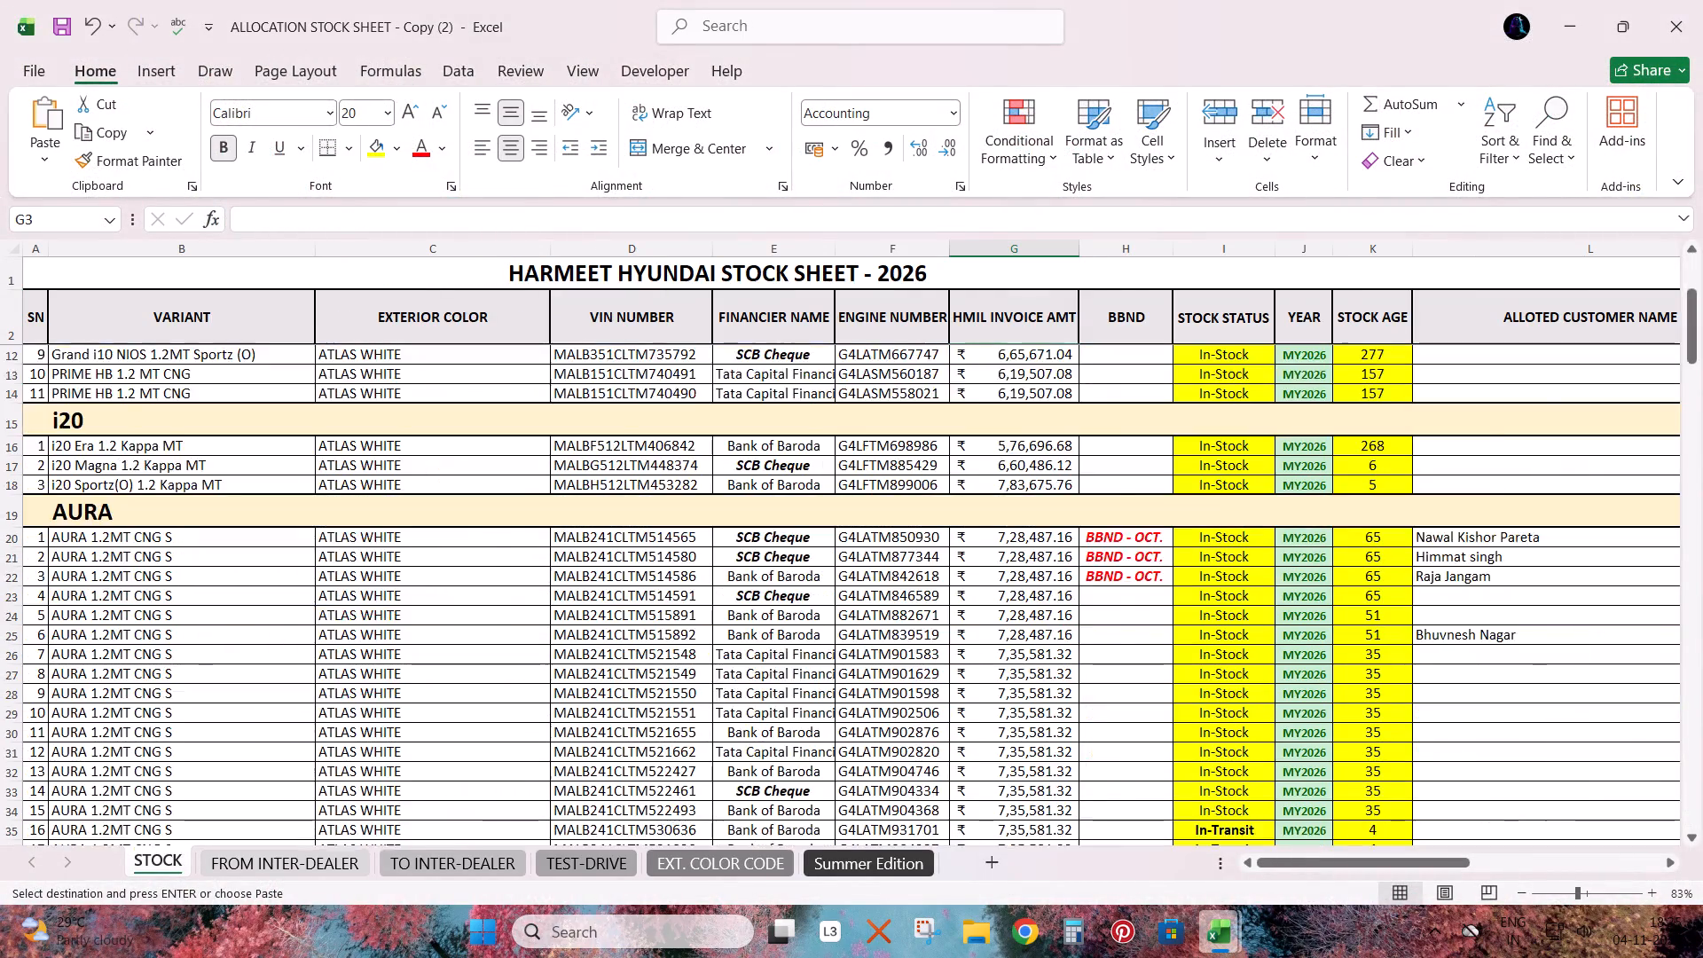
scroll(710, 517, "down", 2)
scroll(710, 518, "up", 1)
scroll(710, 518, "down", 5)
left_click_drag(353, 530, 397, 692)
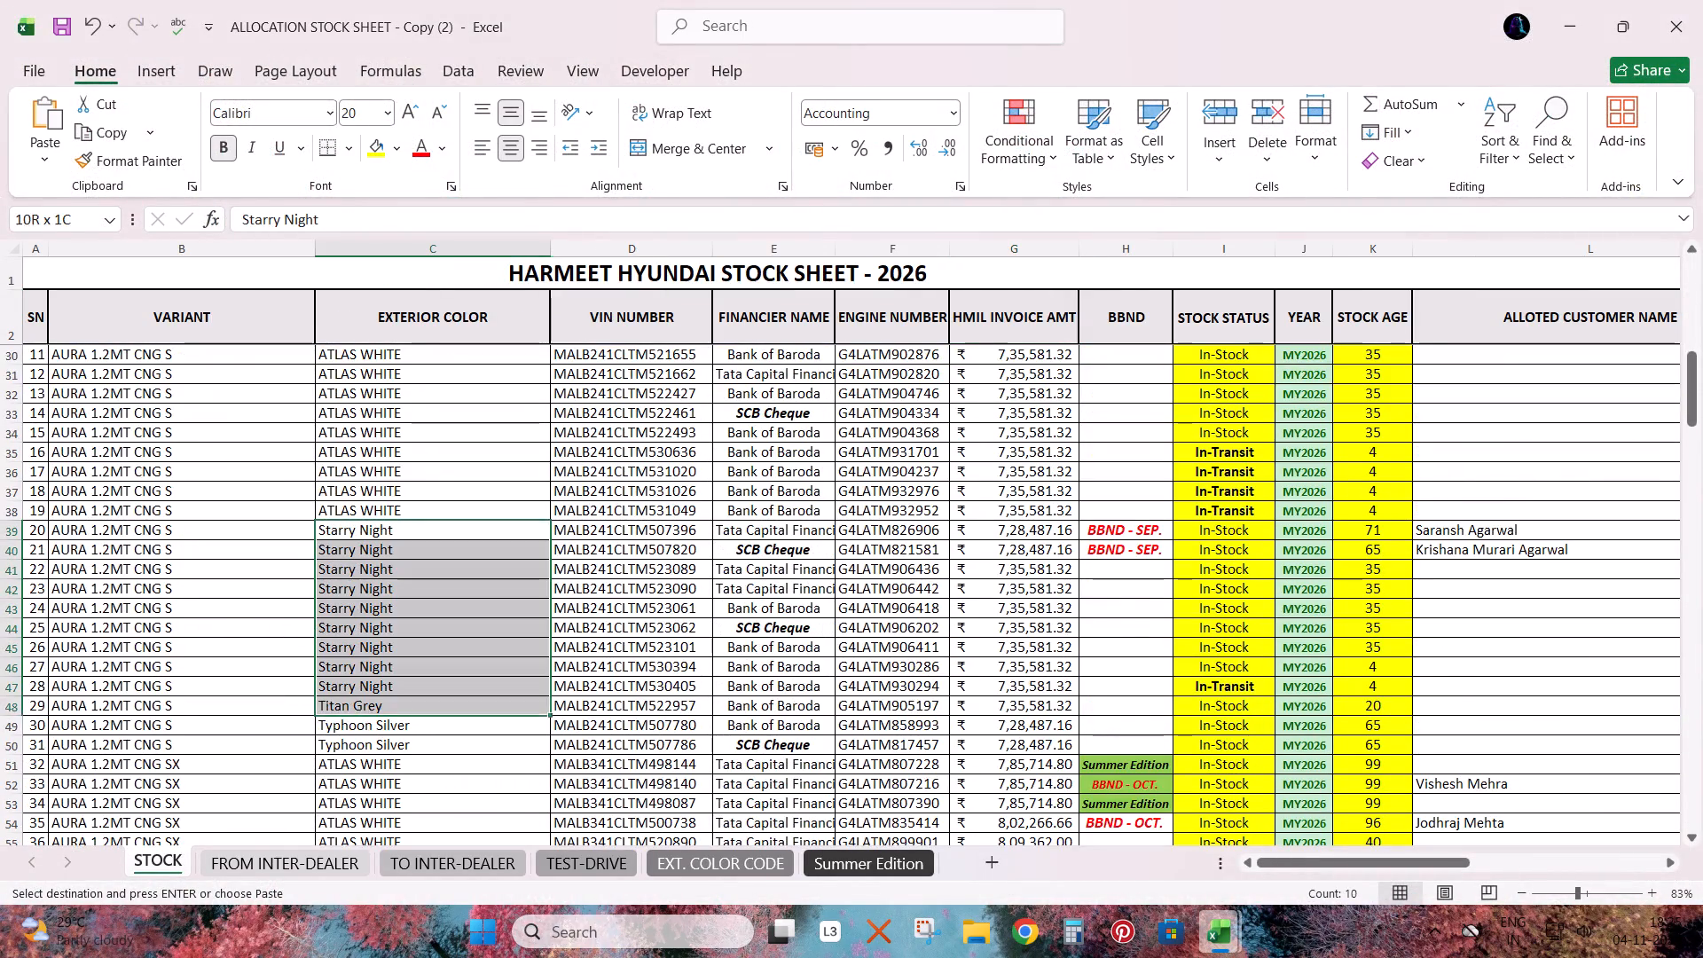
left_click_drag(397, 692, 396, 677)
key("shift+space")
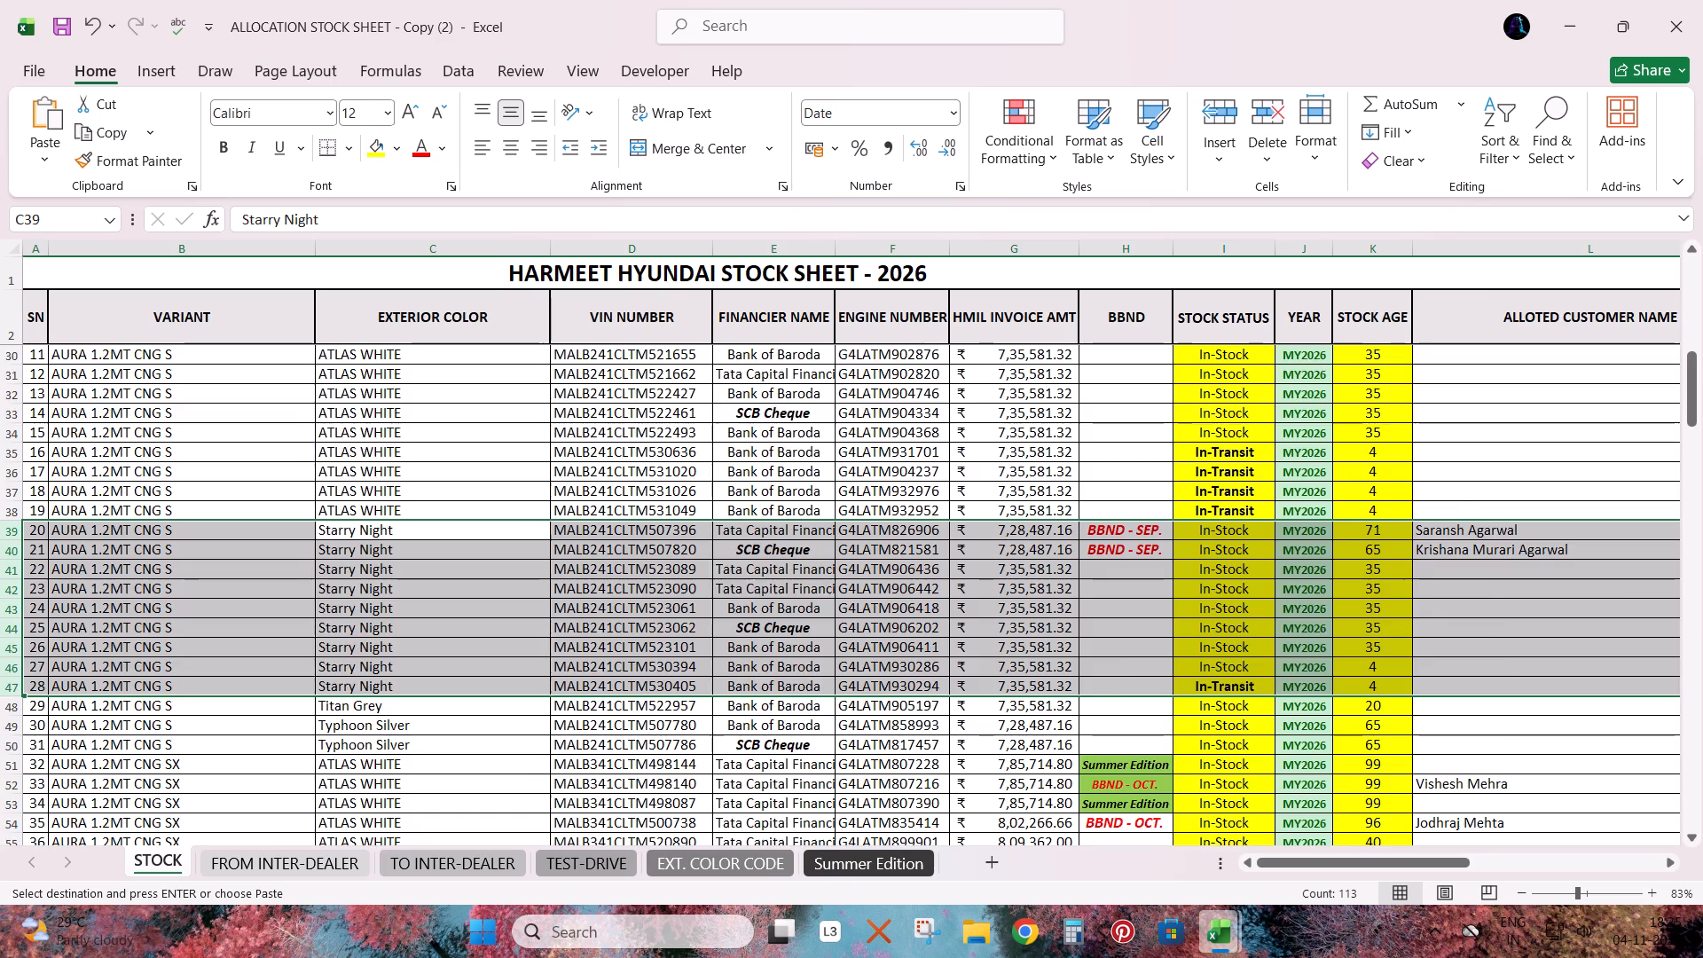
Examine the Starry Night AURA 1.2MT CNG SX rows 63 to 67, including their BBND, allotted customer, booking and allocation details.
scroll(962, 492, "down", 1)
scroll(961, 495, "up", 1)
scroll(960, 496, "down", 2)
scroll(777, 569, "down", 5)
left_click_drag(367, 591, 385, 662)
key("shift+space")
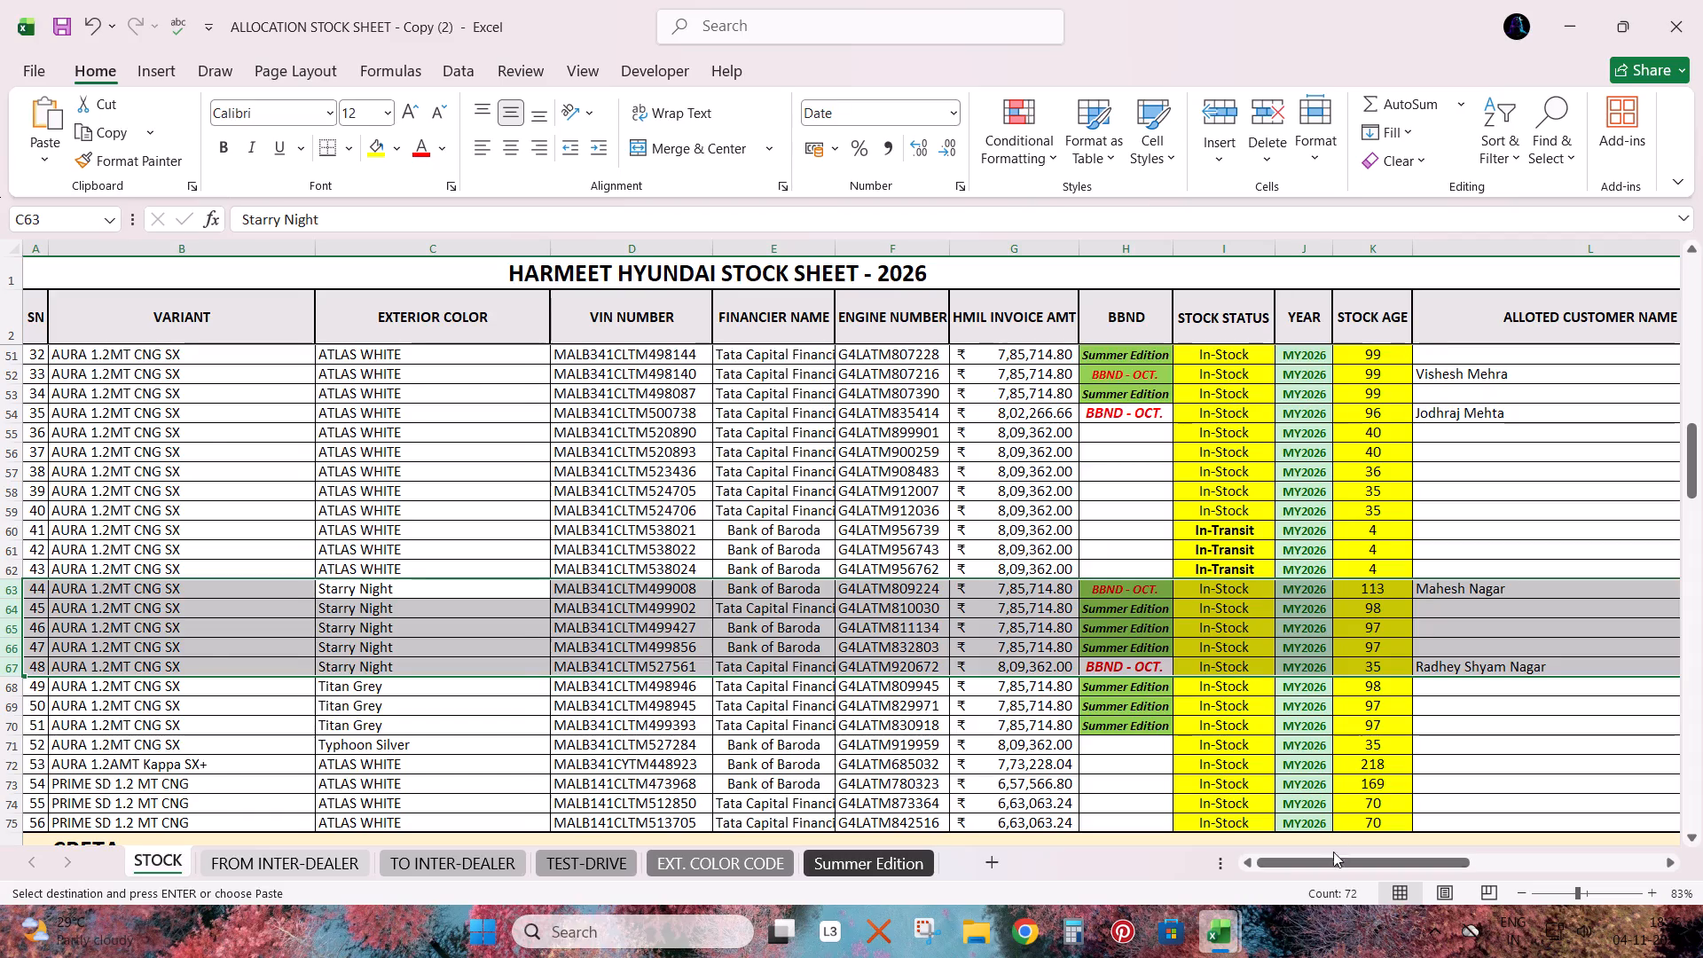
left_click_drag(1336, 860, 1512, 868)
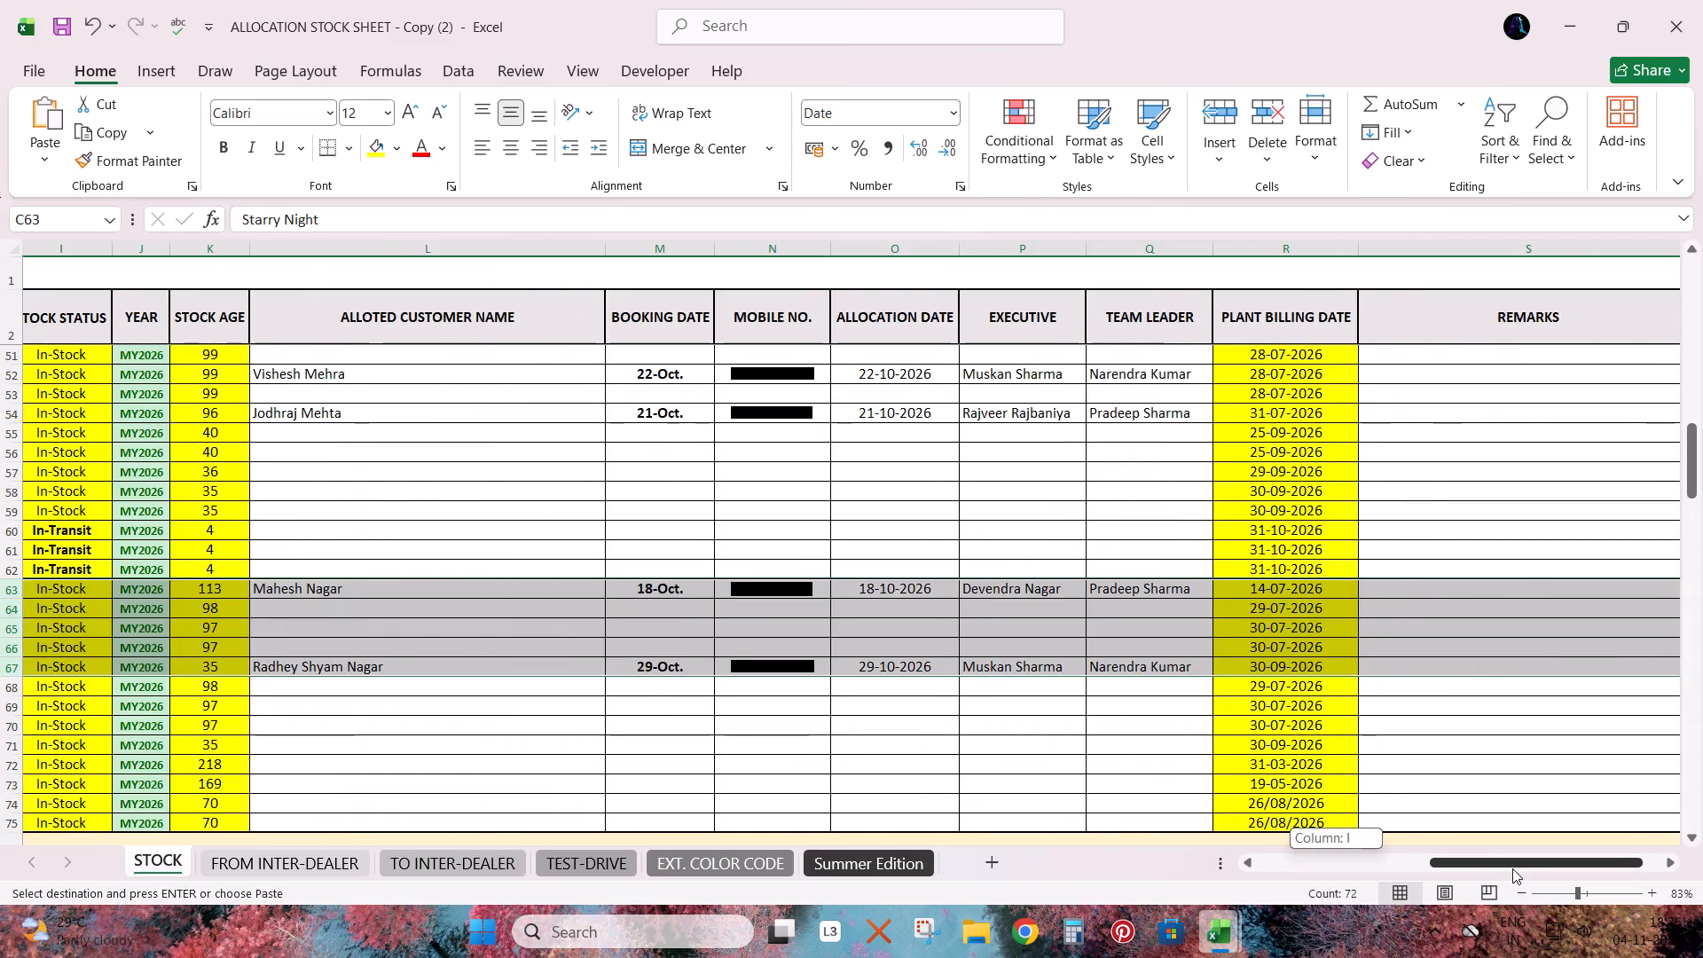
left_click_drag(1512, 868, 1657, 887)
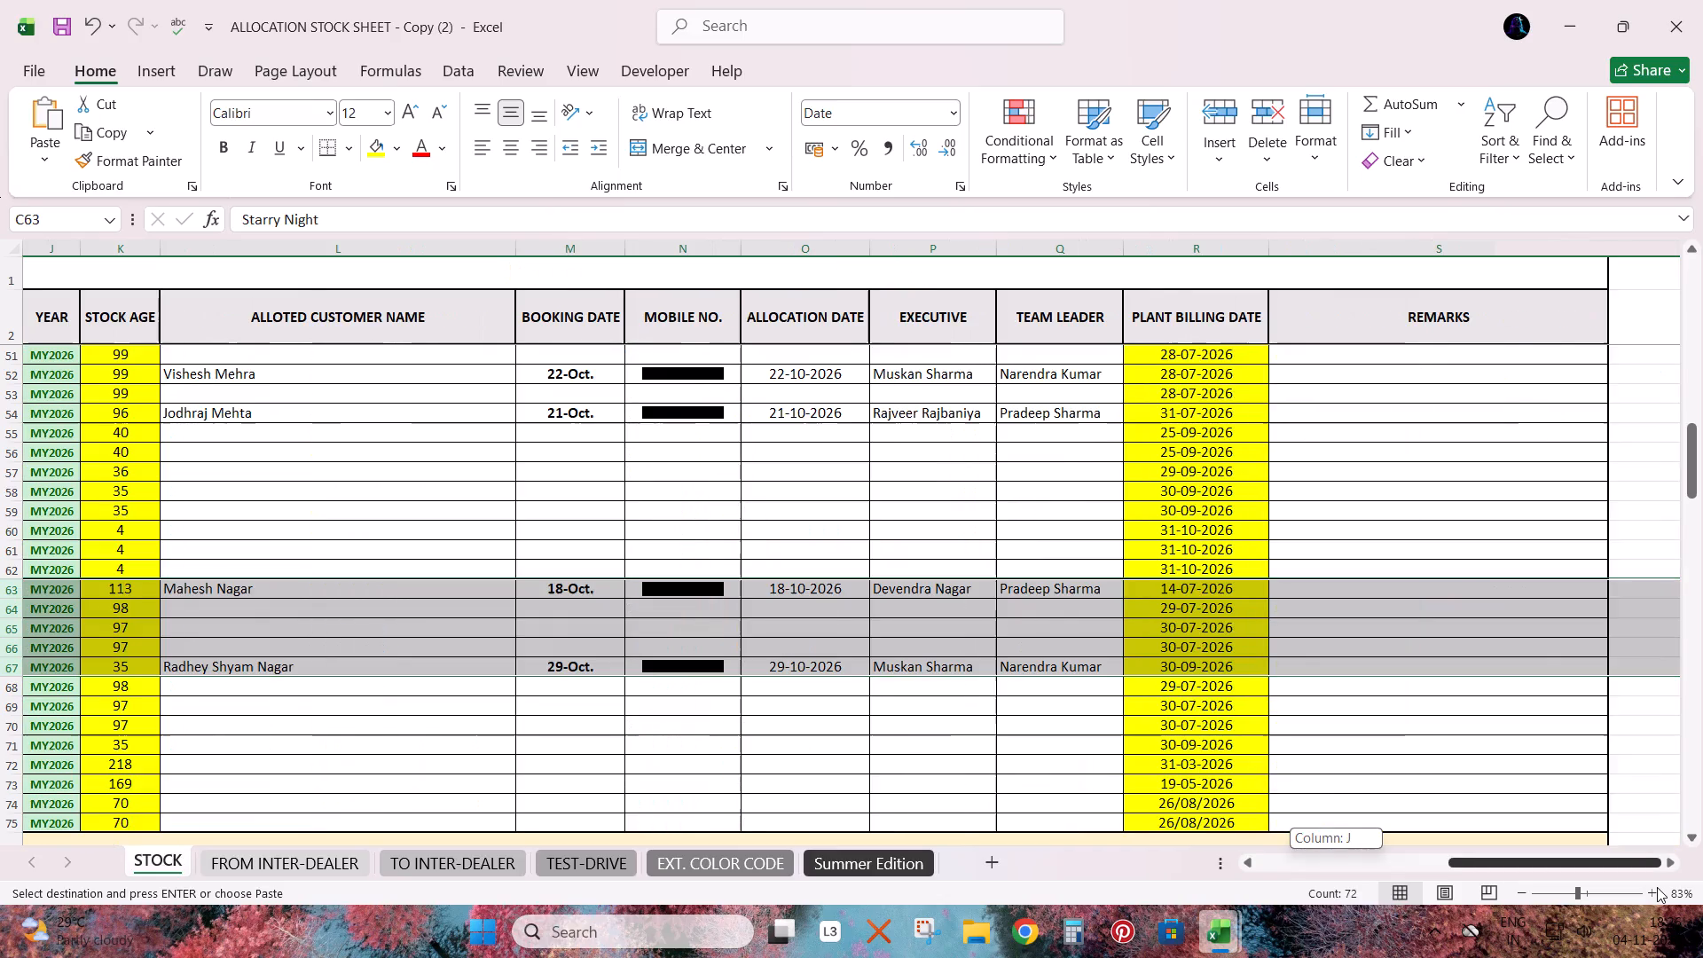
left_click_drag(1657, 887, 1364, 887)
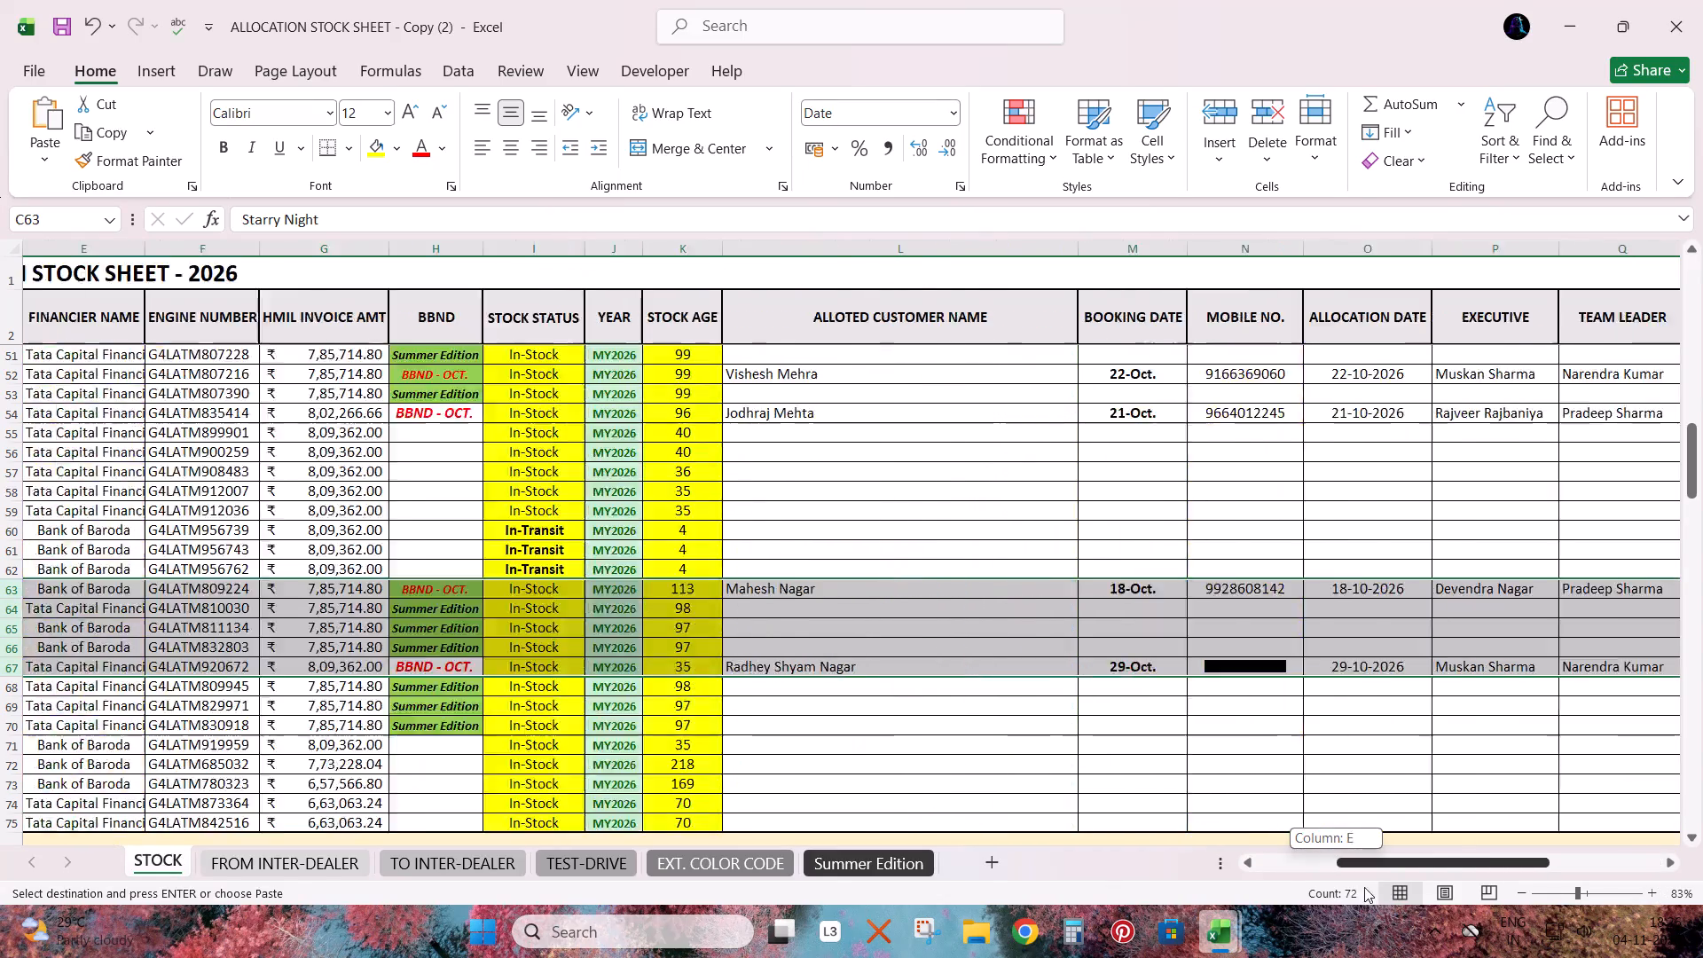
left_click_drag(1364, 887, 1349, 887)
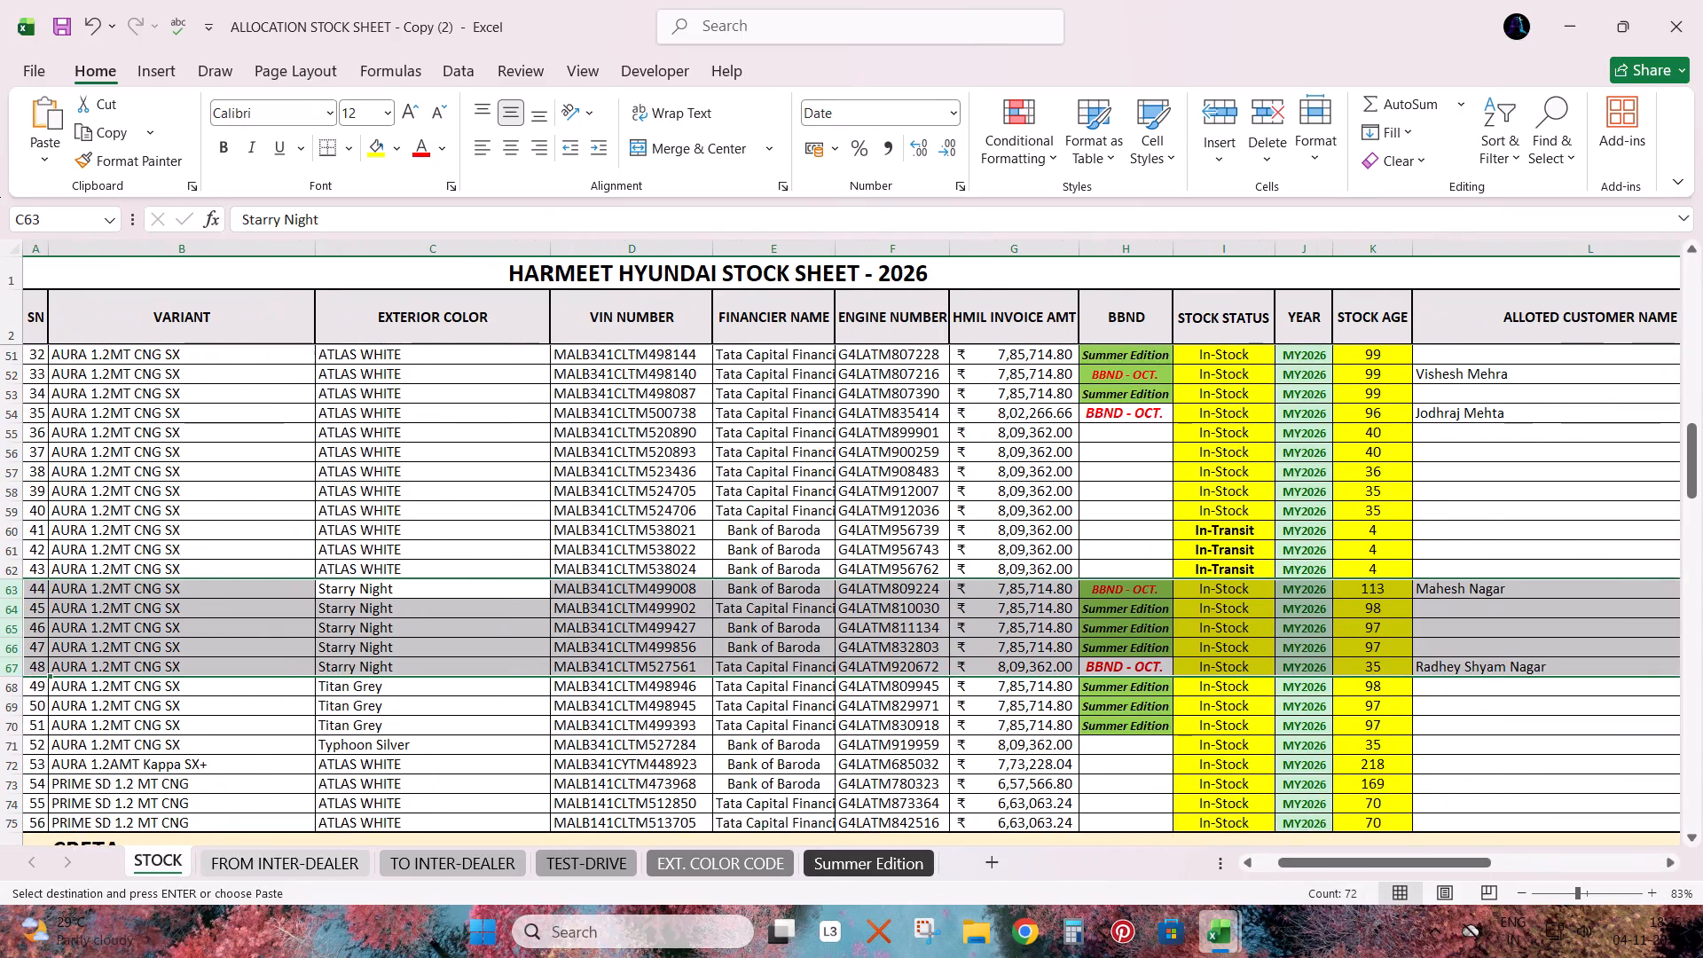
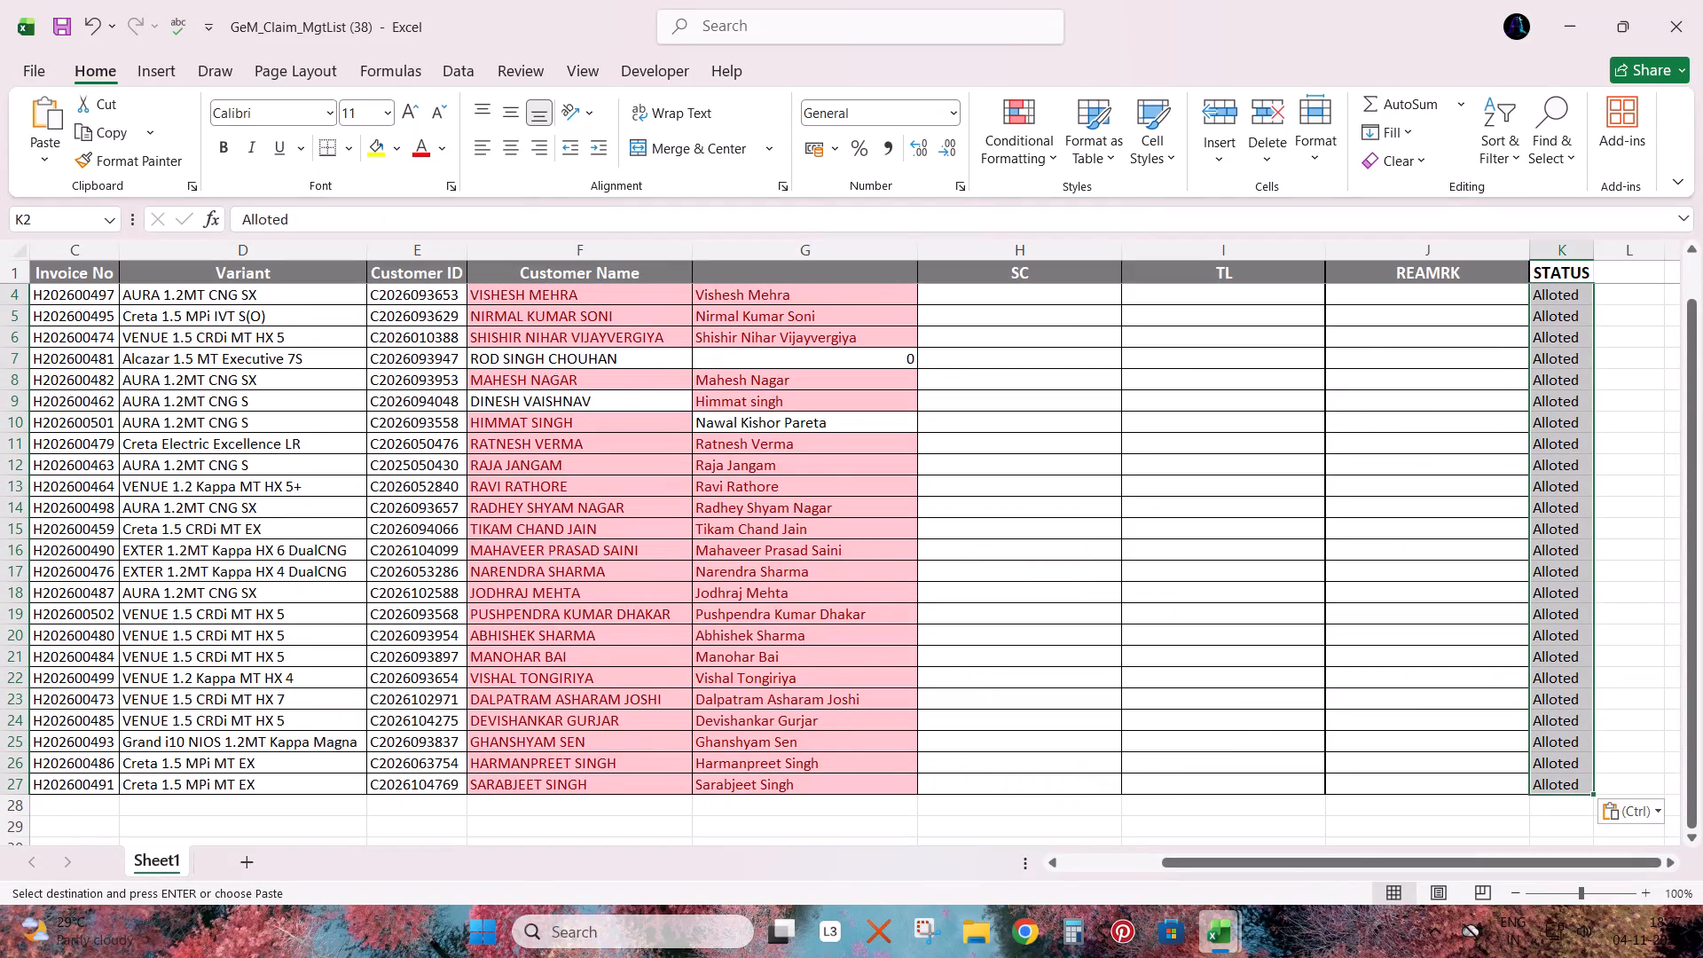
Copy a Free Stock status from the other workbook into the claim list's STATUS cell K7 for the Alcazar row.
scroll(1377, 506, "up", 5)
left_click(787, 398)
key("shift+space")
key("alt+Tab")
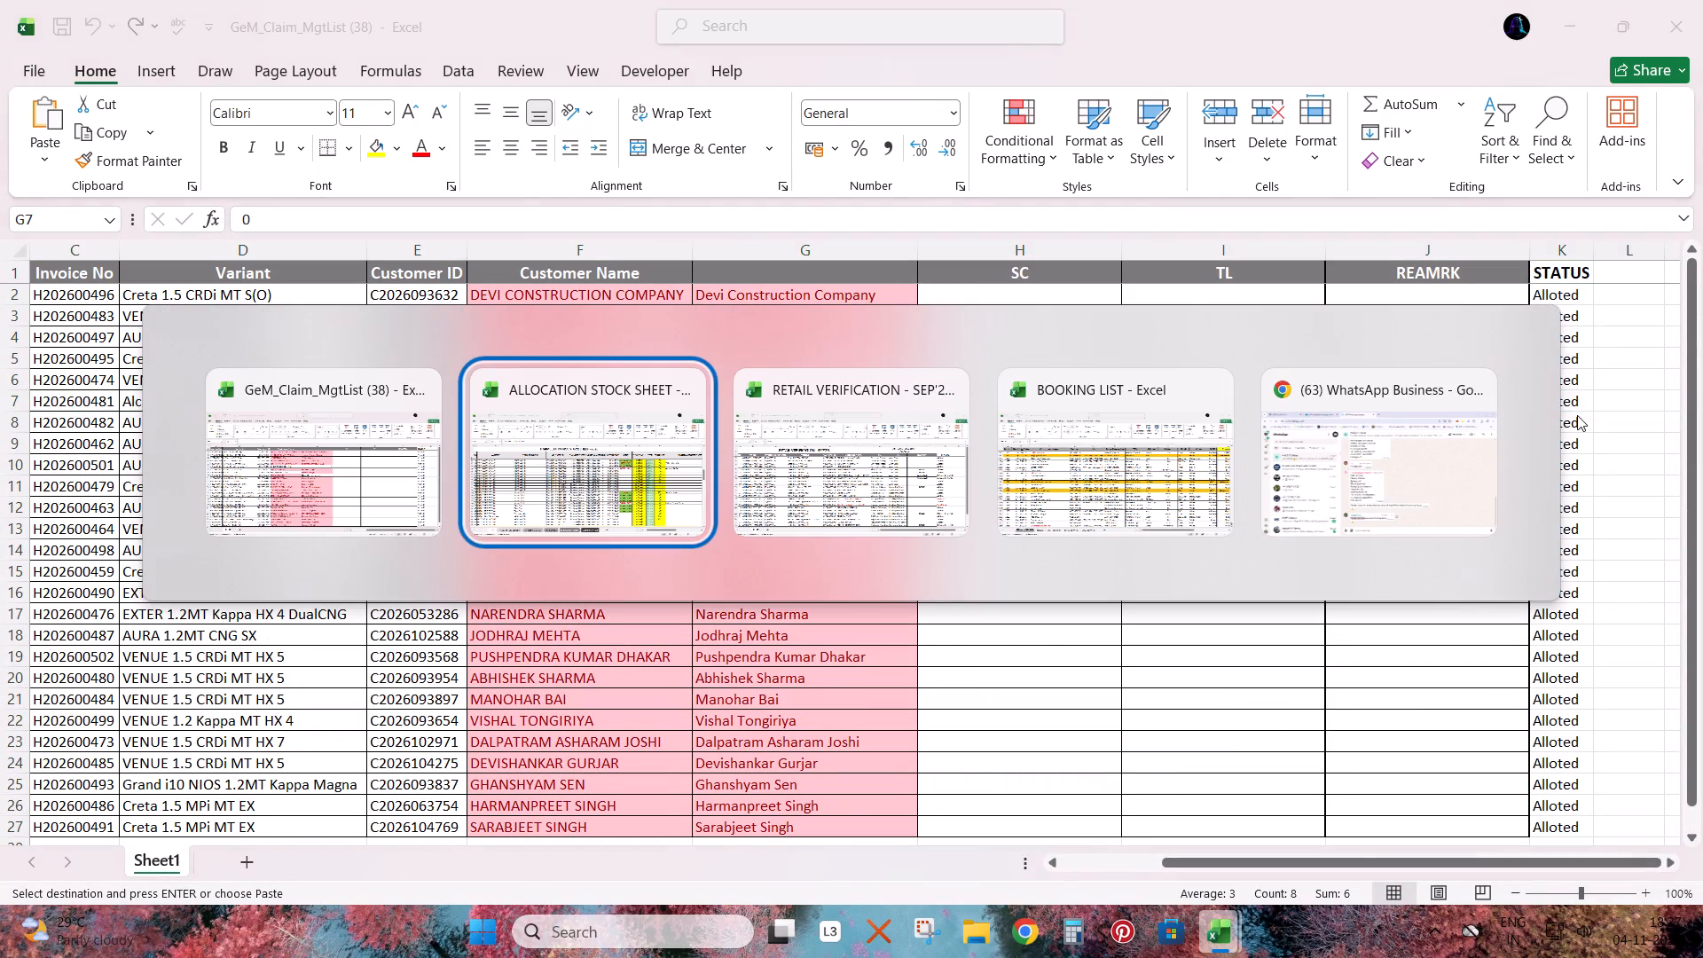
key("alt+Tab")
left_click(1571, 632)
key("ctrl+c")
key("alt+Tab")
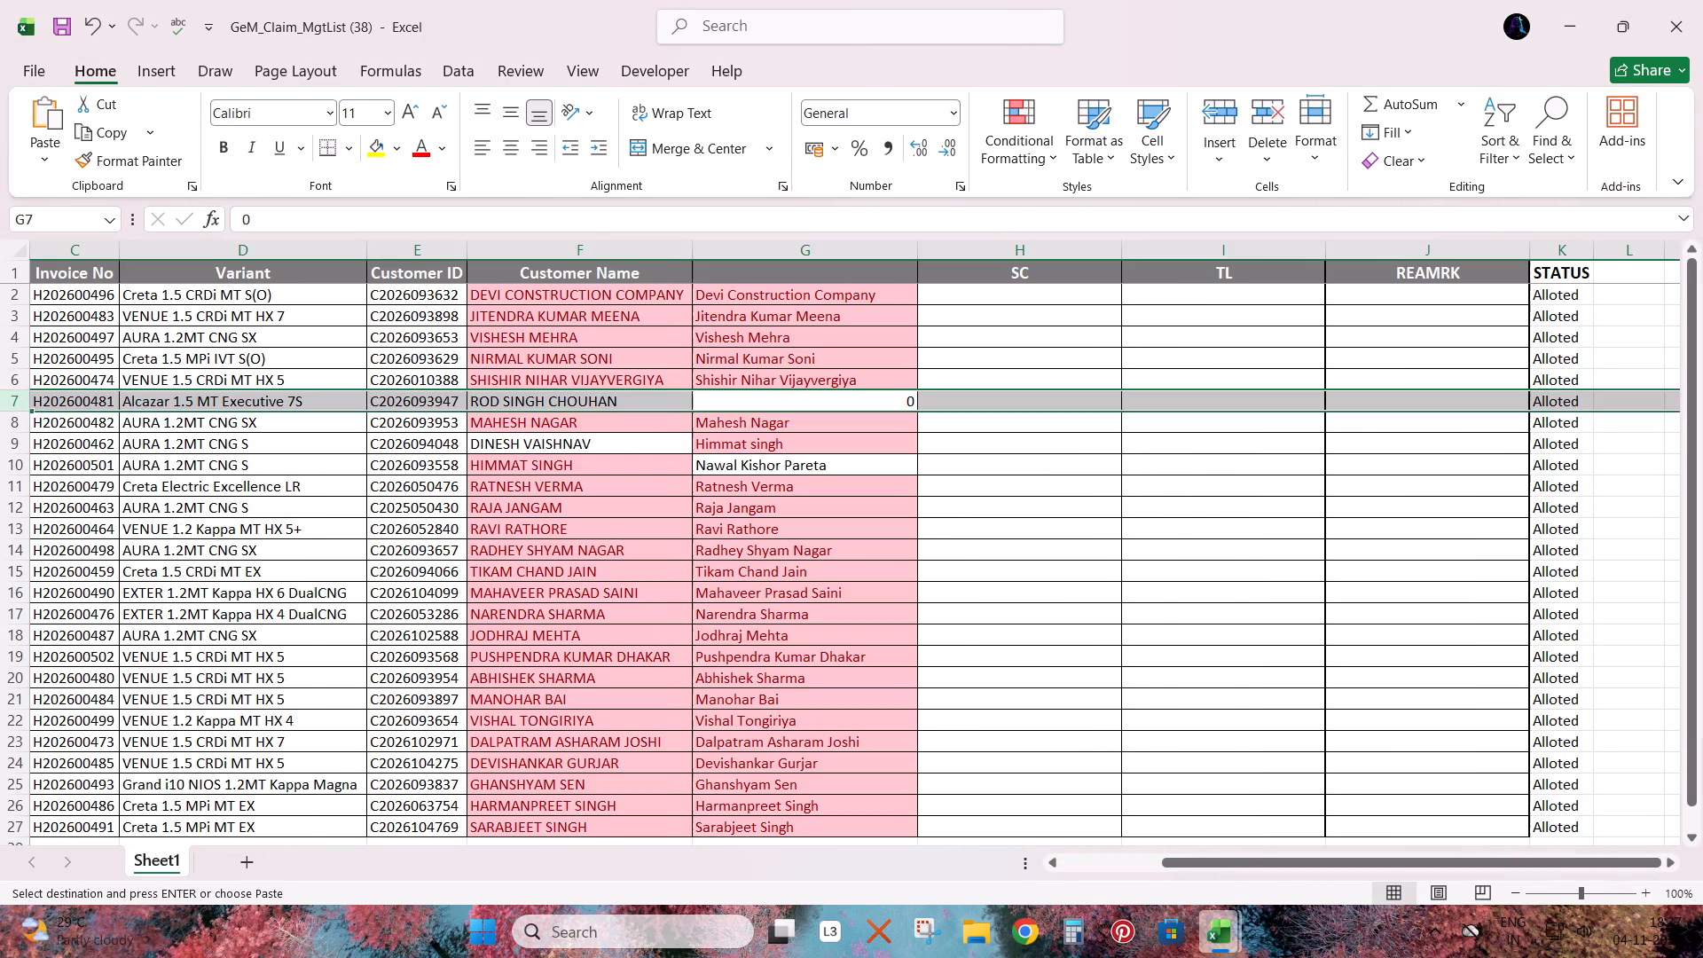
left_click(1545, 401)
key("ctrl+v")
key("Escape")
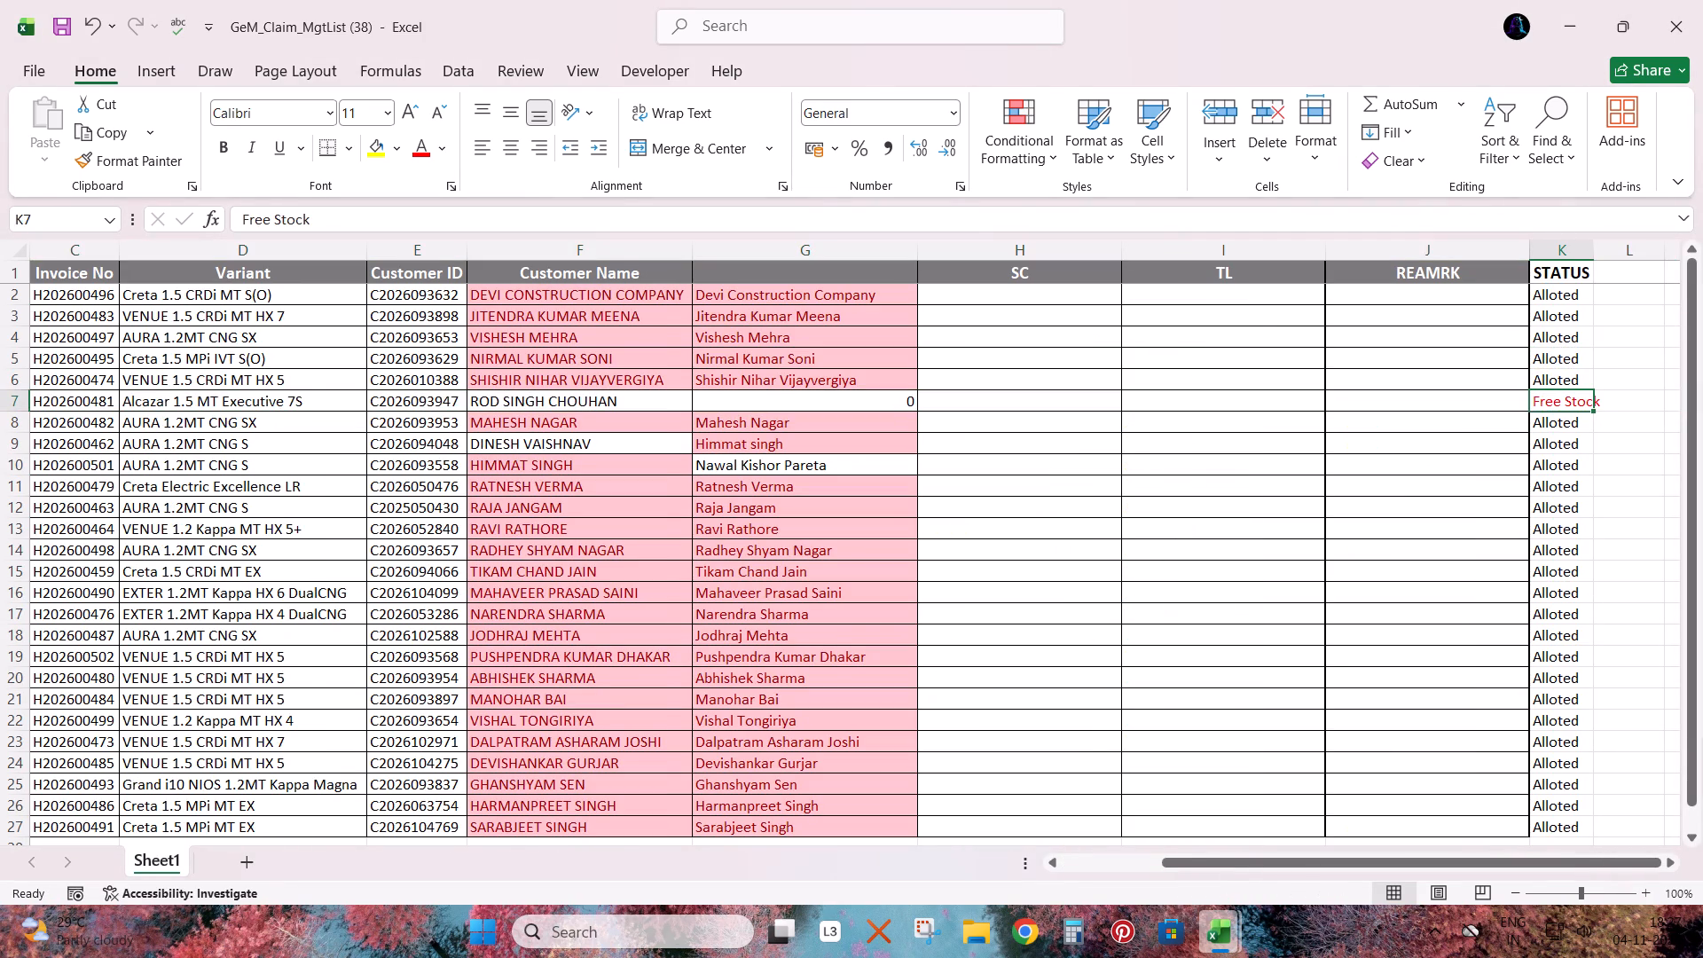
Clear the 0 from matched-name cell G7 in the Alcazar row.
key("shift+space")
left_click(862, 361)
left_click(856, 404)
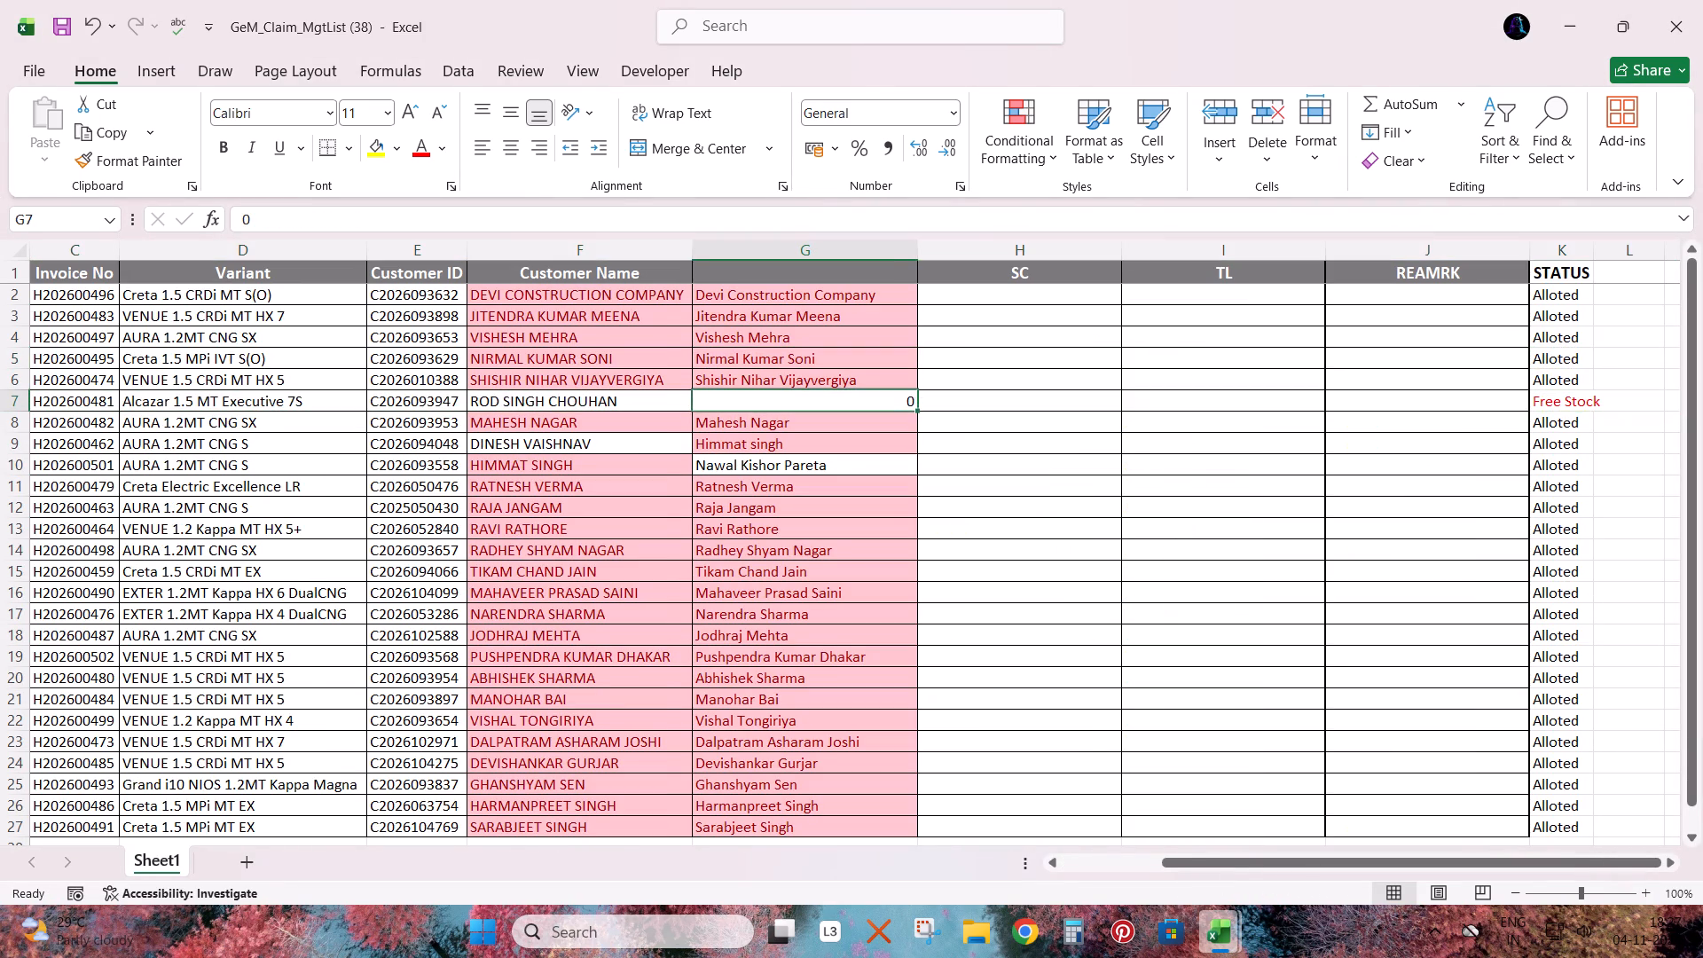
key("Delete")
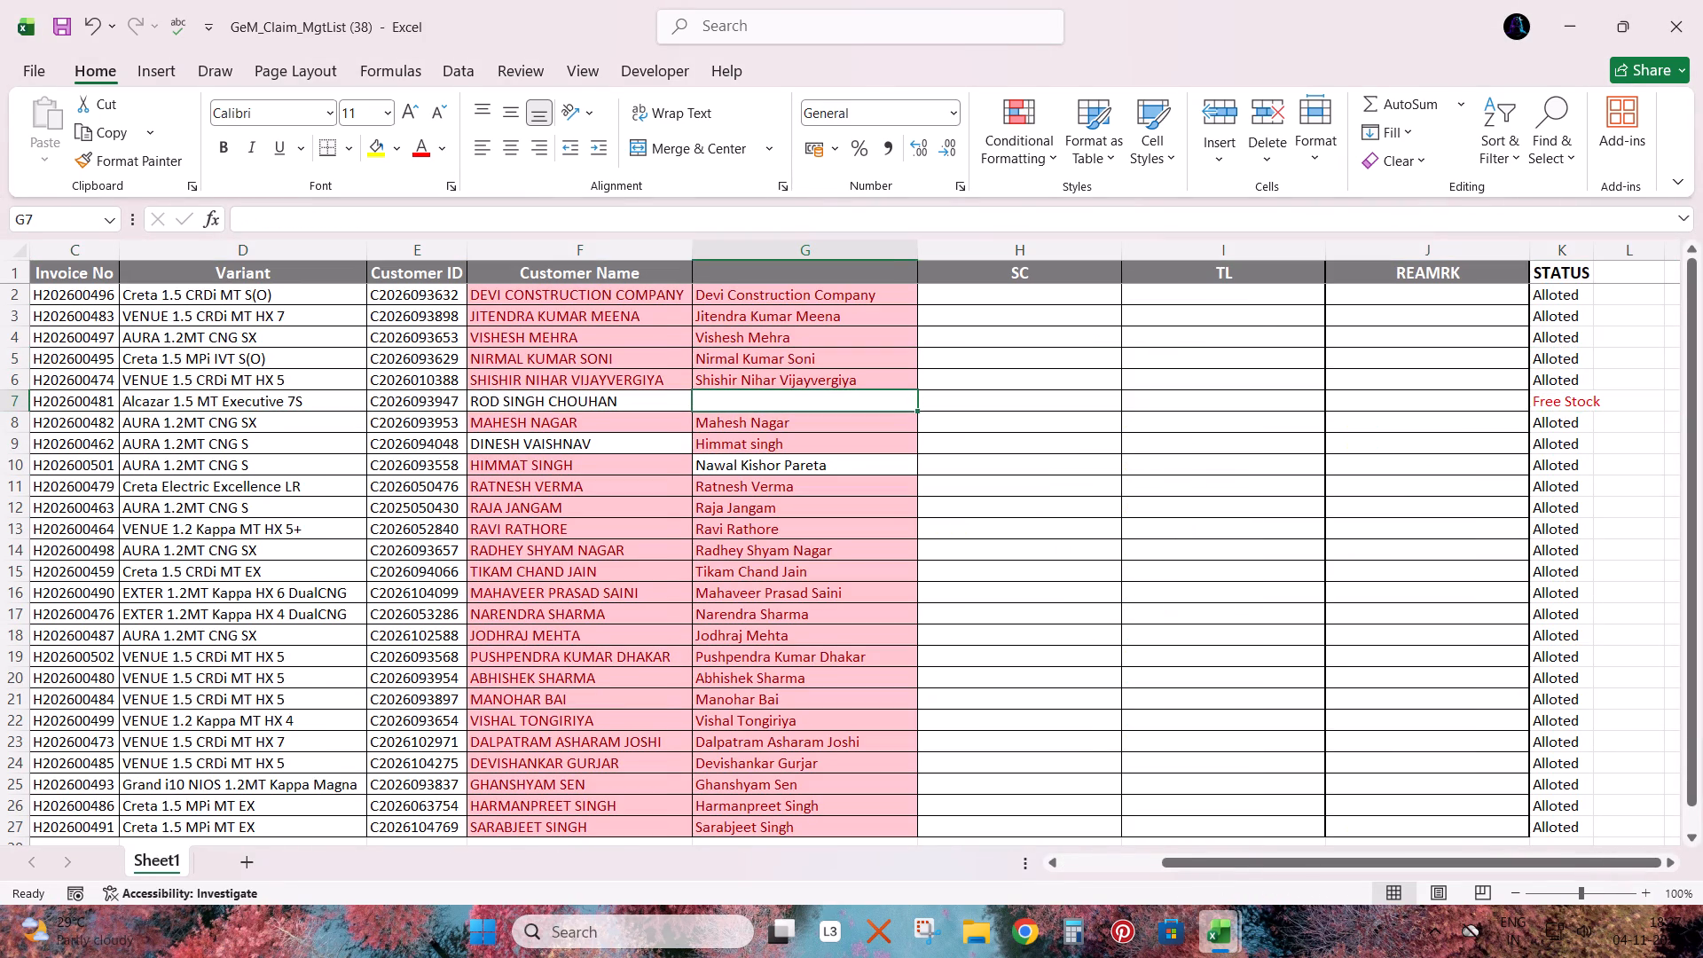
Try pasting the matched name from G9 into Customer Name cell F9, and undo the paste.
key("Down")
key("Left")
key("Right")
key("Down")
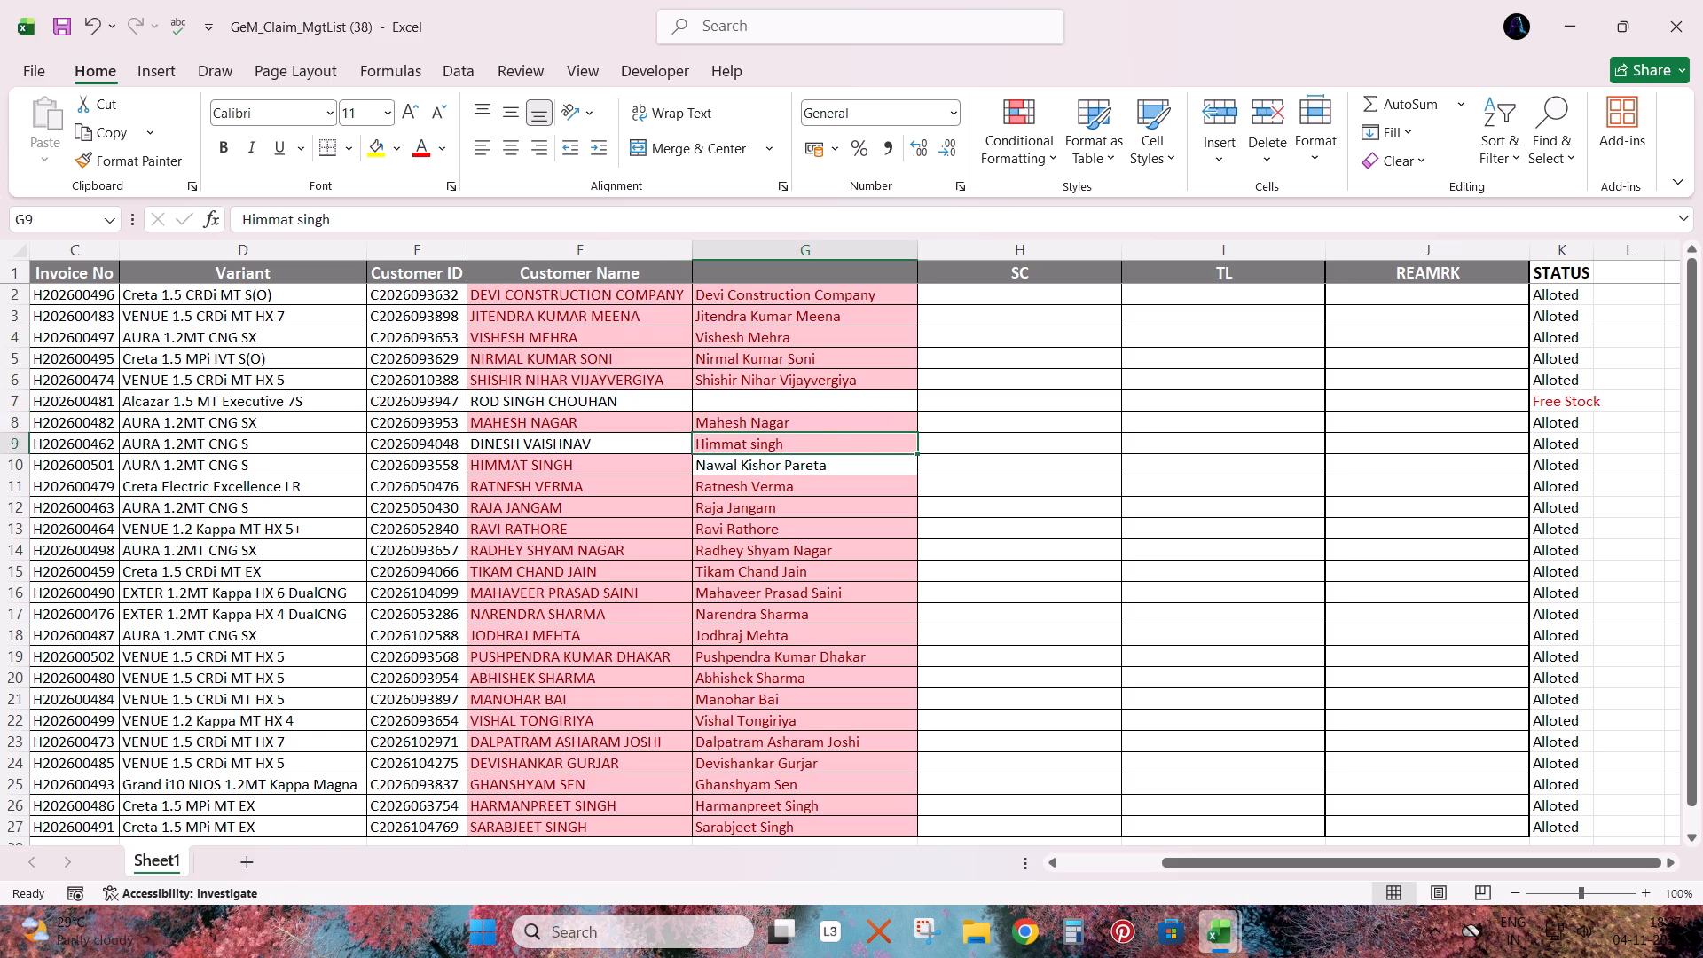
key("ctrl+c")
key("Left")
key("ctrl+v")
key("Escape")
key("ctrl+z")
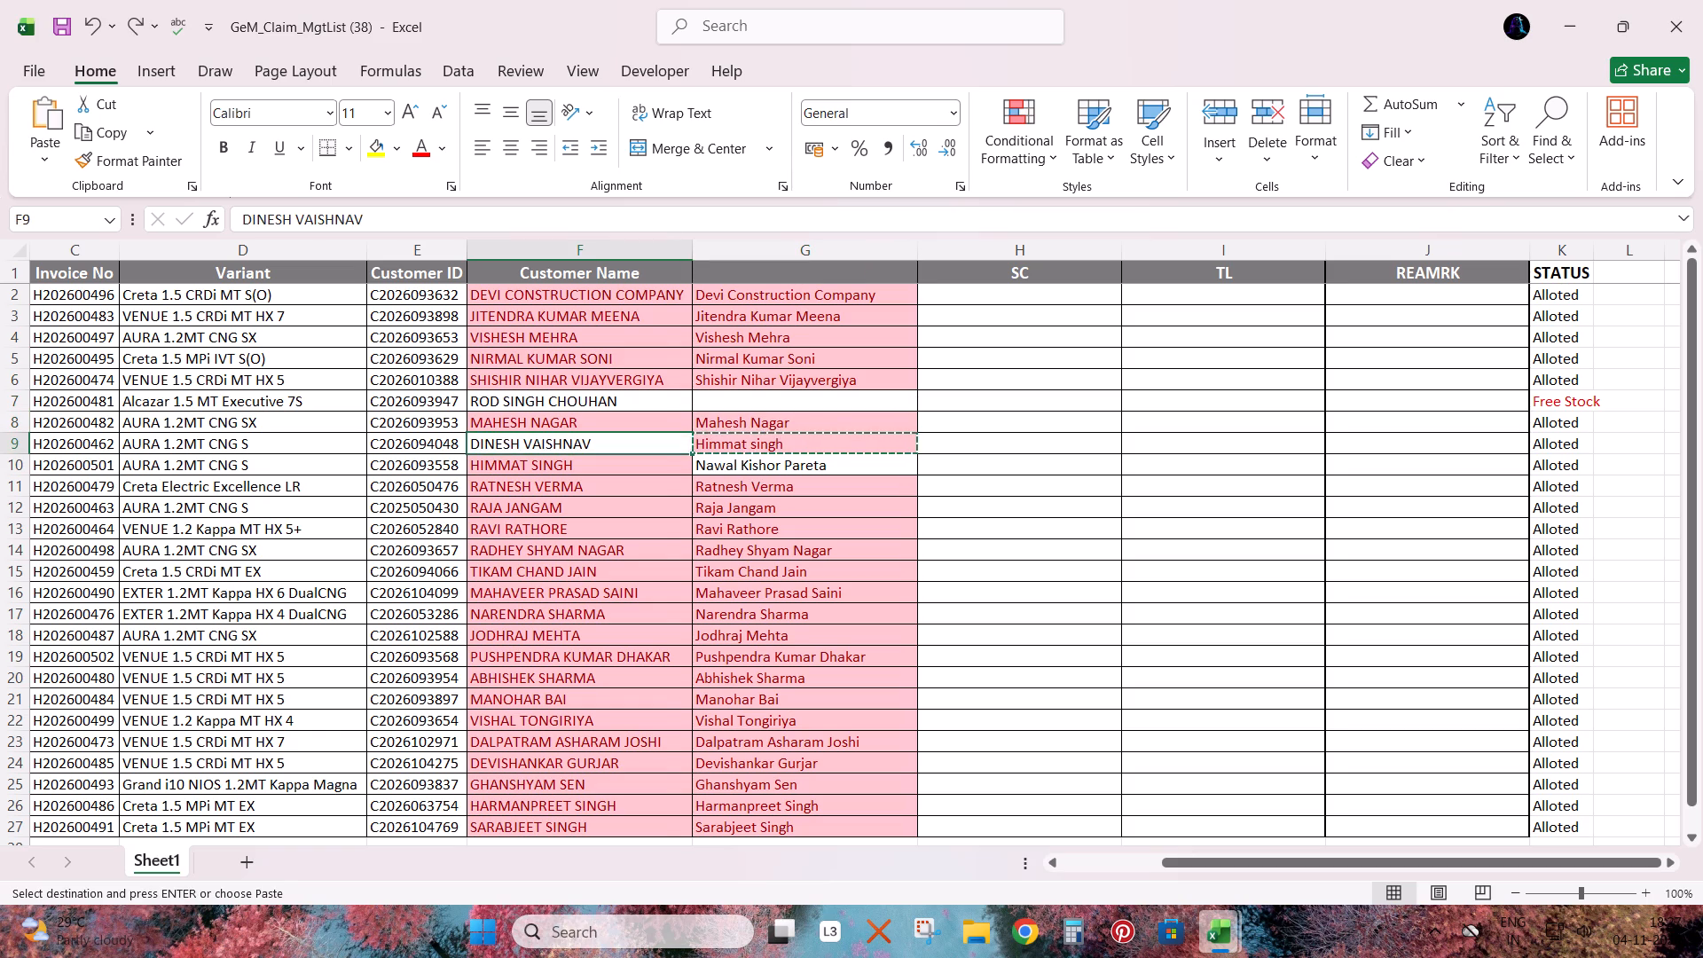
Clear Customer Name cell F9 and copy the name from F10 into it.
key("Down")
key("Up")
key("Delete")
key("Down")
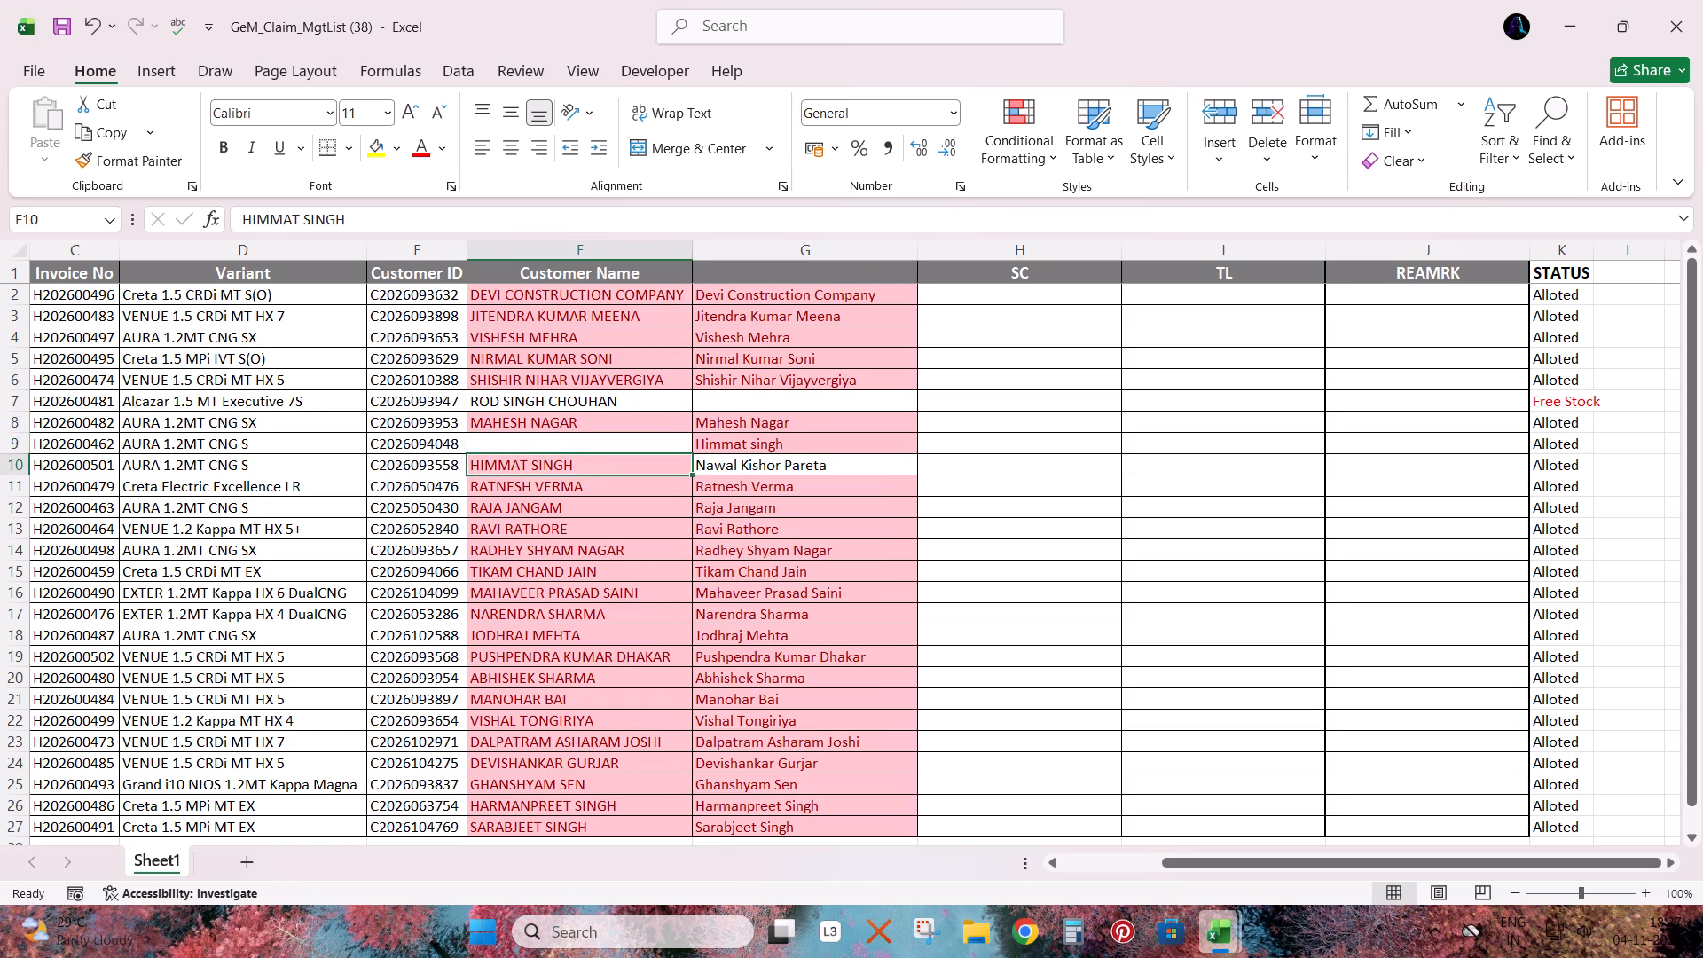
key("ctrl+c")
key("Up")
key("ctrl+v")
key("Escape")
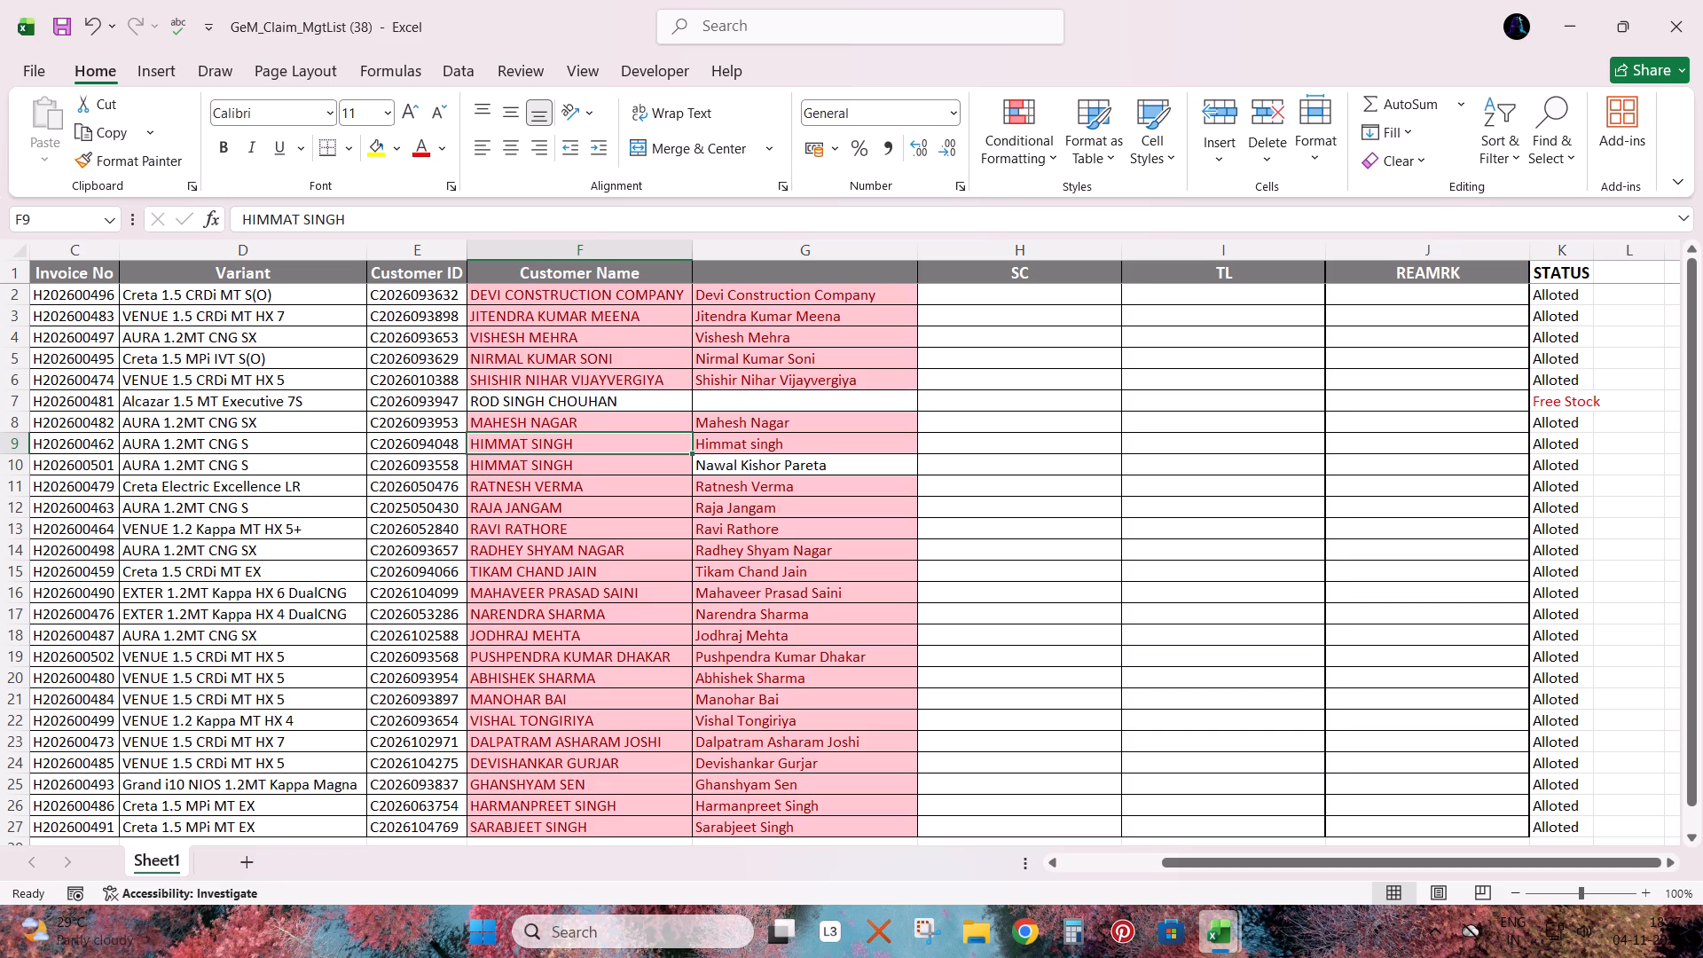
Enter an UPPER formula in H10 that converts the matched name in G10 to capitals.
key("Right")
key("Down")
key("Right")
key("equal")
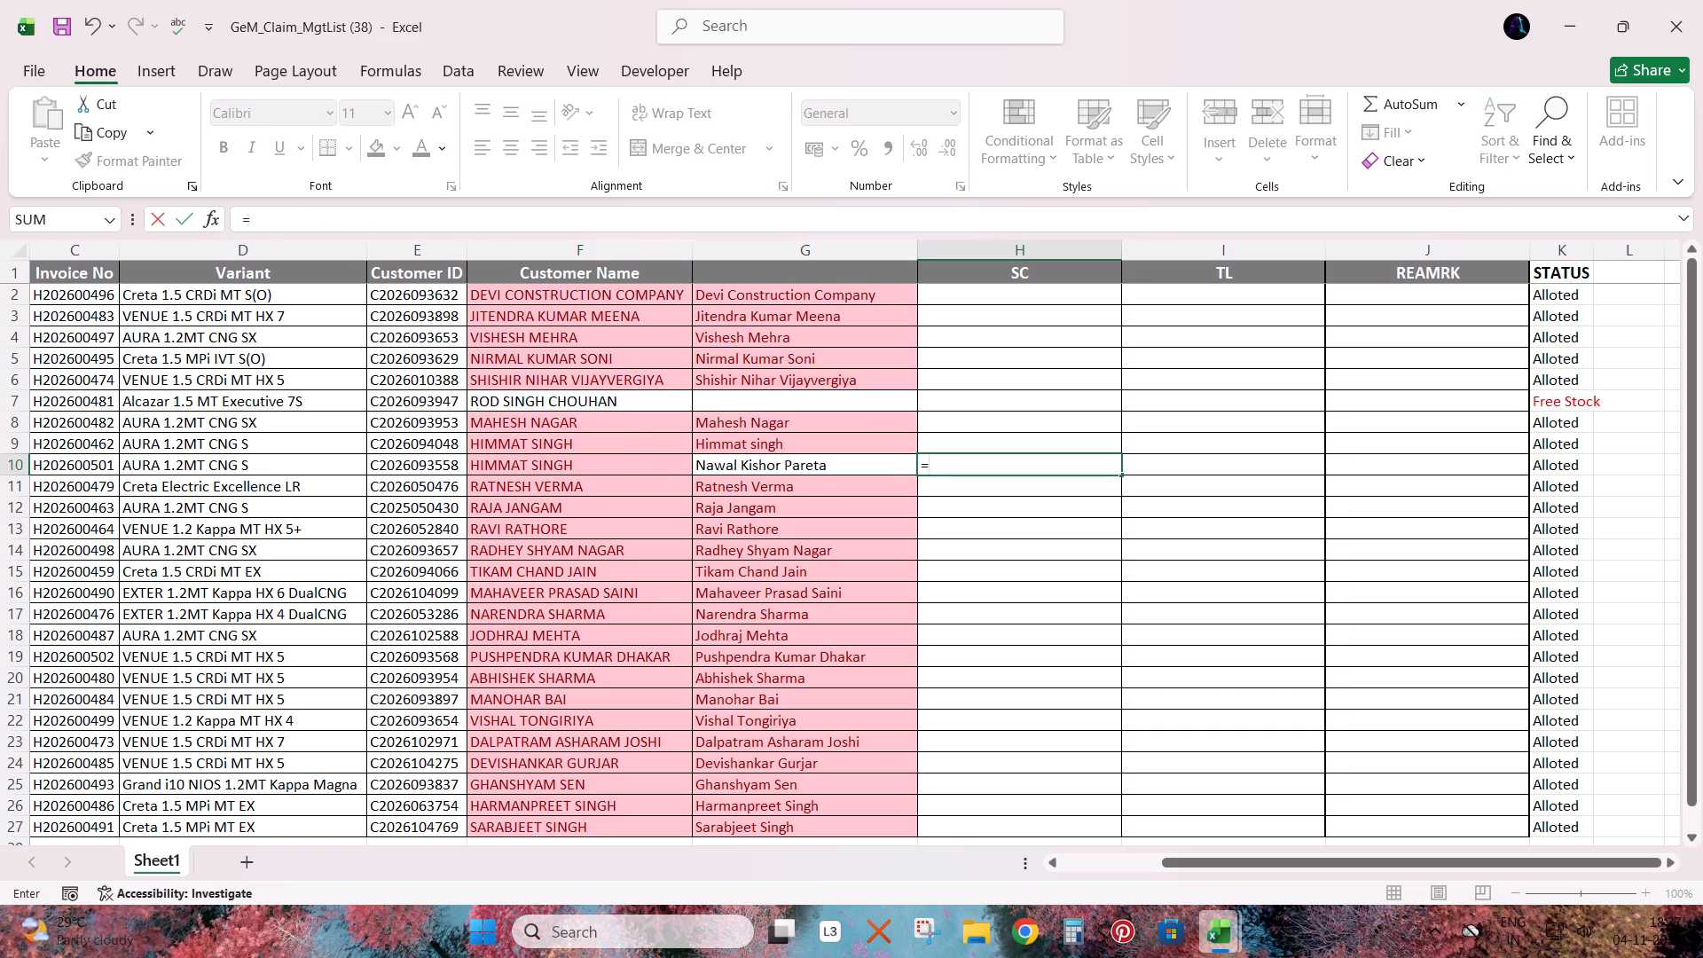
type("upp")
key("Tab")
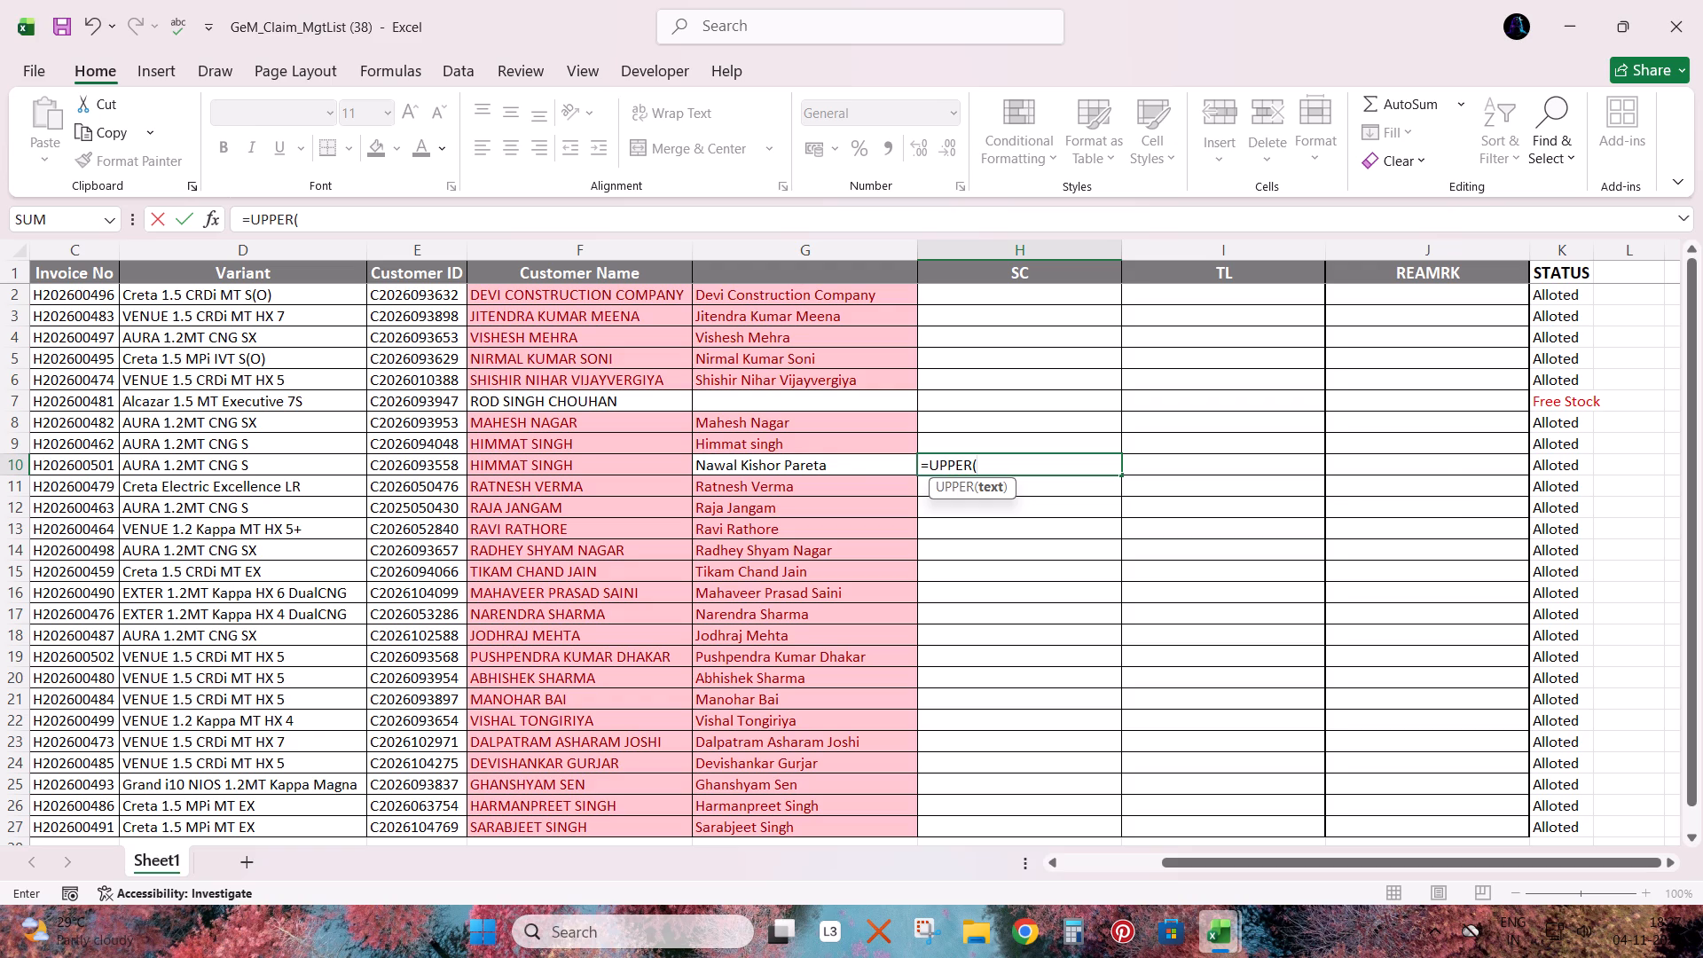
key("Left")
key("shift+parenright")
key("Return")
key("Up")
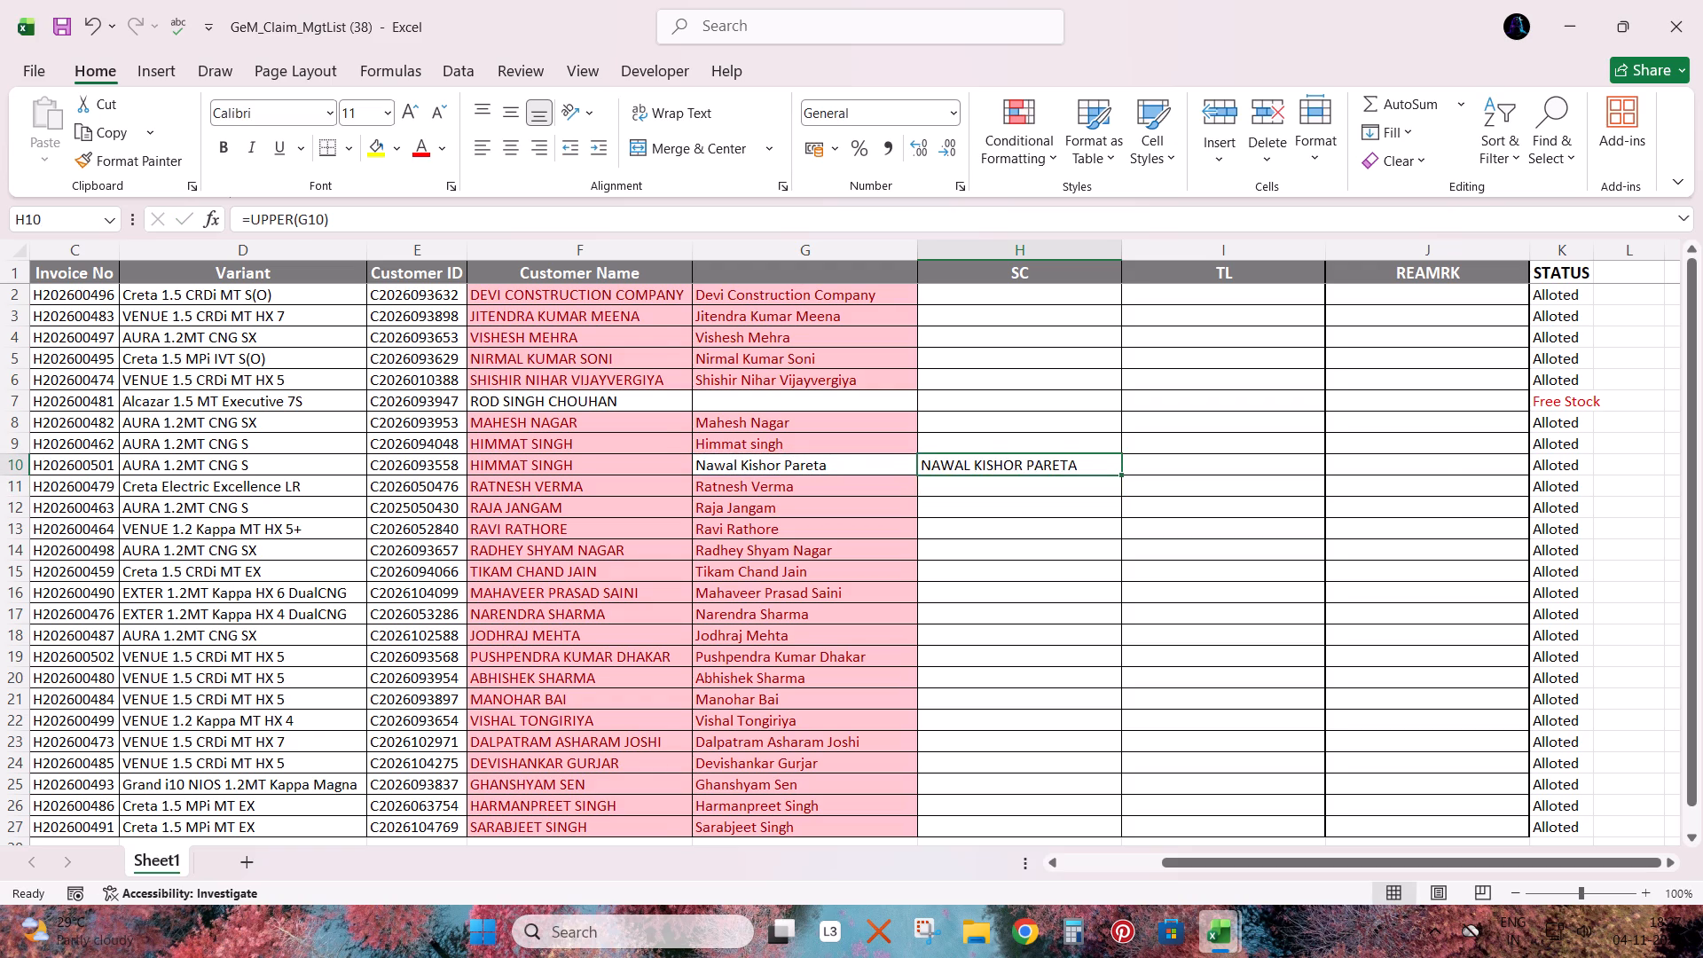
Replace the H10 formula with its plain value and copy the capitalised name into Customer Name cell F10.
key("ctrl+c")
key("ctrl+v")
key("Down")
key("Return")
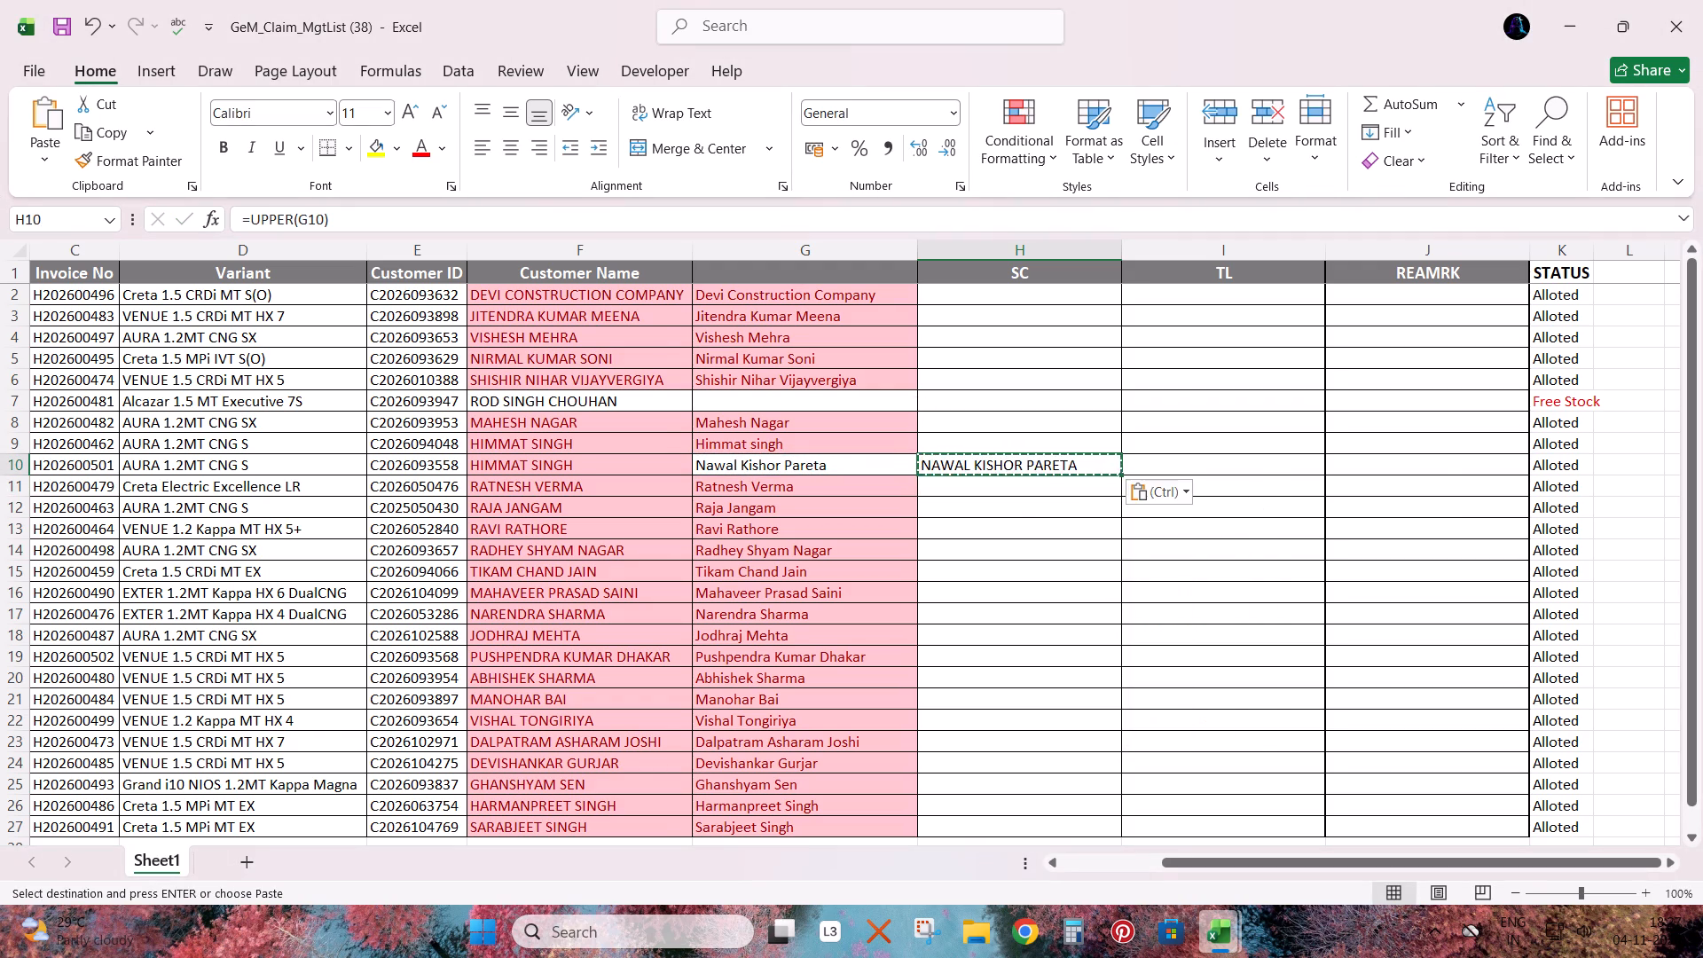
key("Down")
key("Down")
key("Up")
key("Return")
key("Left")
key("Left")
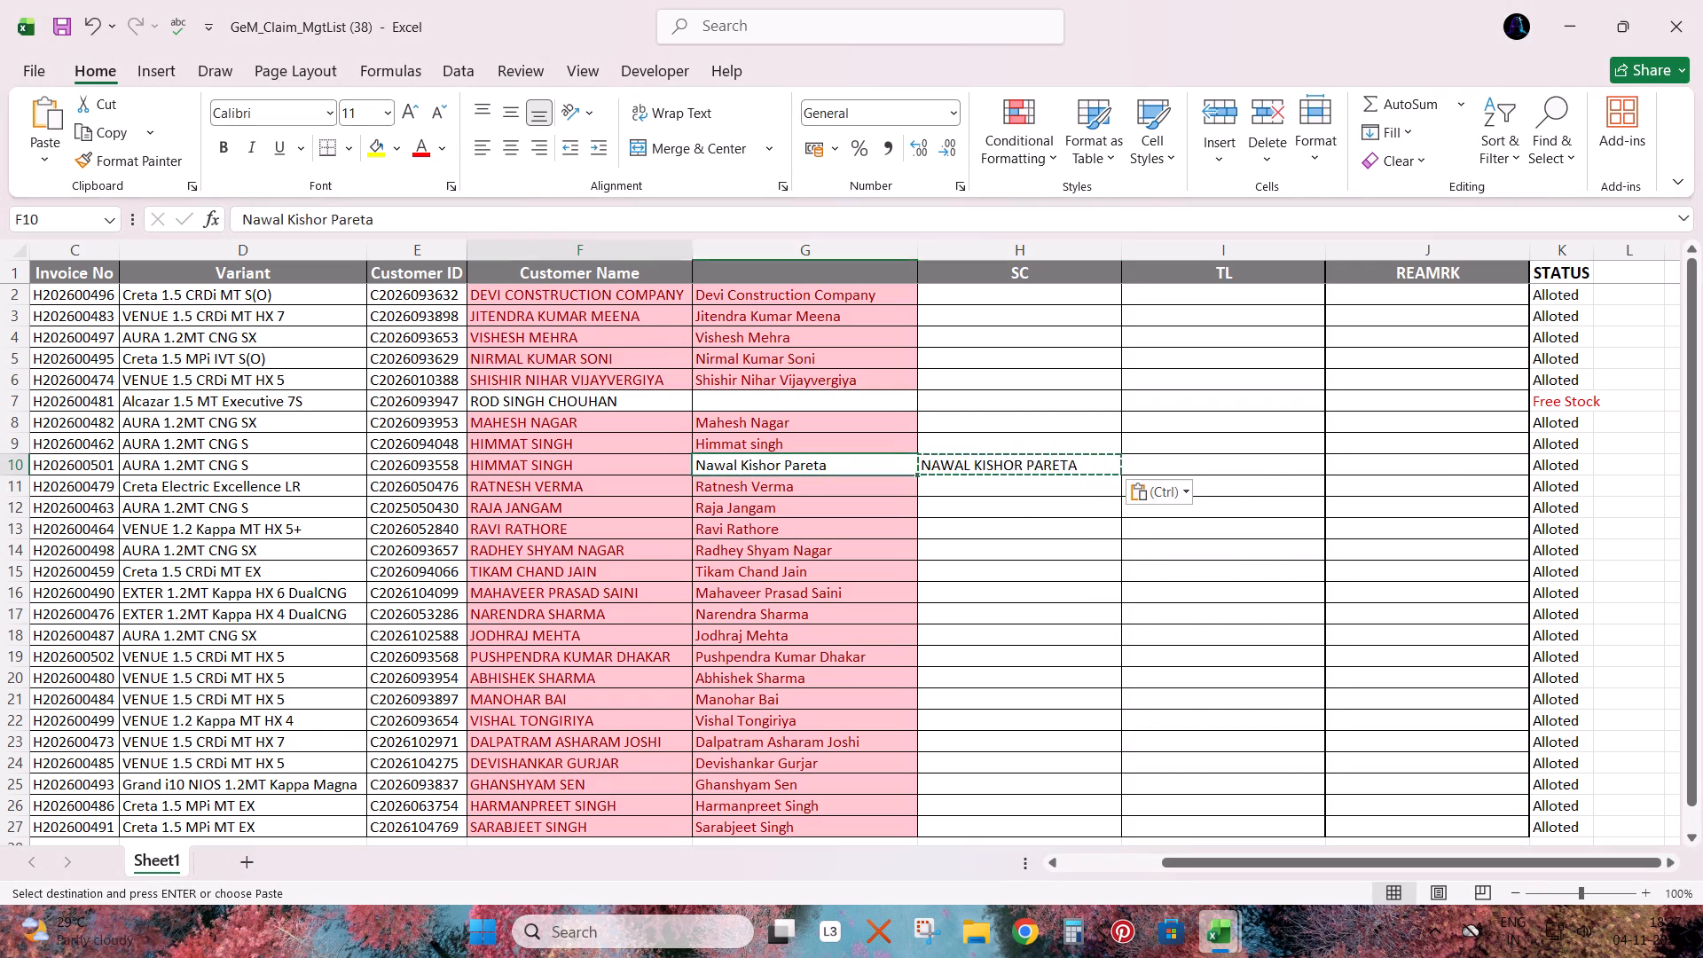
key("ctrl+v")
Remove the helper name from H10 in the SC column, keeping the matched name in G10.
key("Right")
key("shift+Right")
key("Delete")
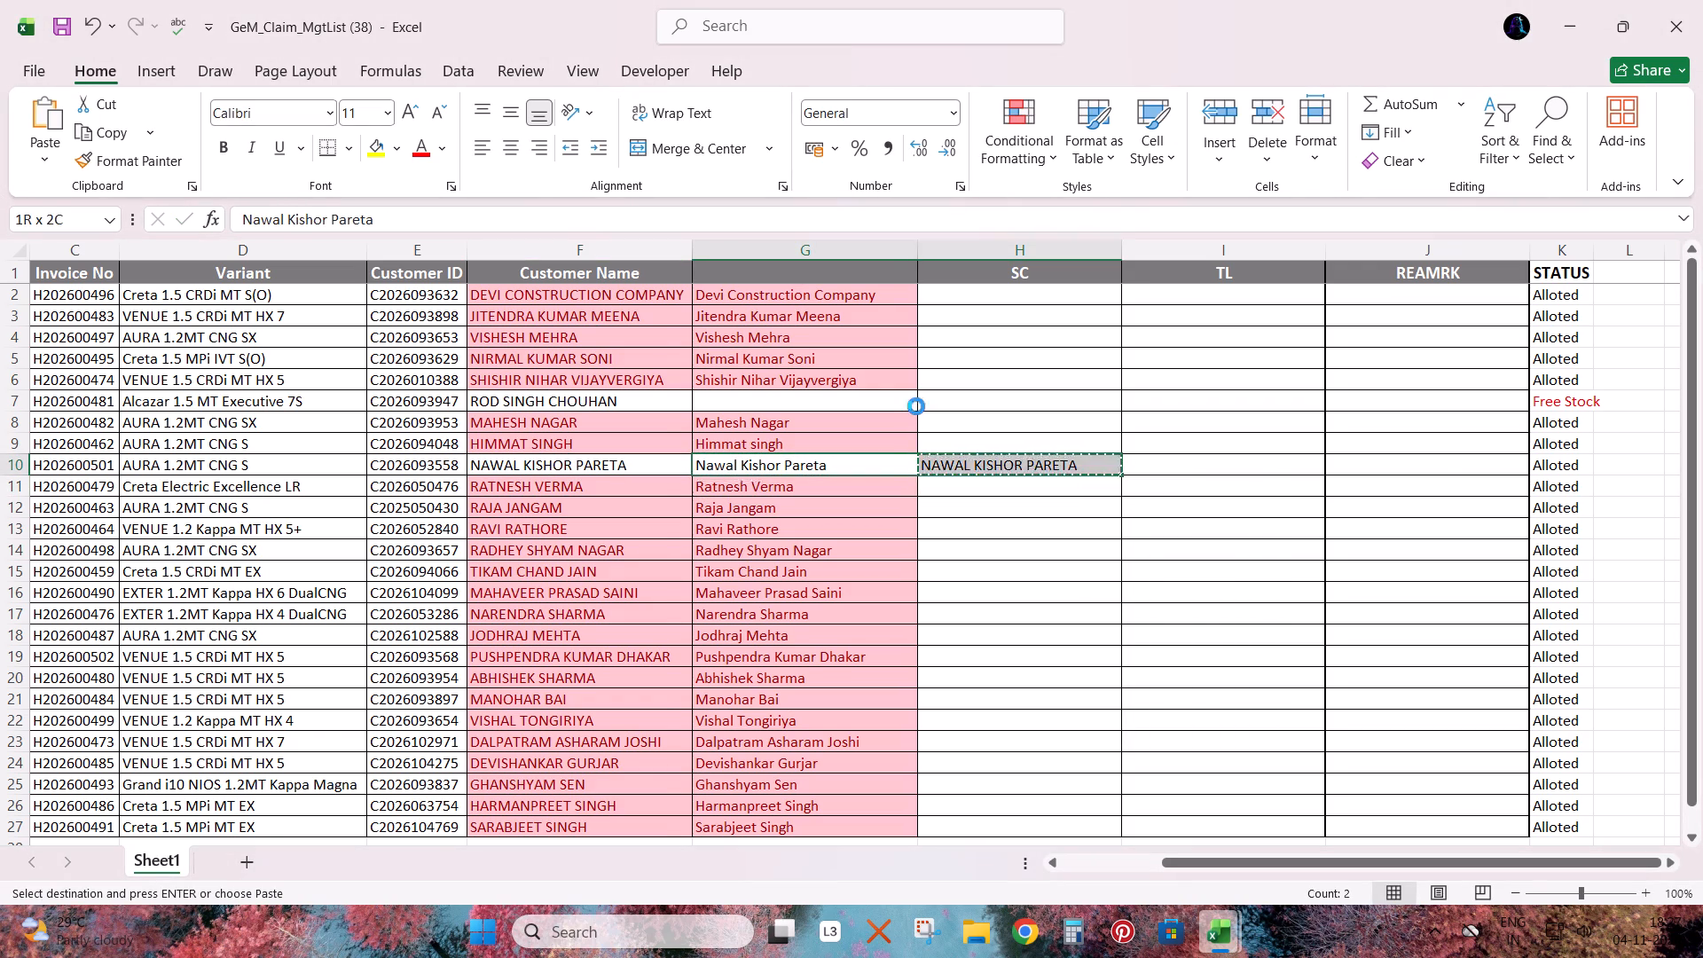
key("Right")
key("ctrl+z")
key("Right")
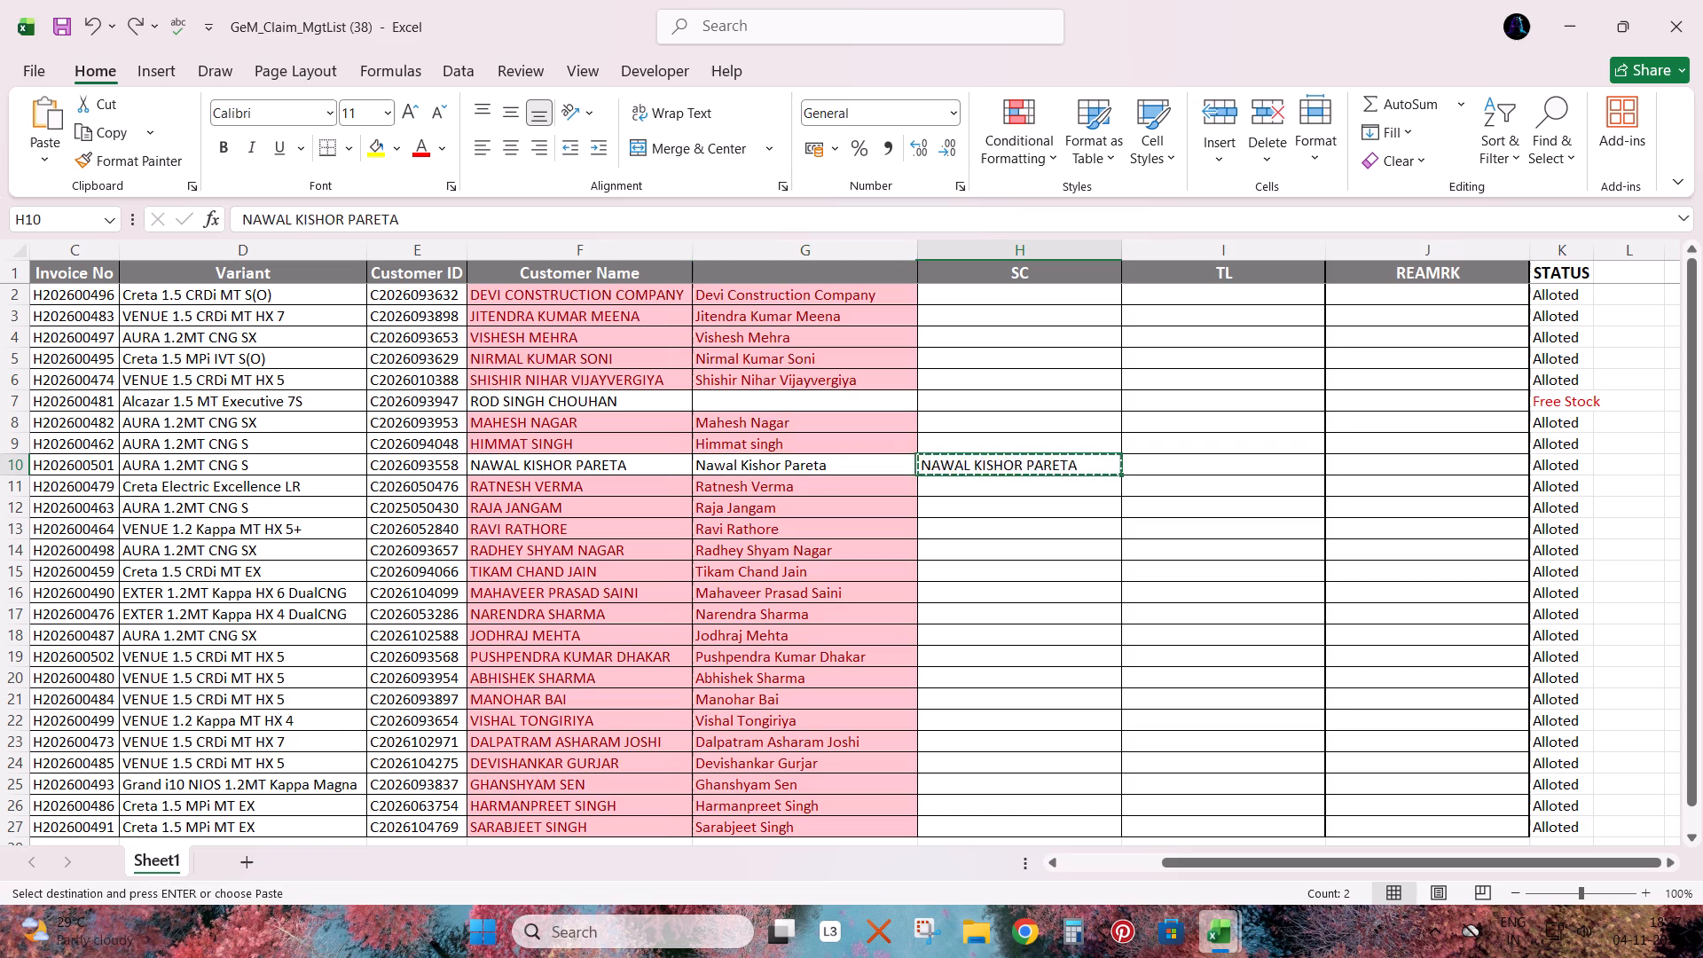
key("Delete")
Copy the pink name formatting of F9:G9 with Format Painter for the AURA row 10 names.
key("Down")
key("Left")
key("Up")
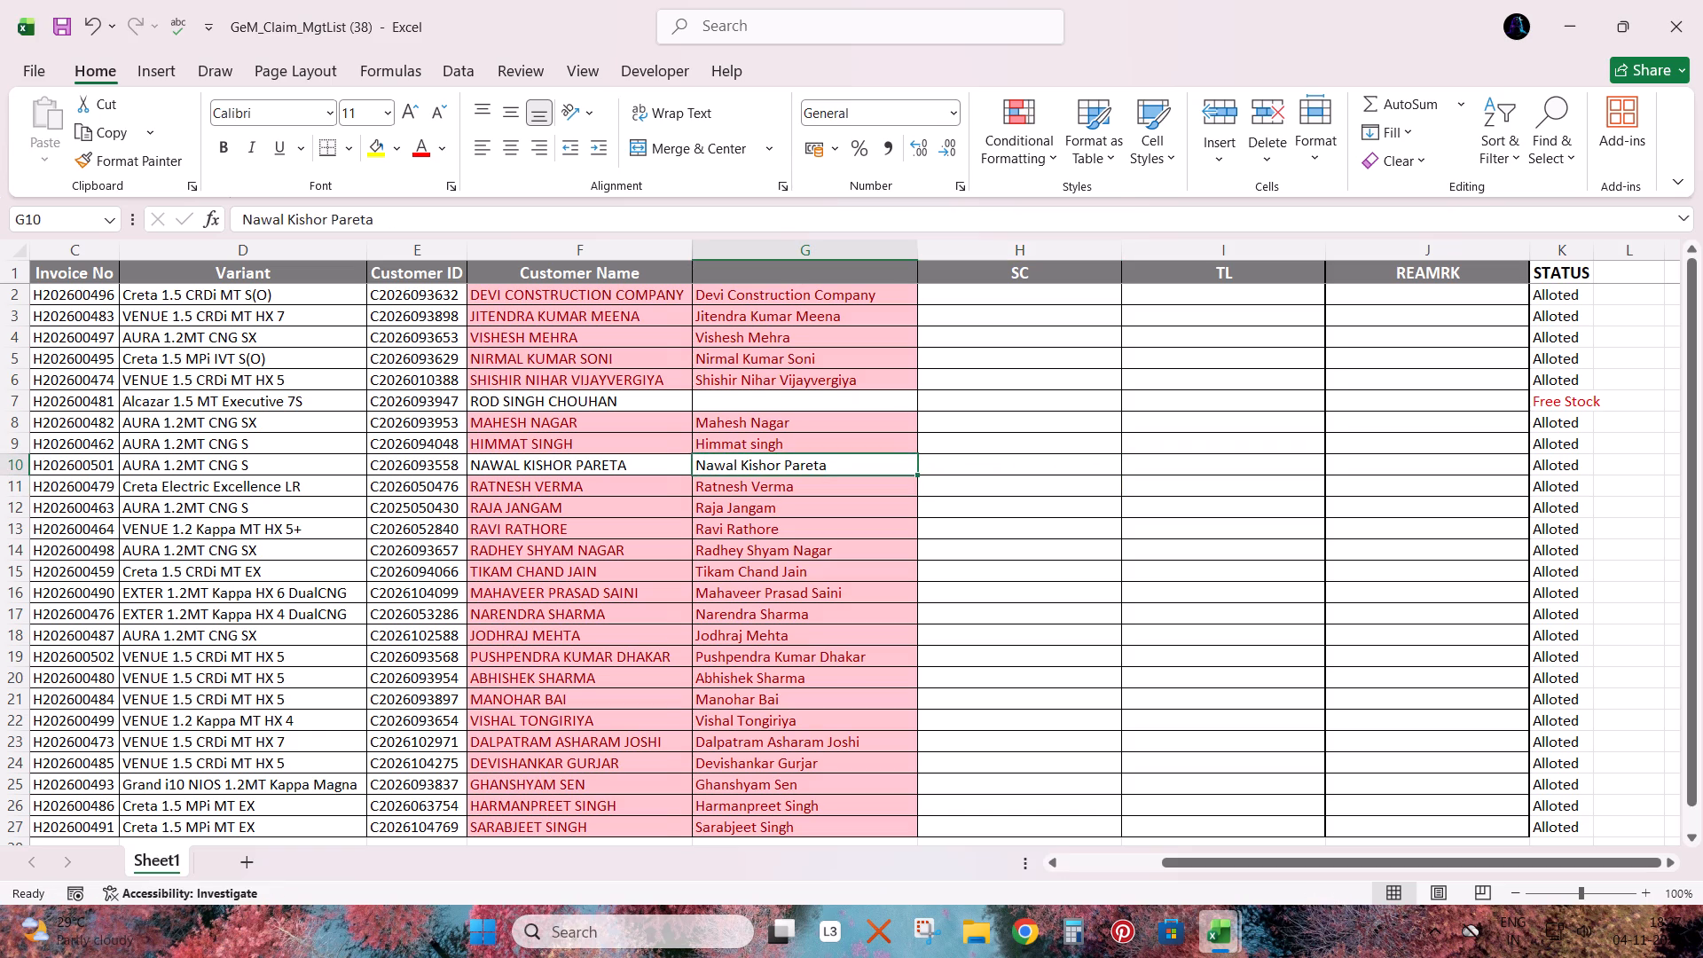
key("Up")
key("Left")
key("shift+Right")
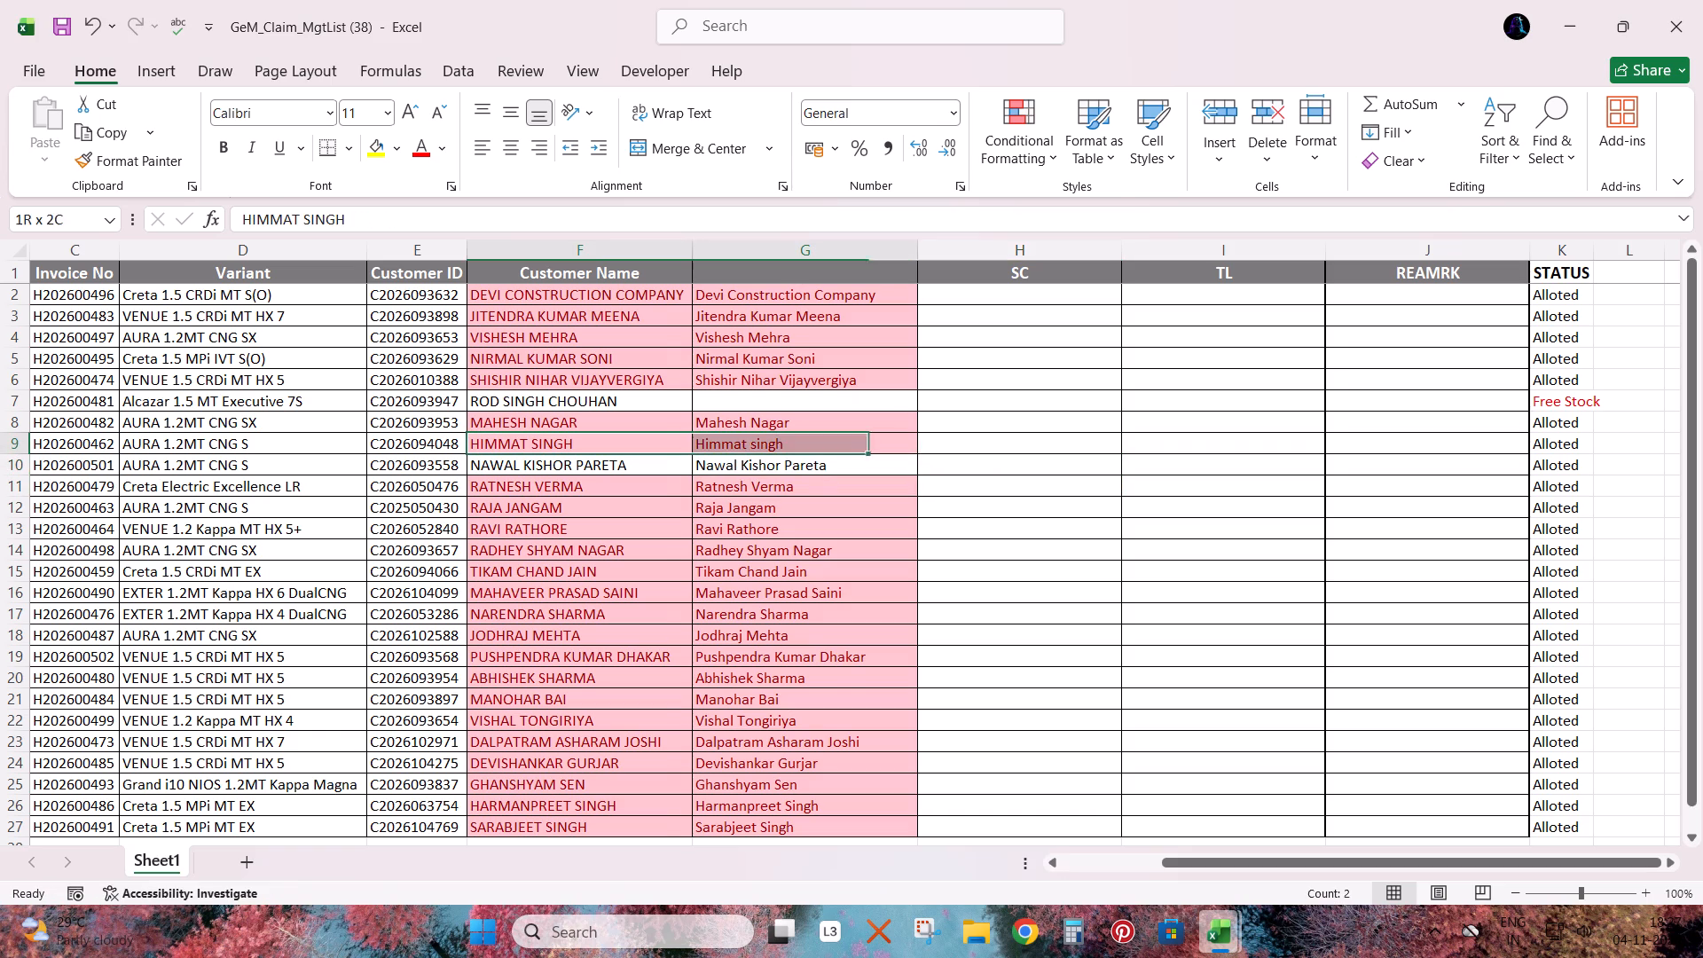
left_click(184, 168)
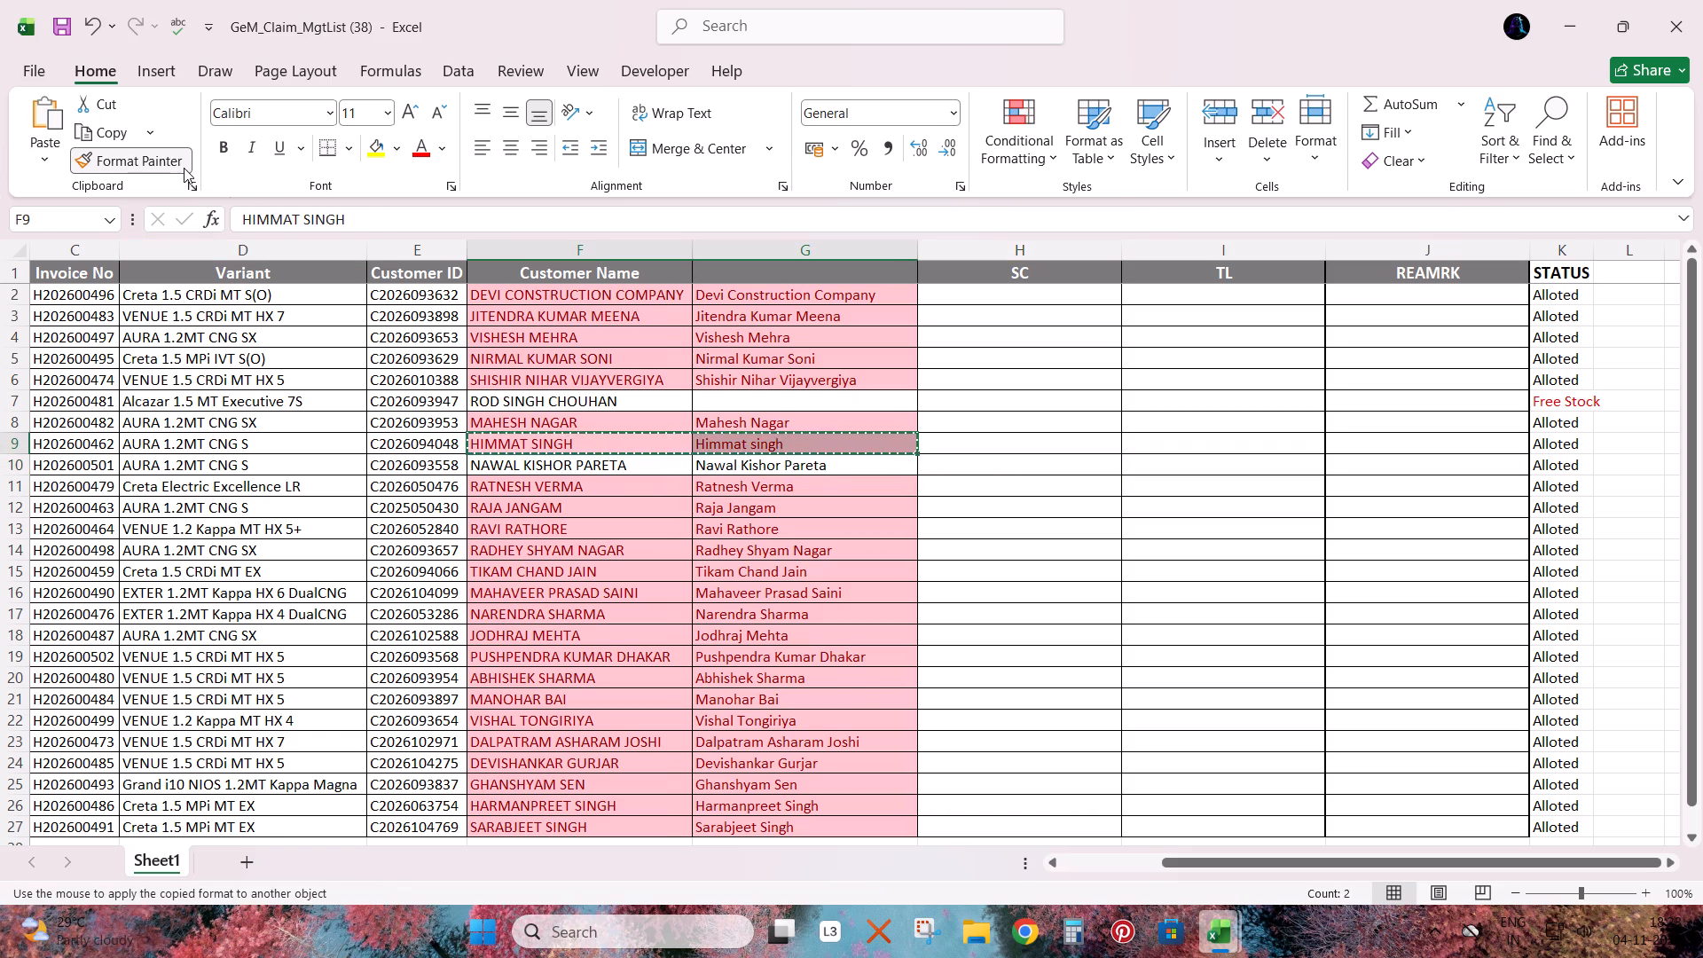
Apply the copied pink name formatting to the names in F10:G10 and save the claim list workbook.
key("Down")
key("Right")
key("Down")
key("Up")
key("ctrl+s")
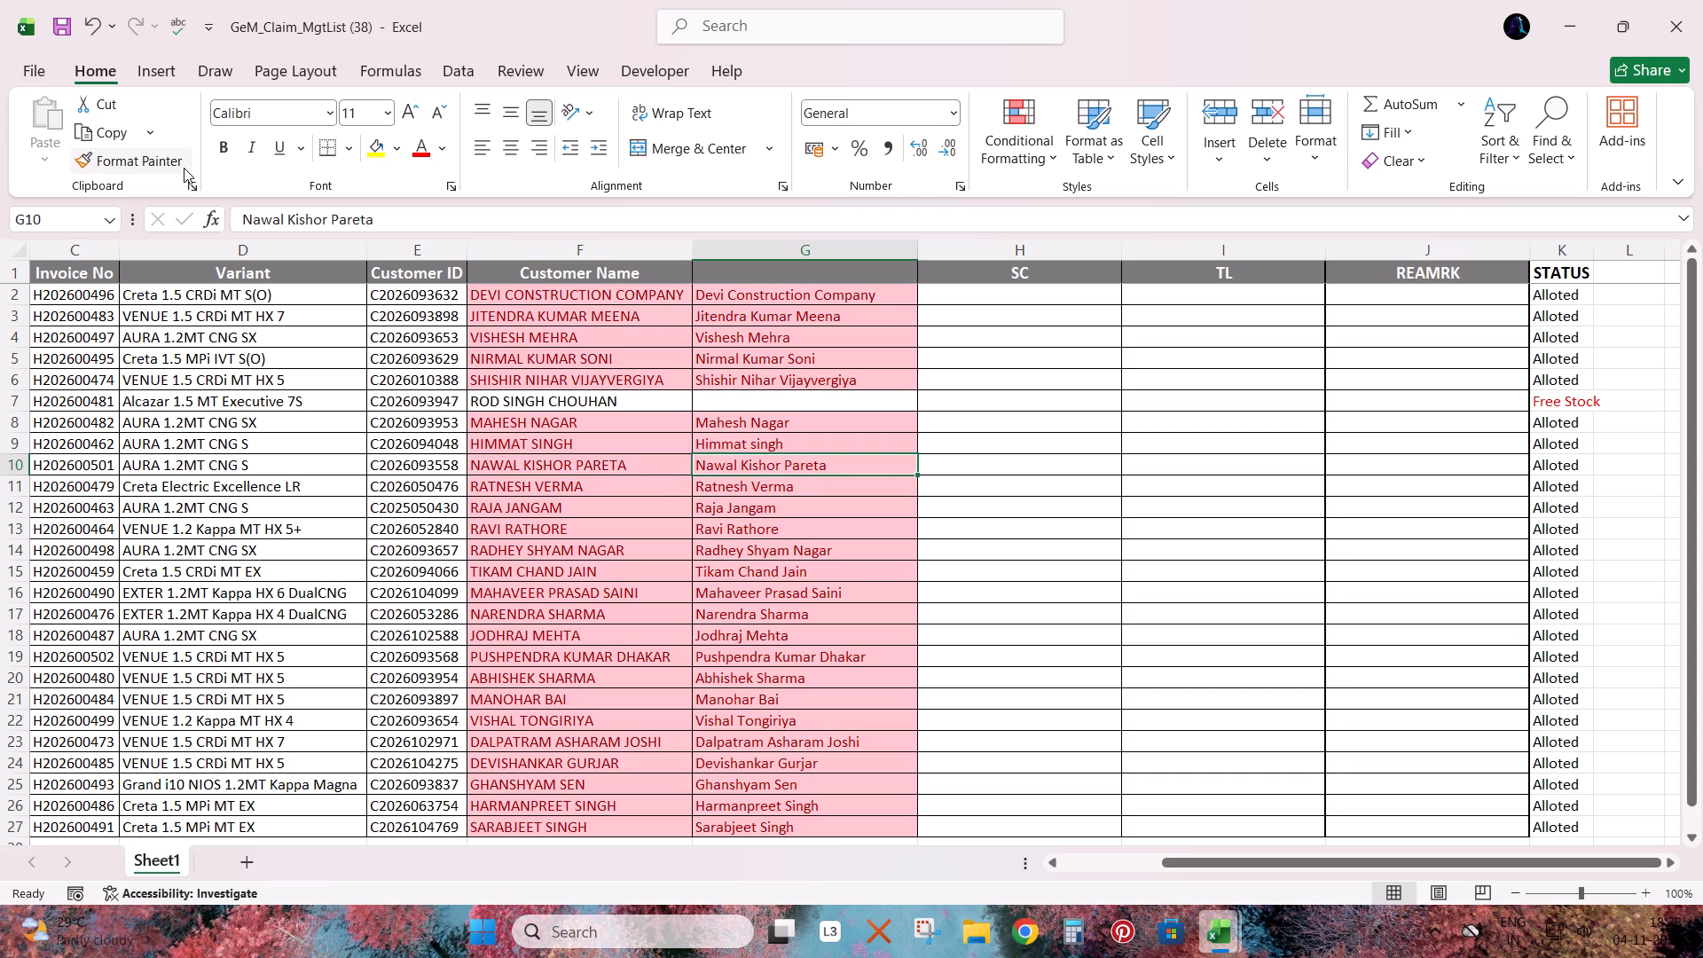
key("Right")
key("Down")
key("Left")
key("Up")
key("ctrl+s")
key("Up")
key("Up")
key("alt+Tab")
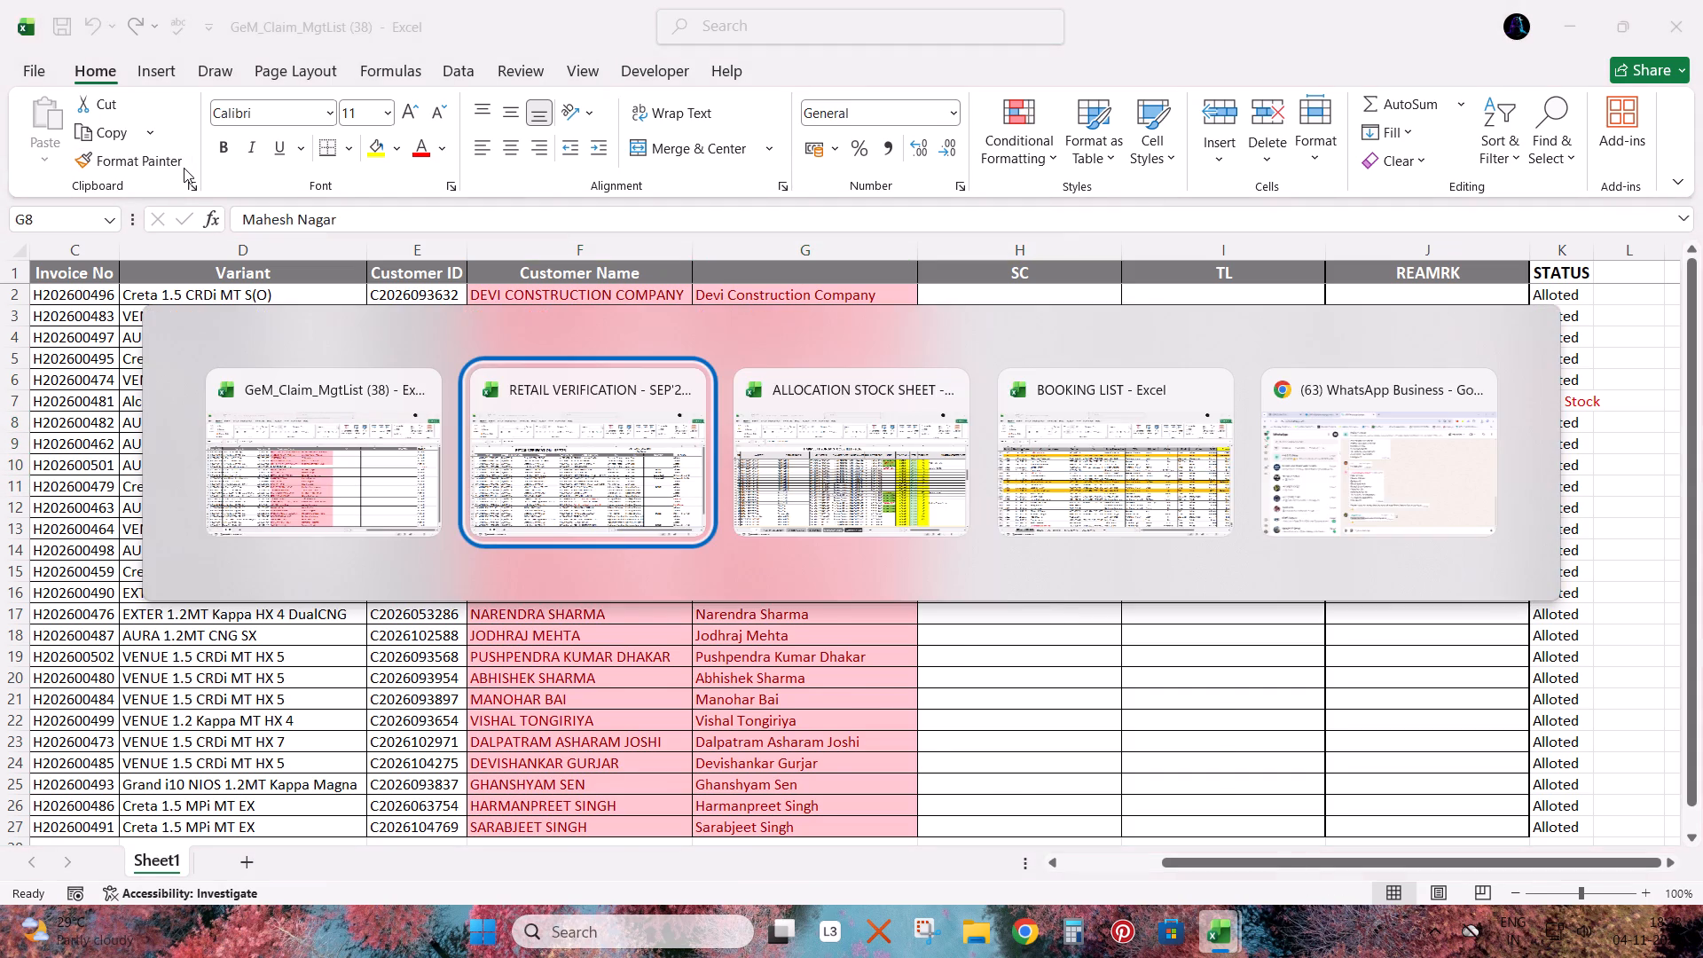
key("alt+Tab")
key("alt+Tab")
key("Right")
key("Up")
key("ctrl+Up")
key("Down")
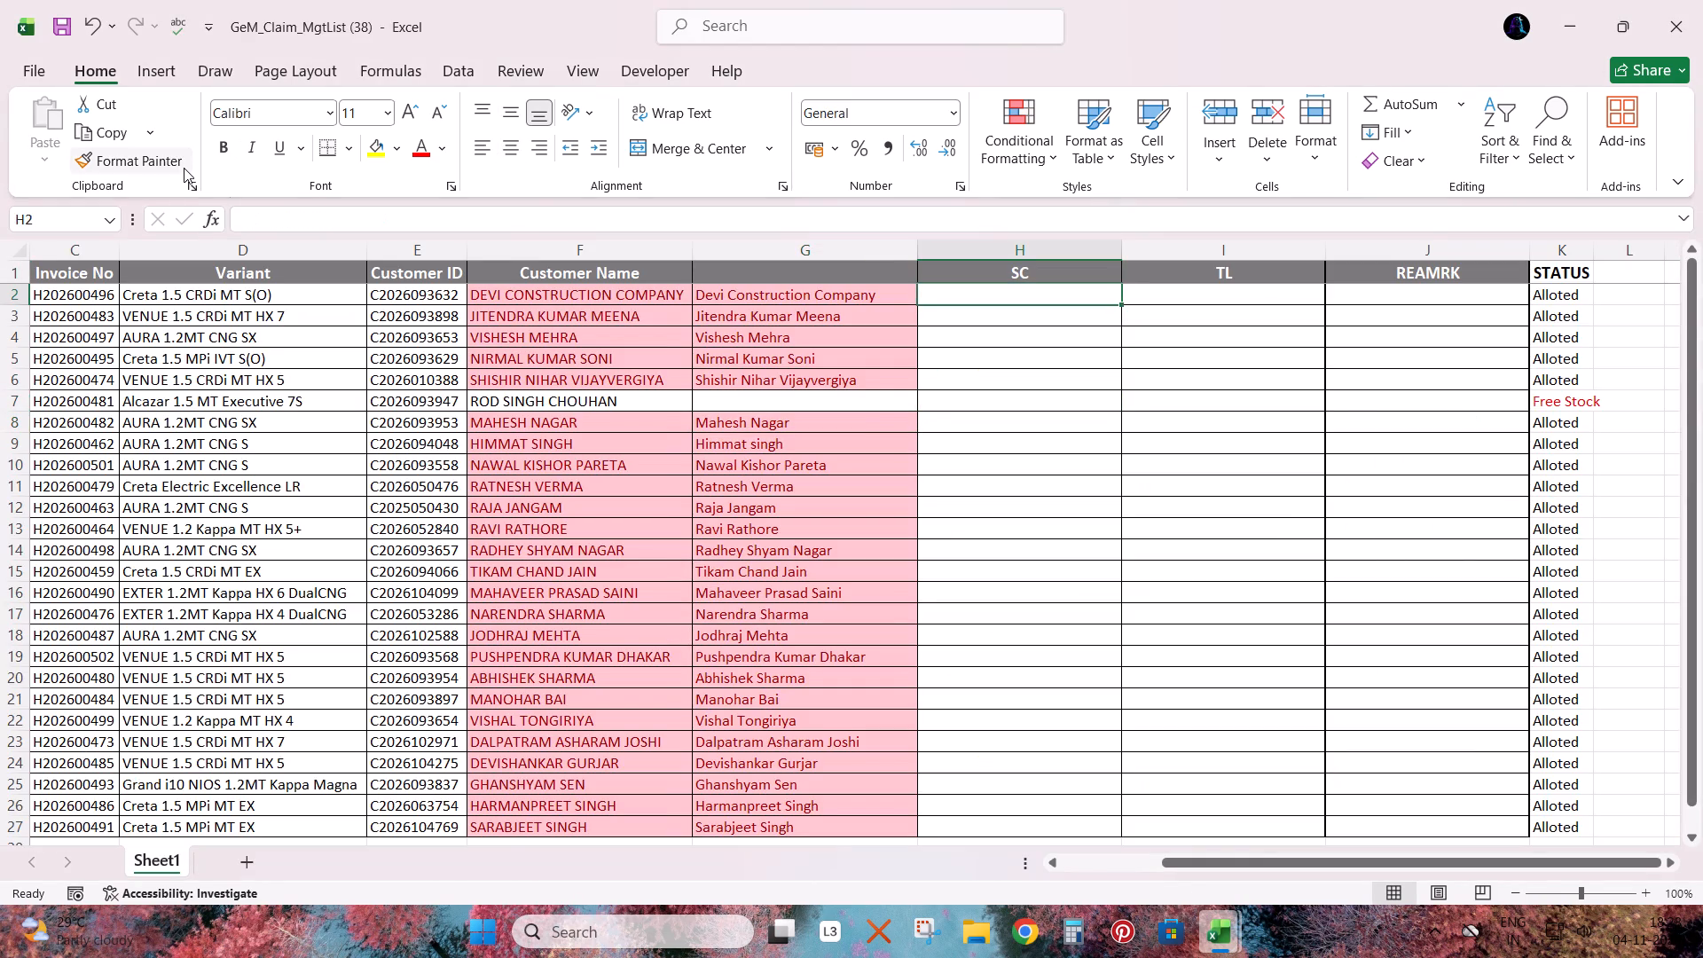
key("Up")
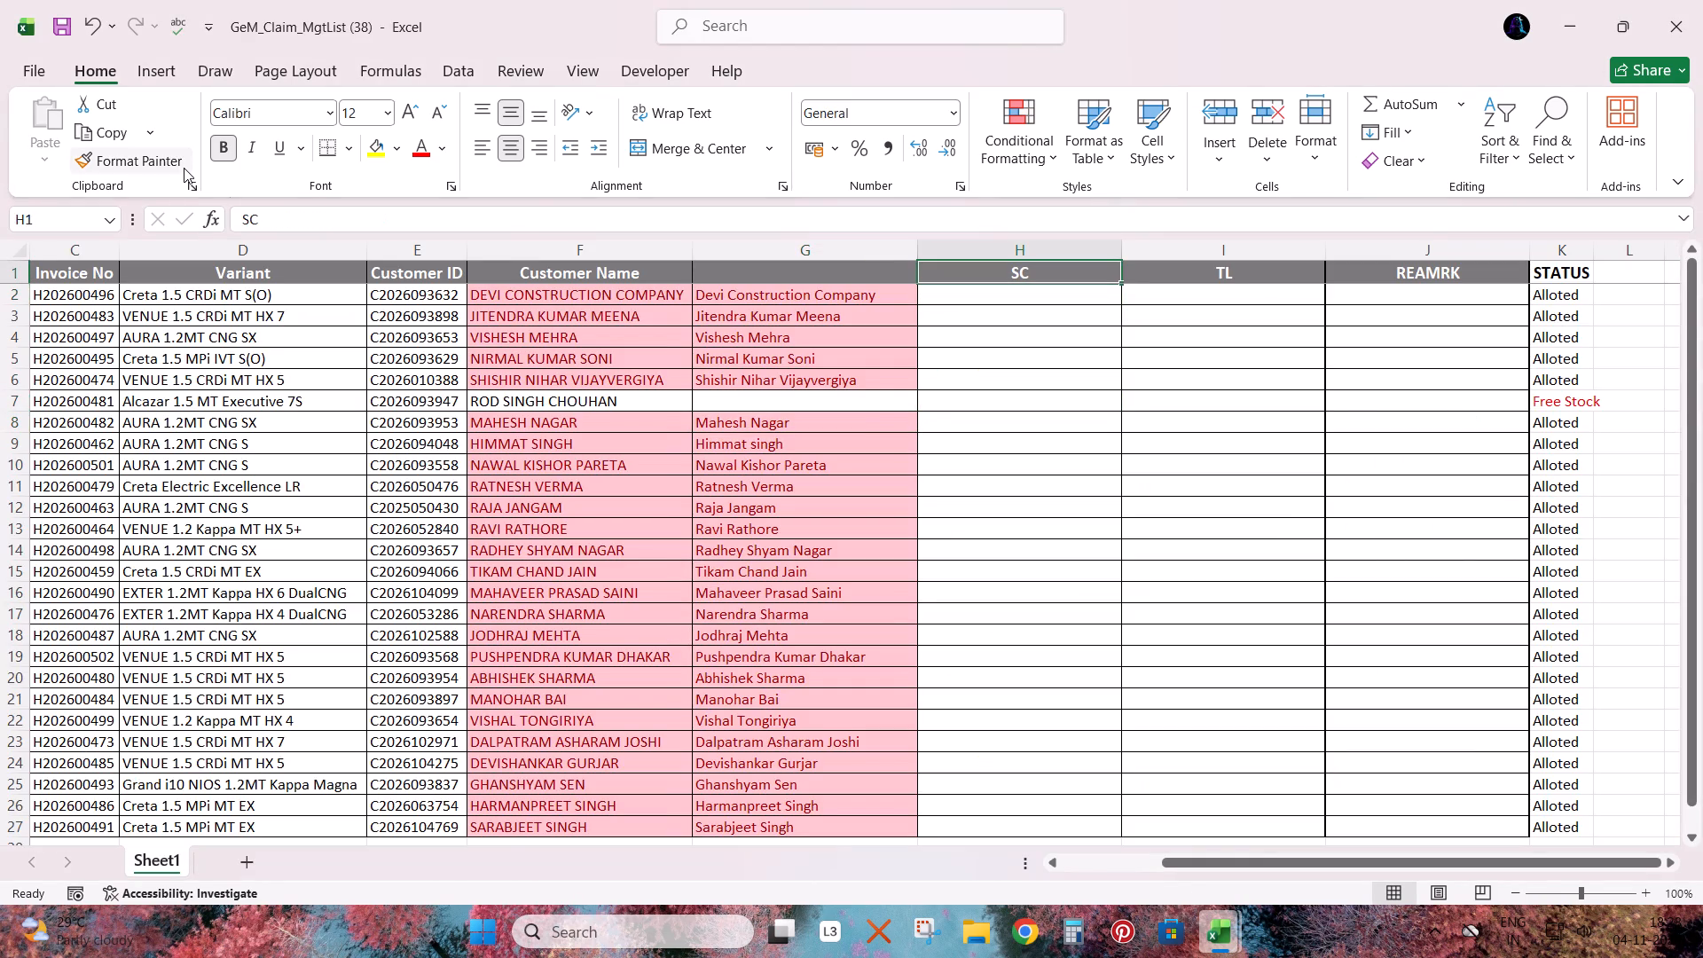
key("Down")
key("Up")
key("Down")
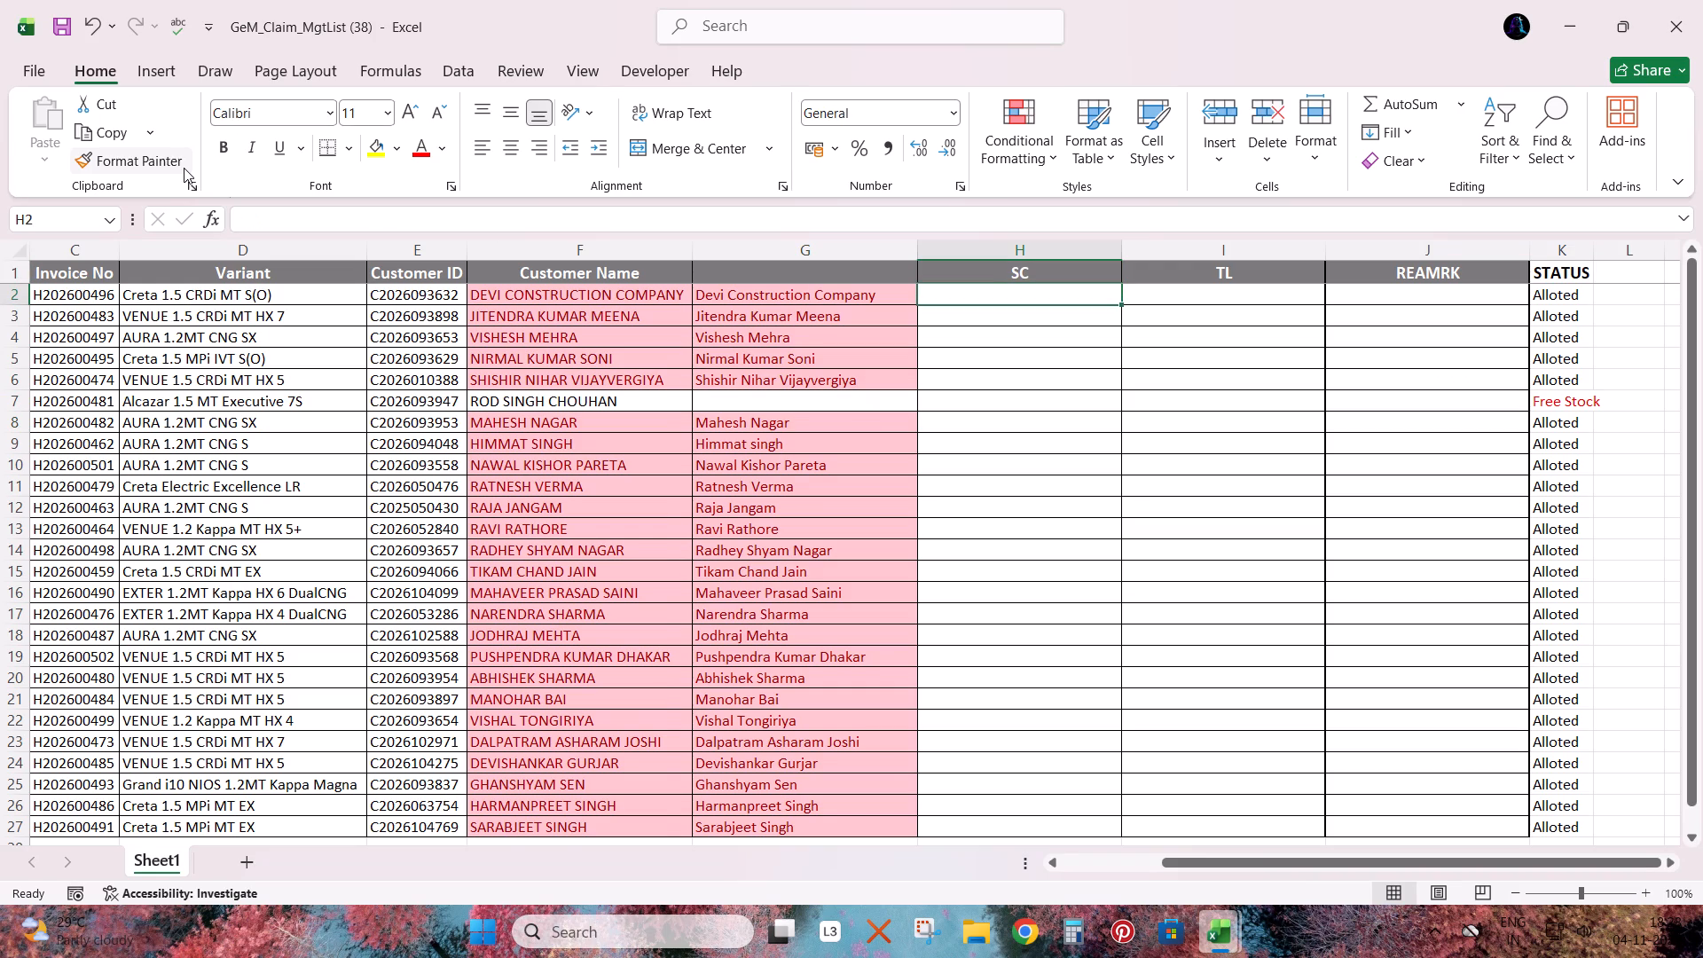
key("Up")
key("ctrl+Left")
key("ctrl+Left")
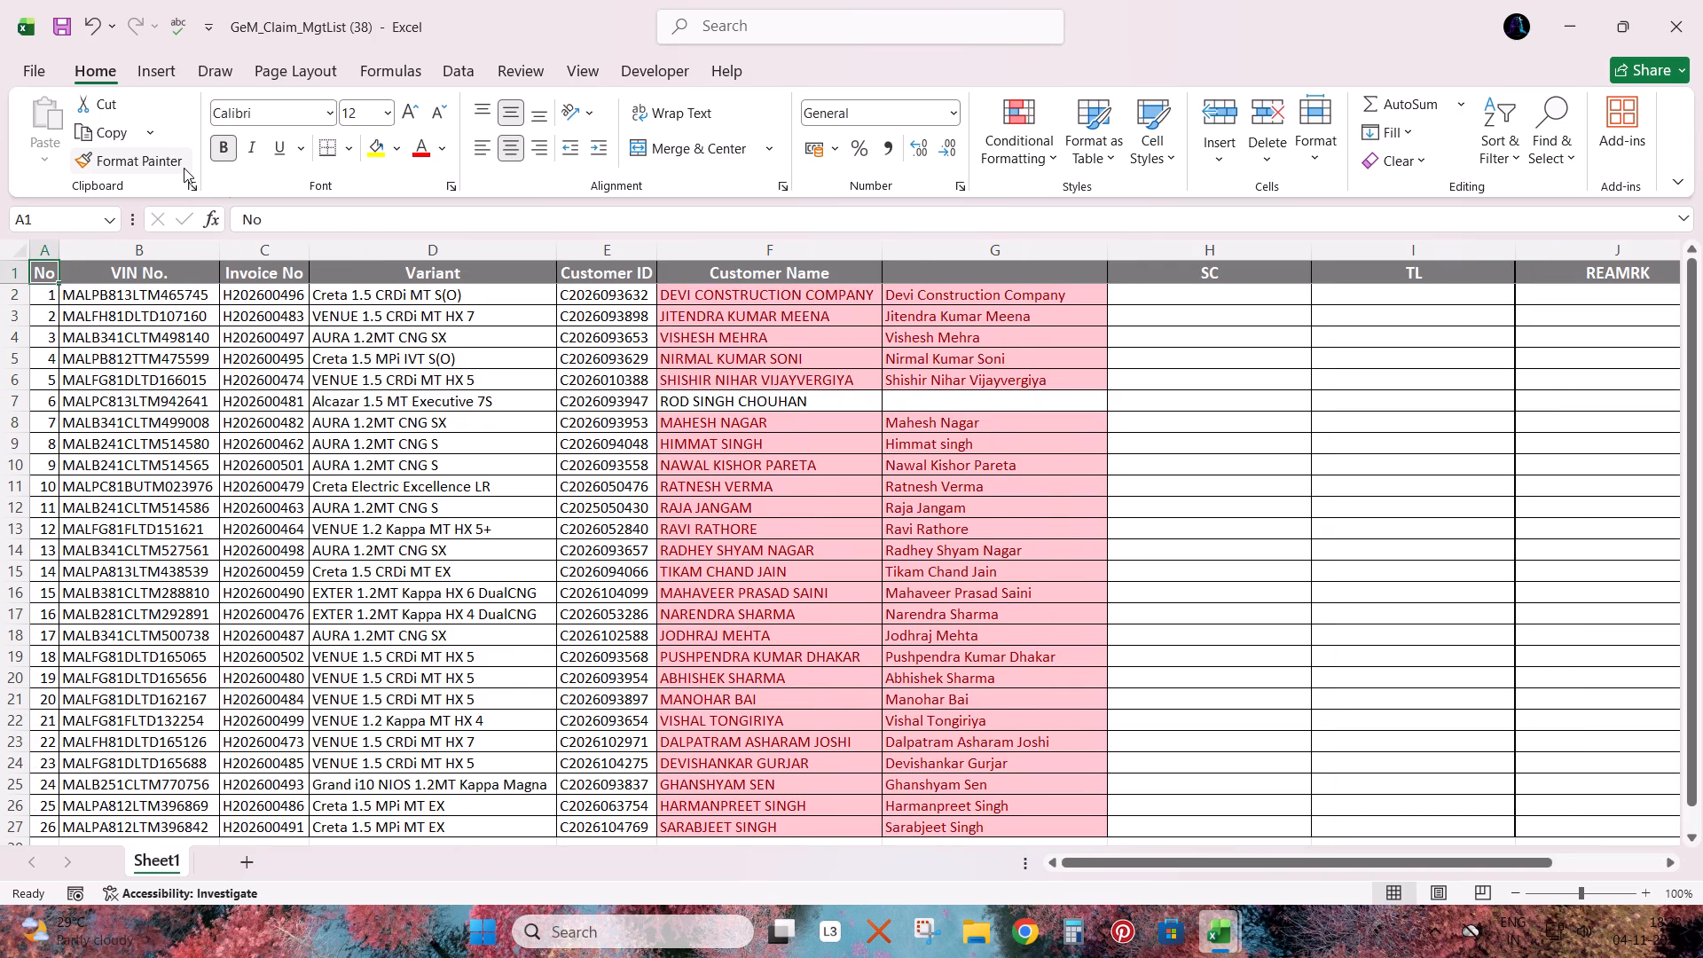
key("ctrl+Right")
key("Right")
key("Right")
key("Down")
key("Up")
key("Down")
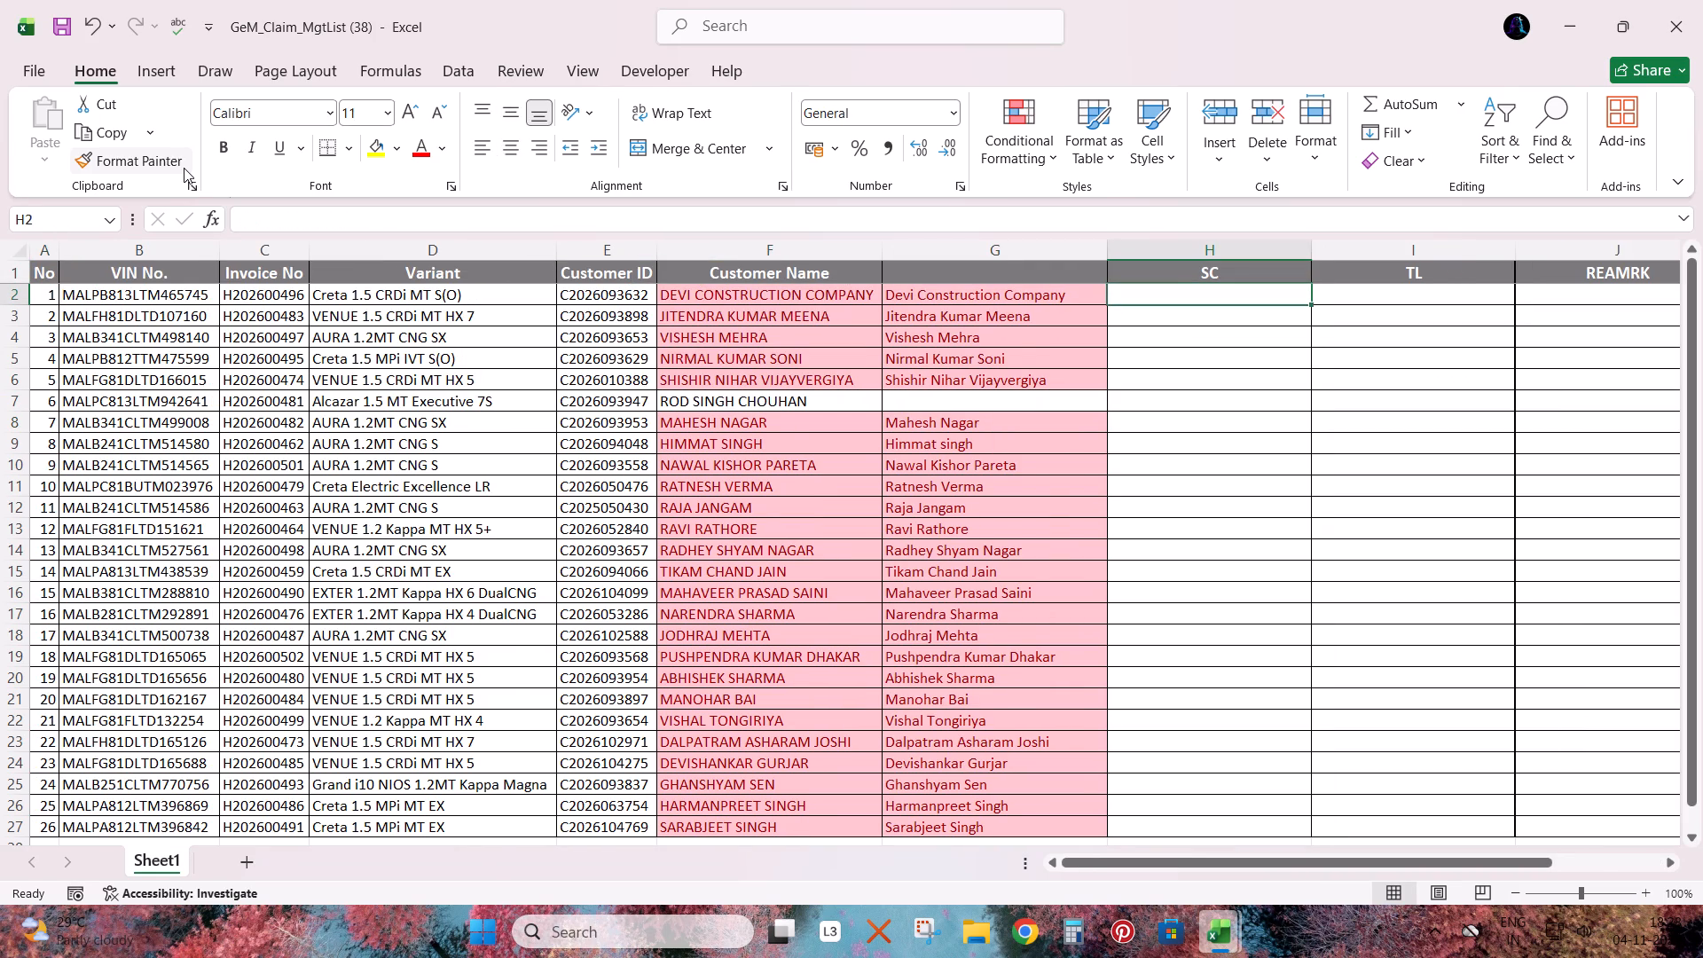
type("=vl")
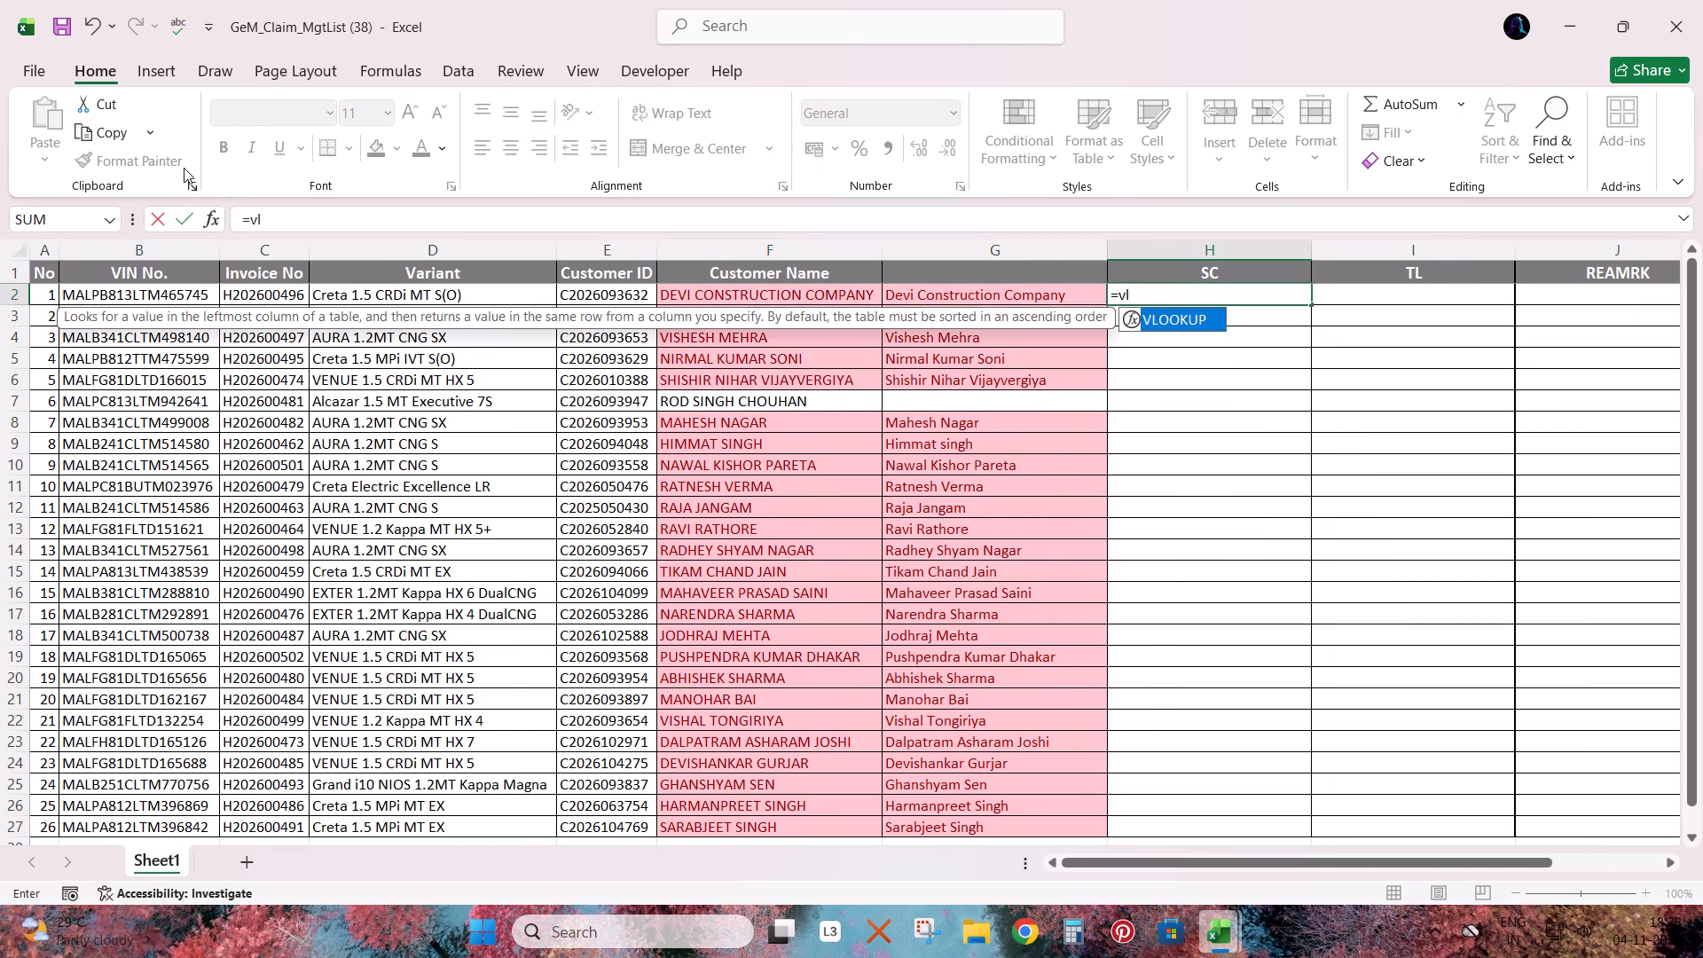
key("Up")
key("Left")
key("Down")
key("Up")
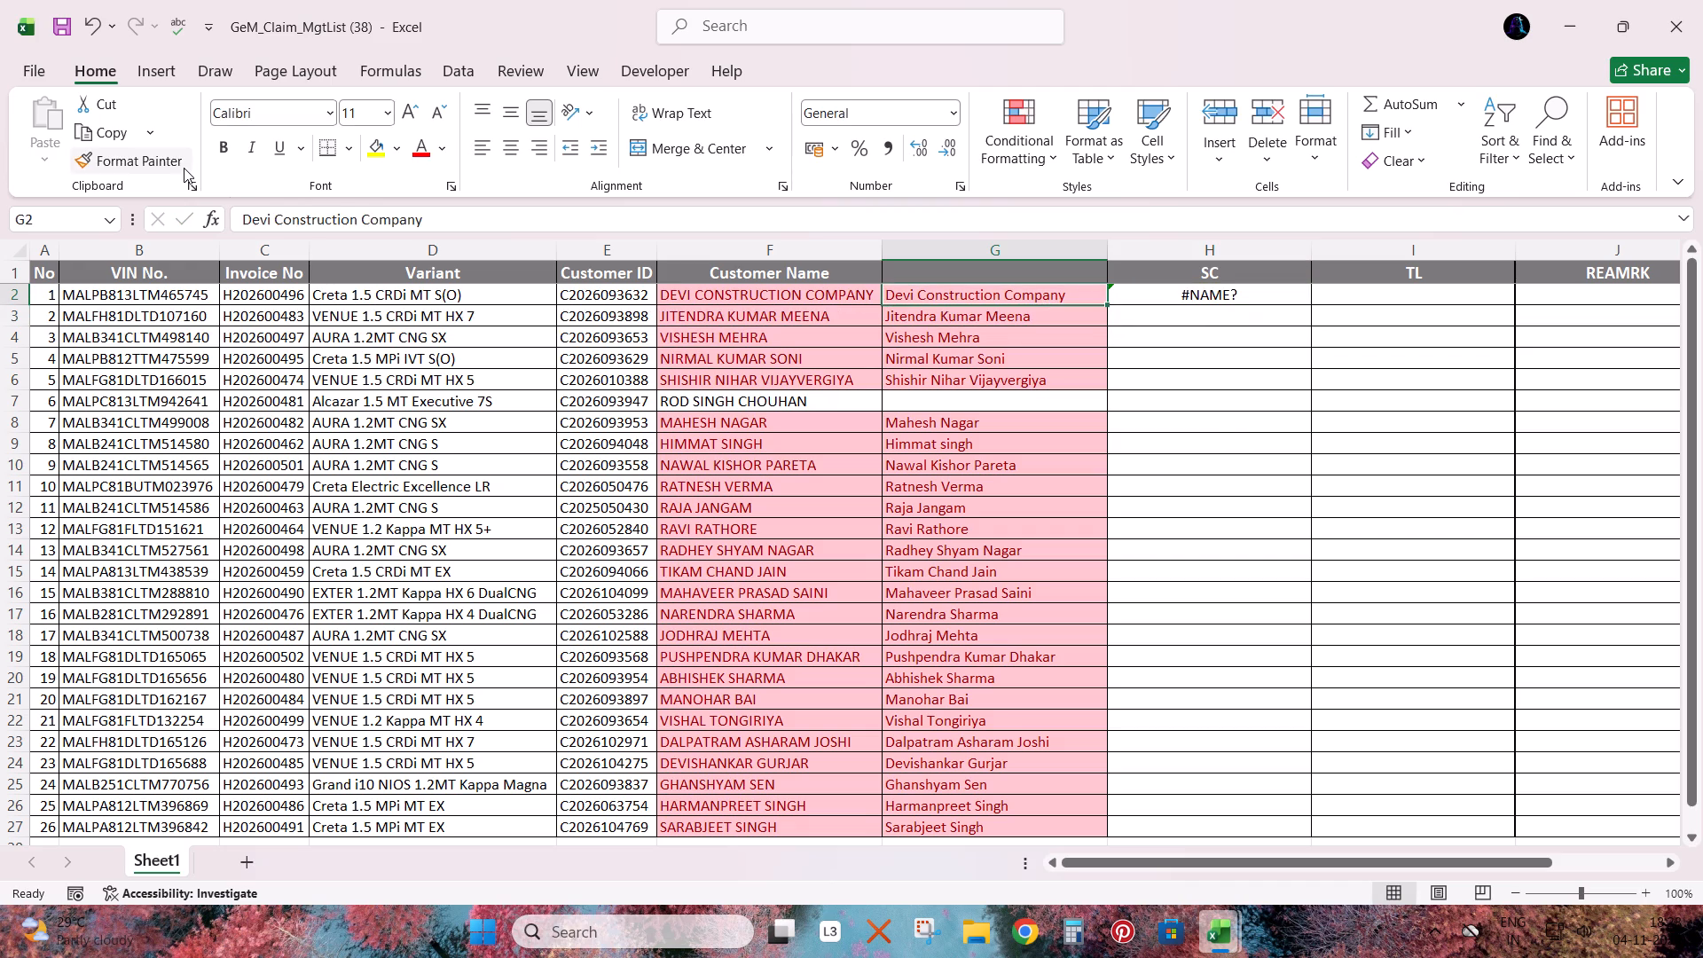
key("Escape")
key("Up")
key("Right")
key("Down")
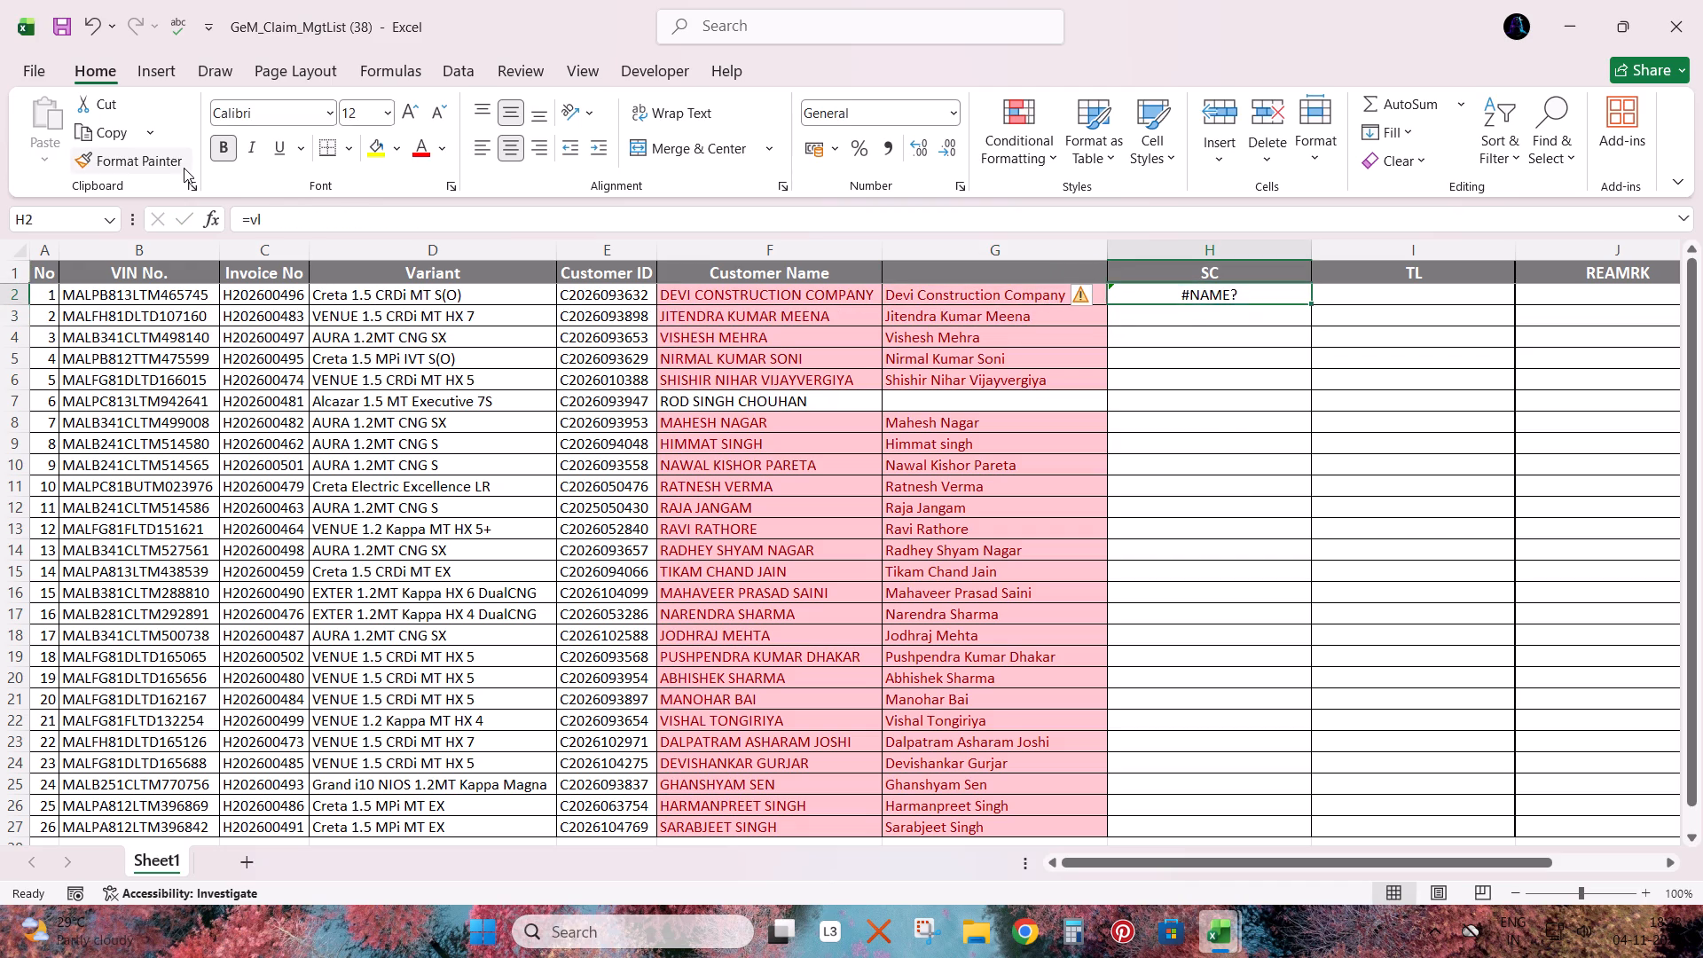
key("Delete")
Build a VLOOKUP in SC cell H2 with lookup values G2:G27, switching to the allocation workbook's STOCK sheet for the table array.
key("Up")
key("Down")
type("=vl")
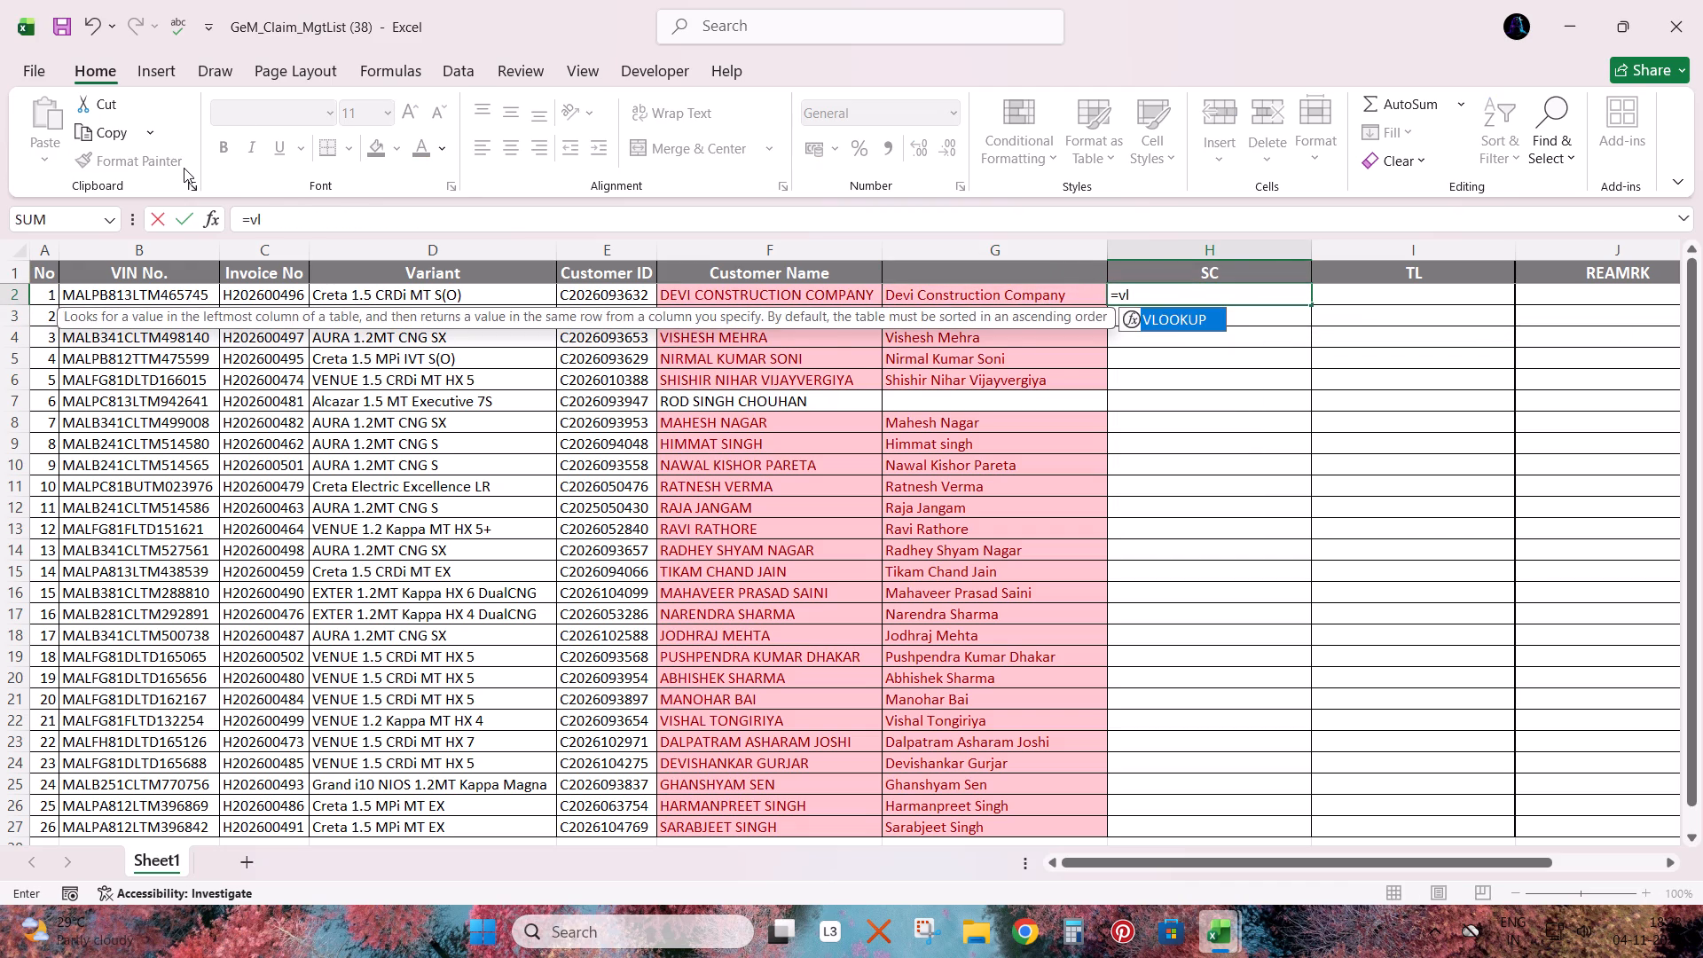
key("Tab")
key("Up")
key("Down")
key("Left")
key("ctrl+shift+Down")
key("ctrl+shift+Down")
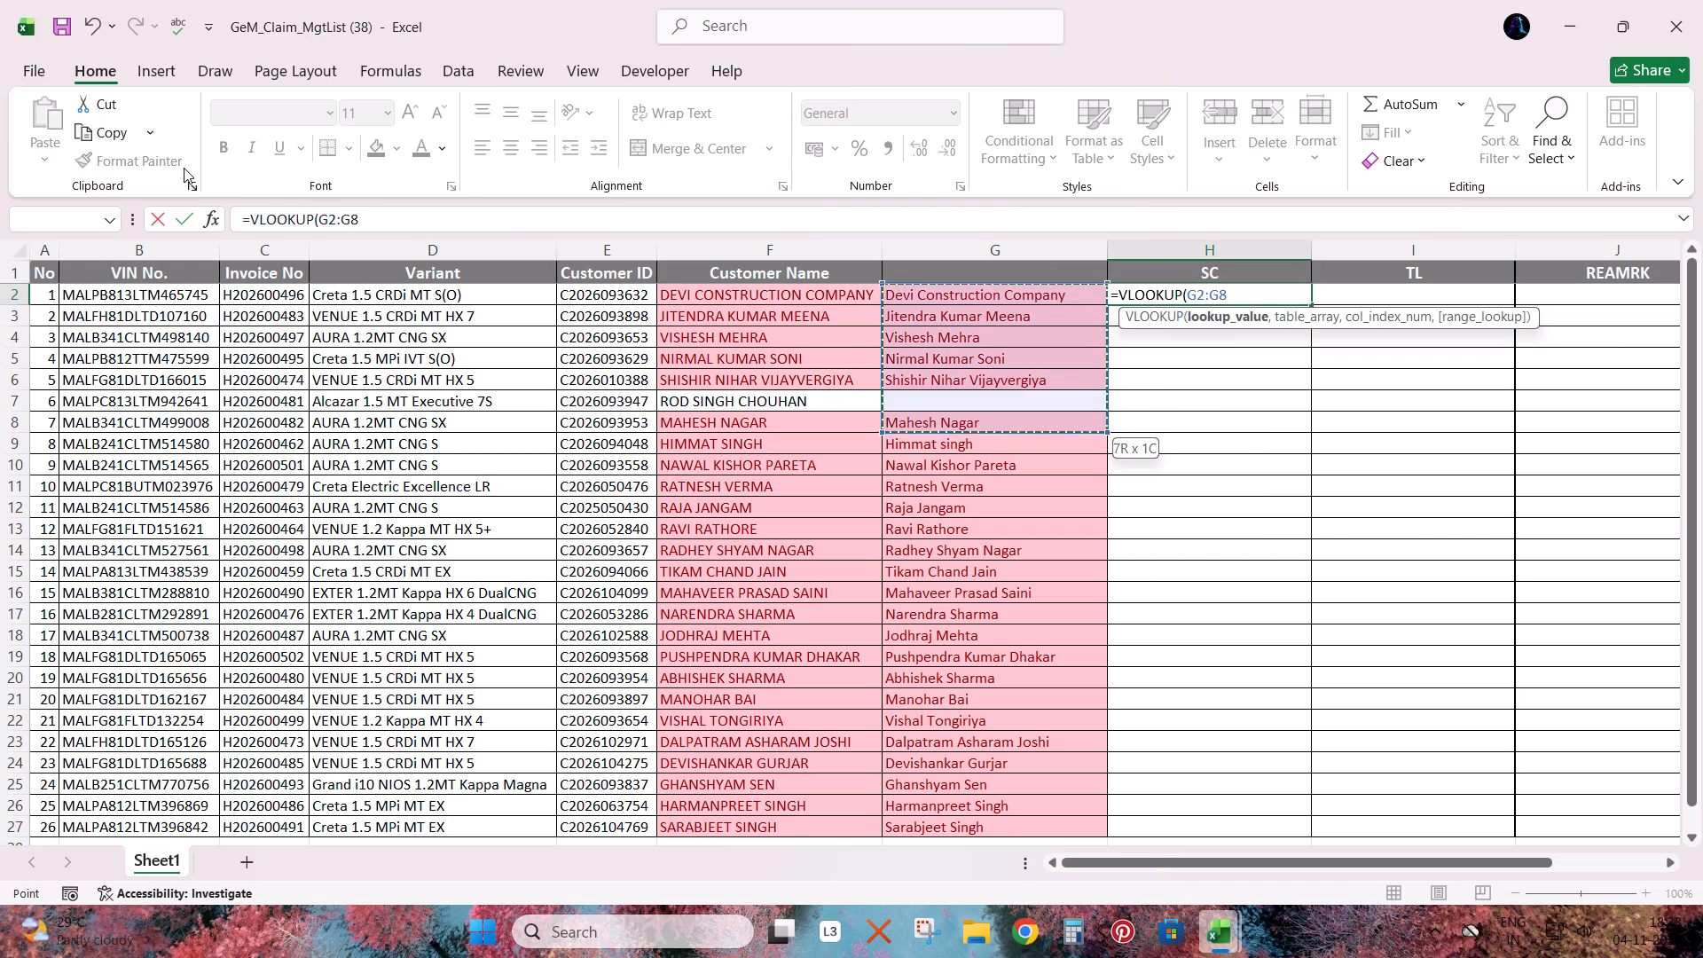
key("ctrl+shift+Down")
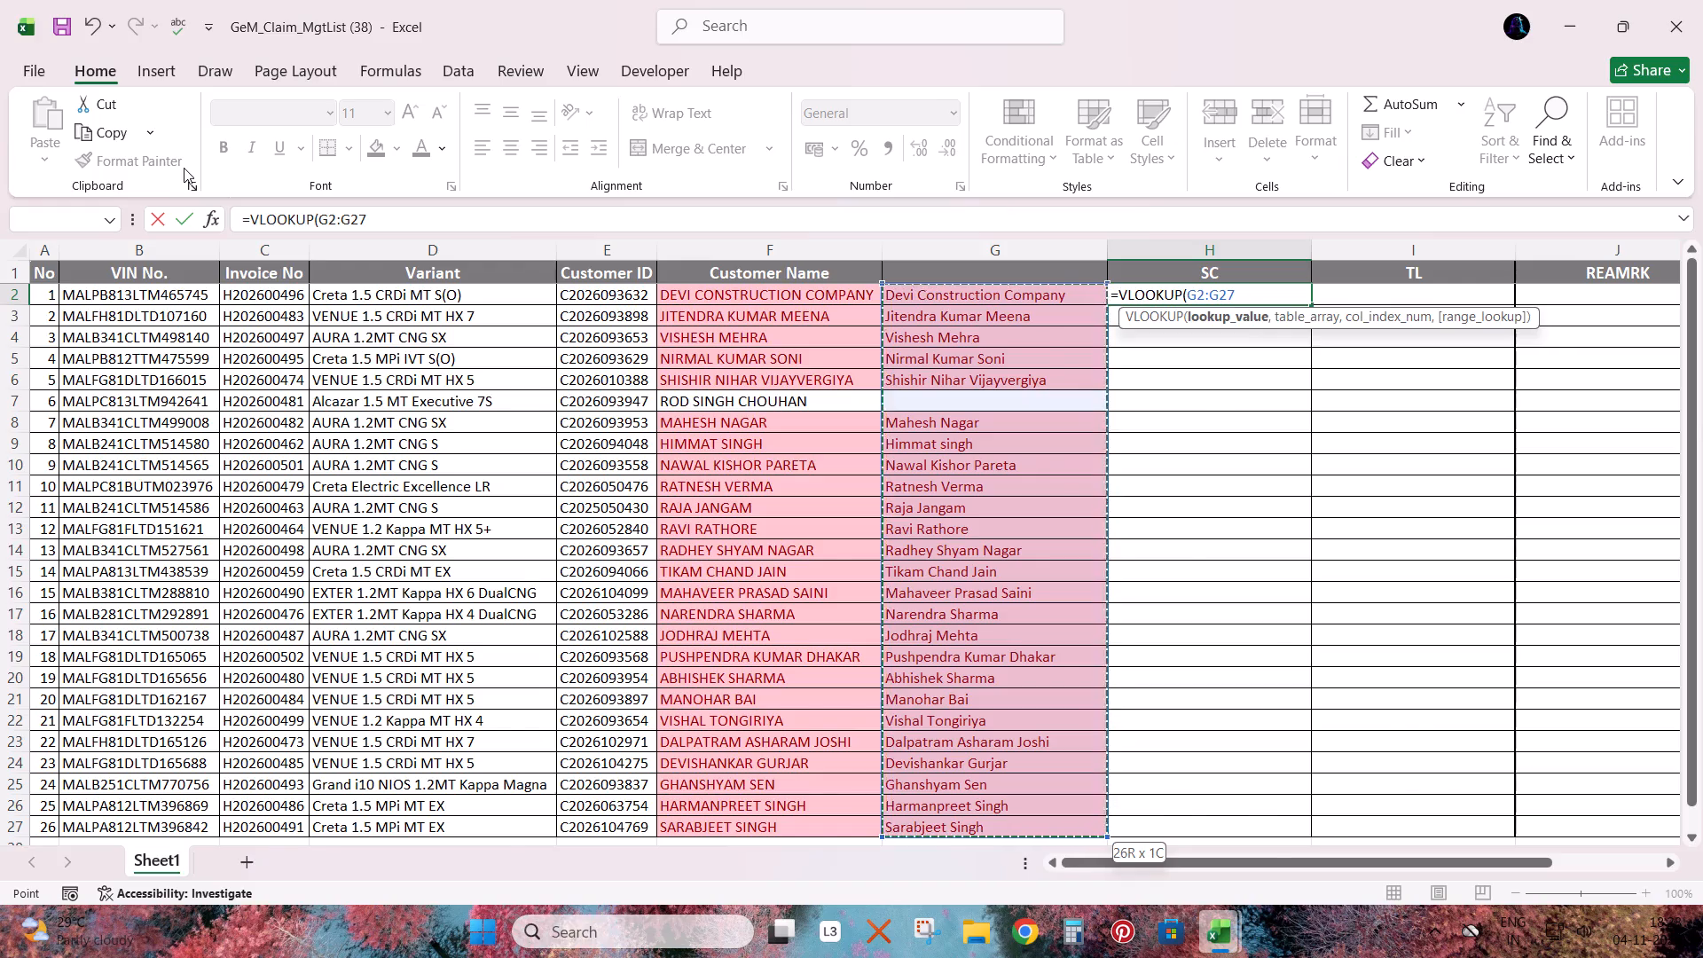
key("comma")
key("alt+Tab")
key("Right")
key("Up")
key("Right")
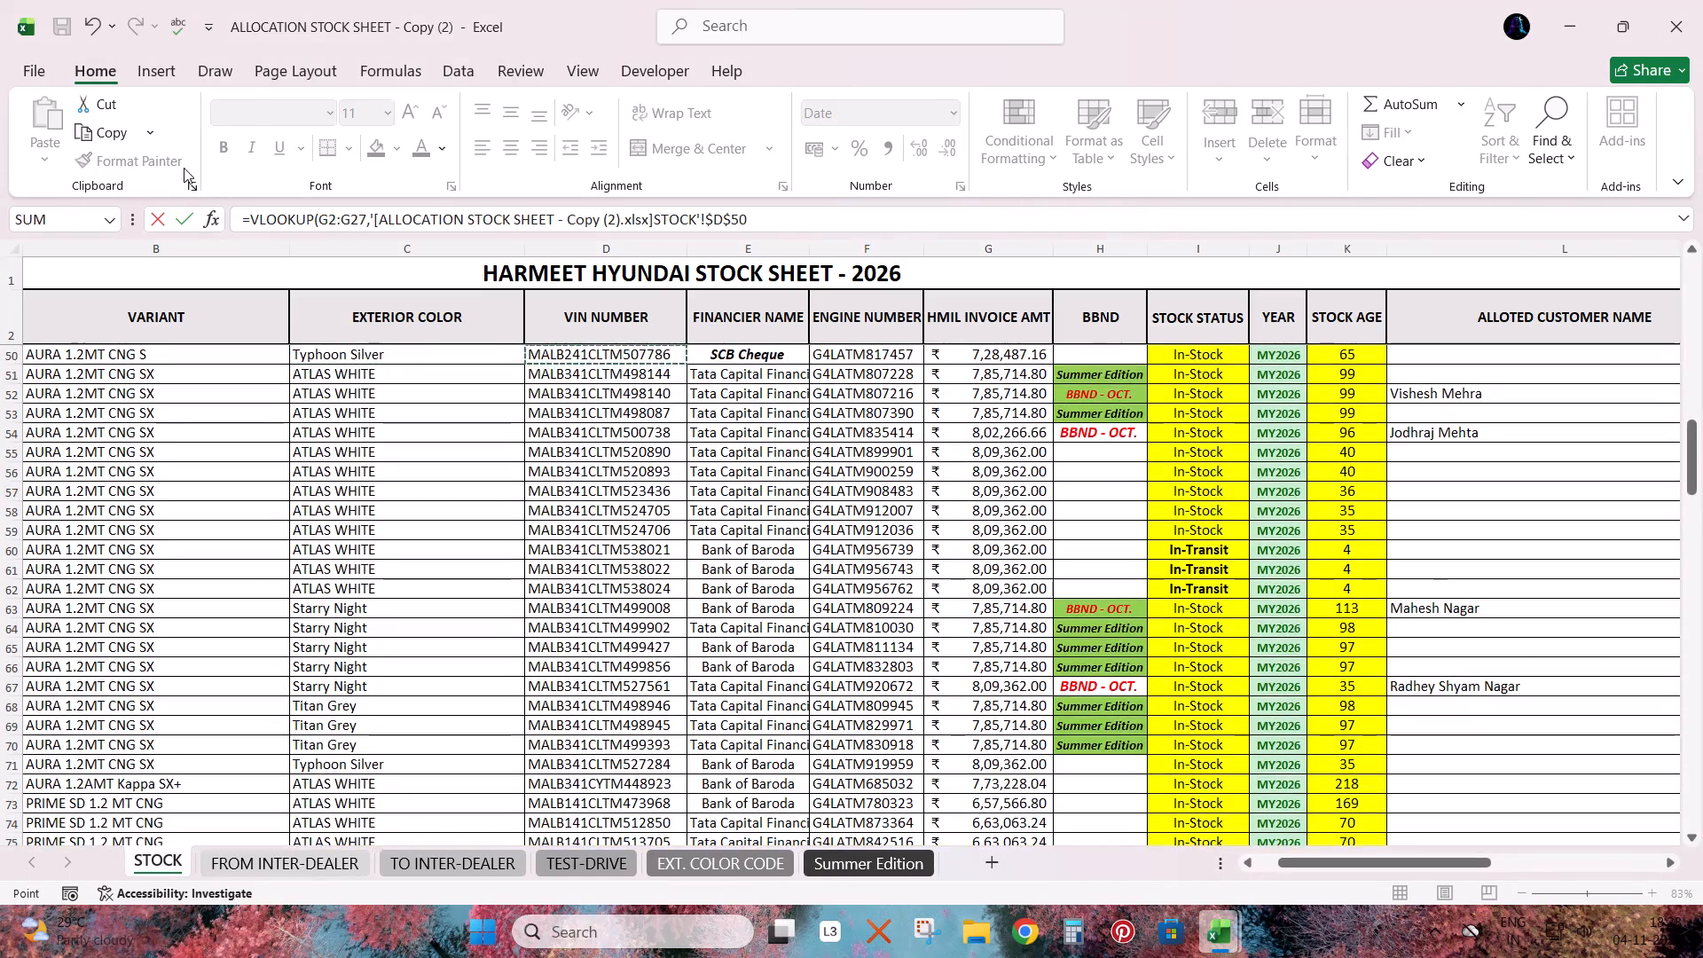
Complete the SC column's VLOOKUP of G2:G27 against $L$4:$P$157 in the allocation workbook's STOCK sheet, using column 5 and exact match 0.
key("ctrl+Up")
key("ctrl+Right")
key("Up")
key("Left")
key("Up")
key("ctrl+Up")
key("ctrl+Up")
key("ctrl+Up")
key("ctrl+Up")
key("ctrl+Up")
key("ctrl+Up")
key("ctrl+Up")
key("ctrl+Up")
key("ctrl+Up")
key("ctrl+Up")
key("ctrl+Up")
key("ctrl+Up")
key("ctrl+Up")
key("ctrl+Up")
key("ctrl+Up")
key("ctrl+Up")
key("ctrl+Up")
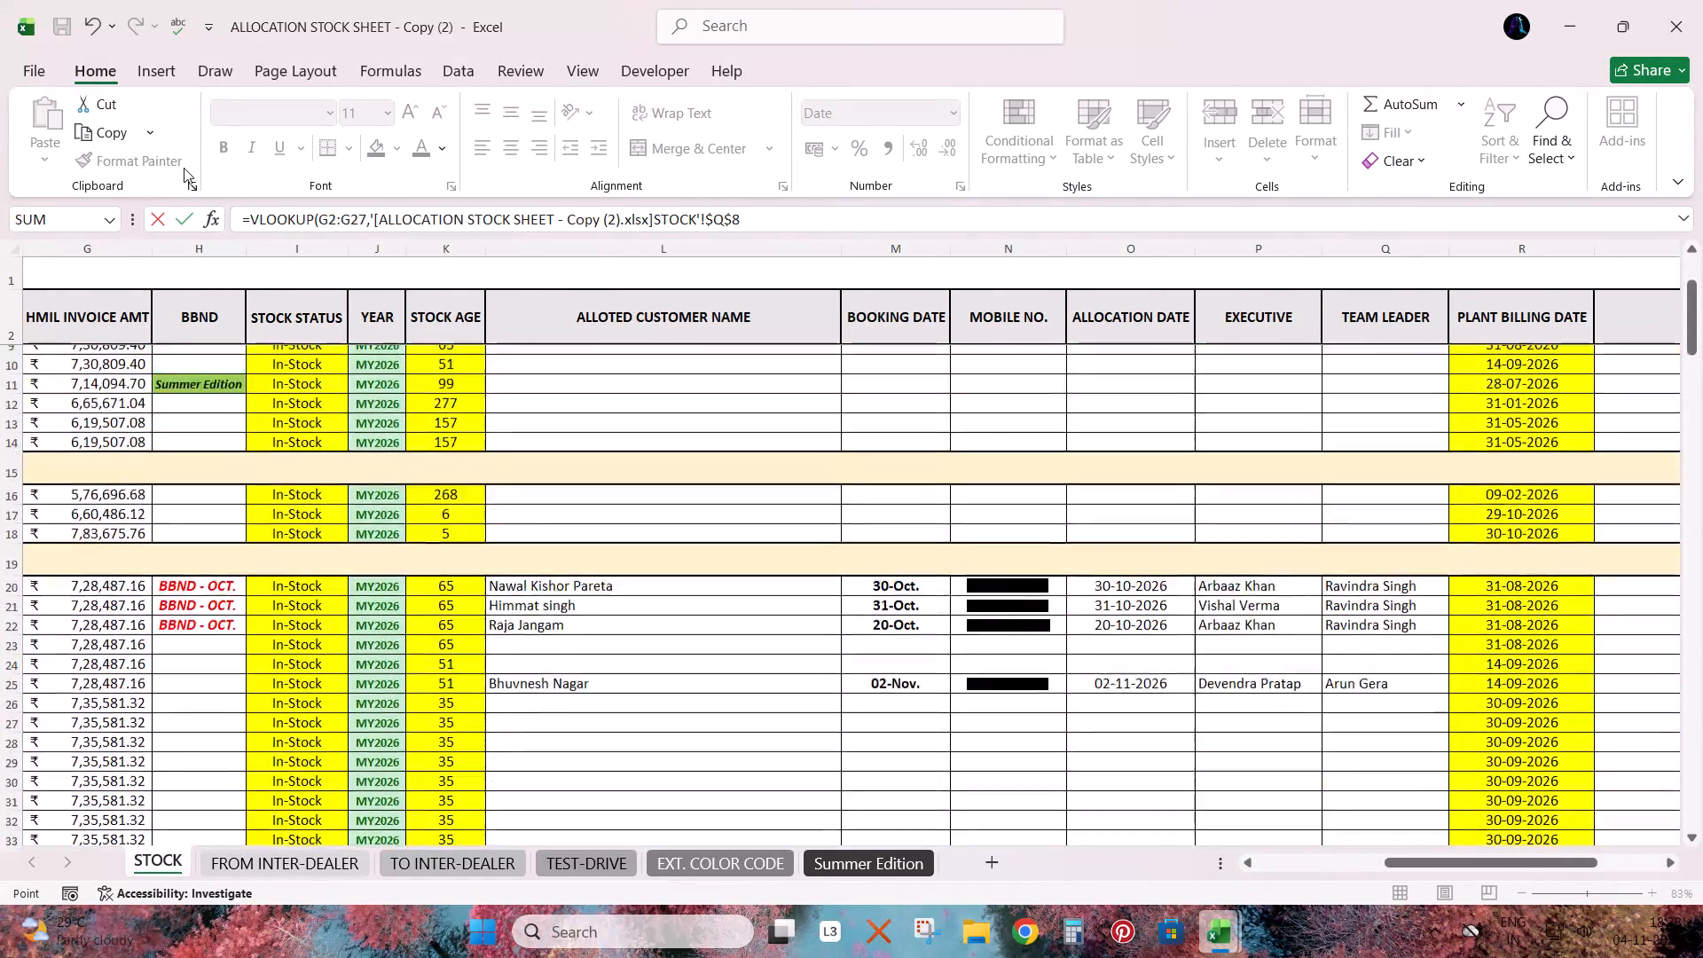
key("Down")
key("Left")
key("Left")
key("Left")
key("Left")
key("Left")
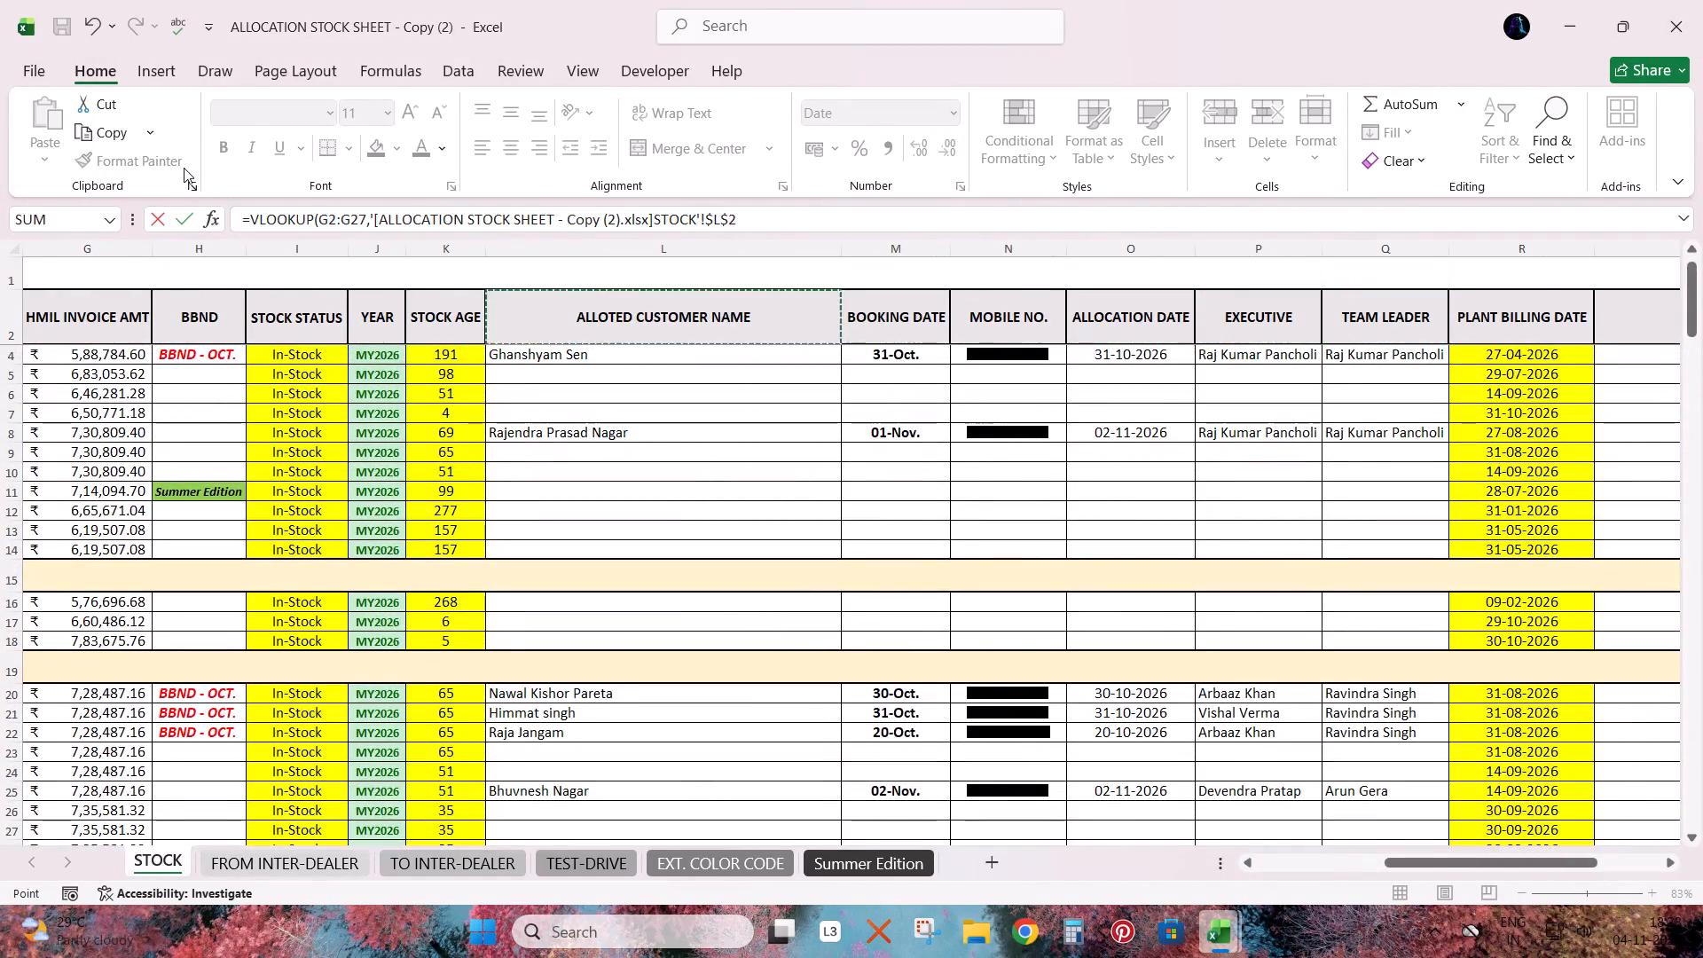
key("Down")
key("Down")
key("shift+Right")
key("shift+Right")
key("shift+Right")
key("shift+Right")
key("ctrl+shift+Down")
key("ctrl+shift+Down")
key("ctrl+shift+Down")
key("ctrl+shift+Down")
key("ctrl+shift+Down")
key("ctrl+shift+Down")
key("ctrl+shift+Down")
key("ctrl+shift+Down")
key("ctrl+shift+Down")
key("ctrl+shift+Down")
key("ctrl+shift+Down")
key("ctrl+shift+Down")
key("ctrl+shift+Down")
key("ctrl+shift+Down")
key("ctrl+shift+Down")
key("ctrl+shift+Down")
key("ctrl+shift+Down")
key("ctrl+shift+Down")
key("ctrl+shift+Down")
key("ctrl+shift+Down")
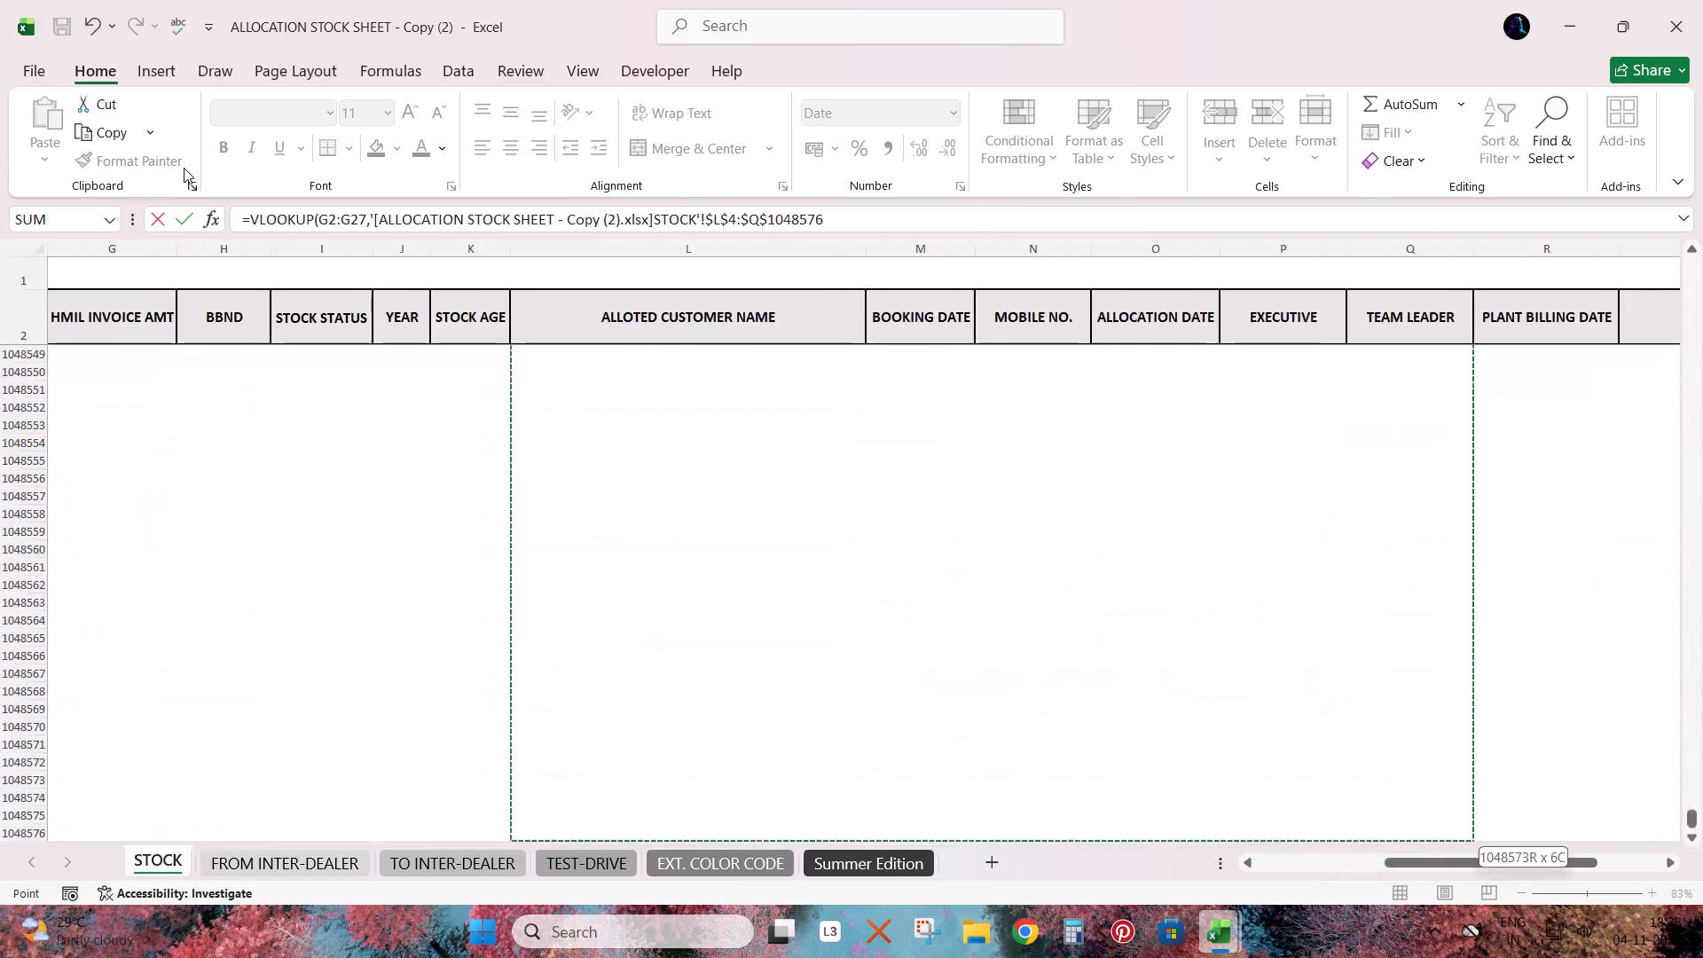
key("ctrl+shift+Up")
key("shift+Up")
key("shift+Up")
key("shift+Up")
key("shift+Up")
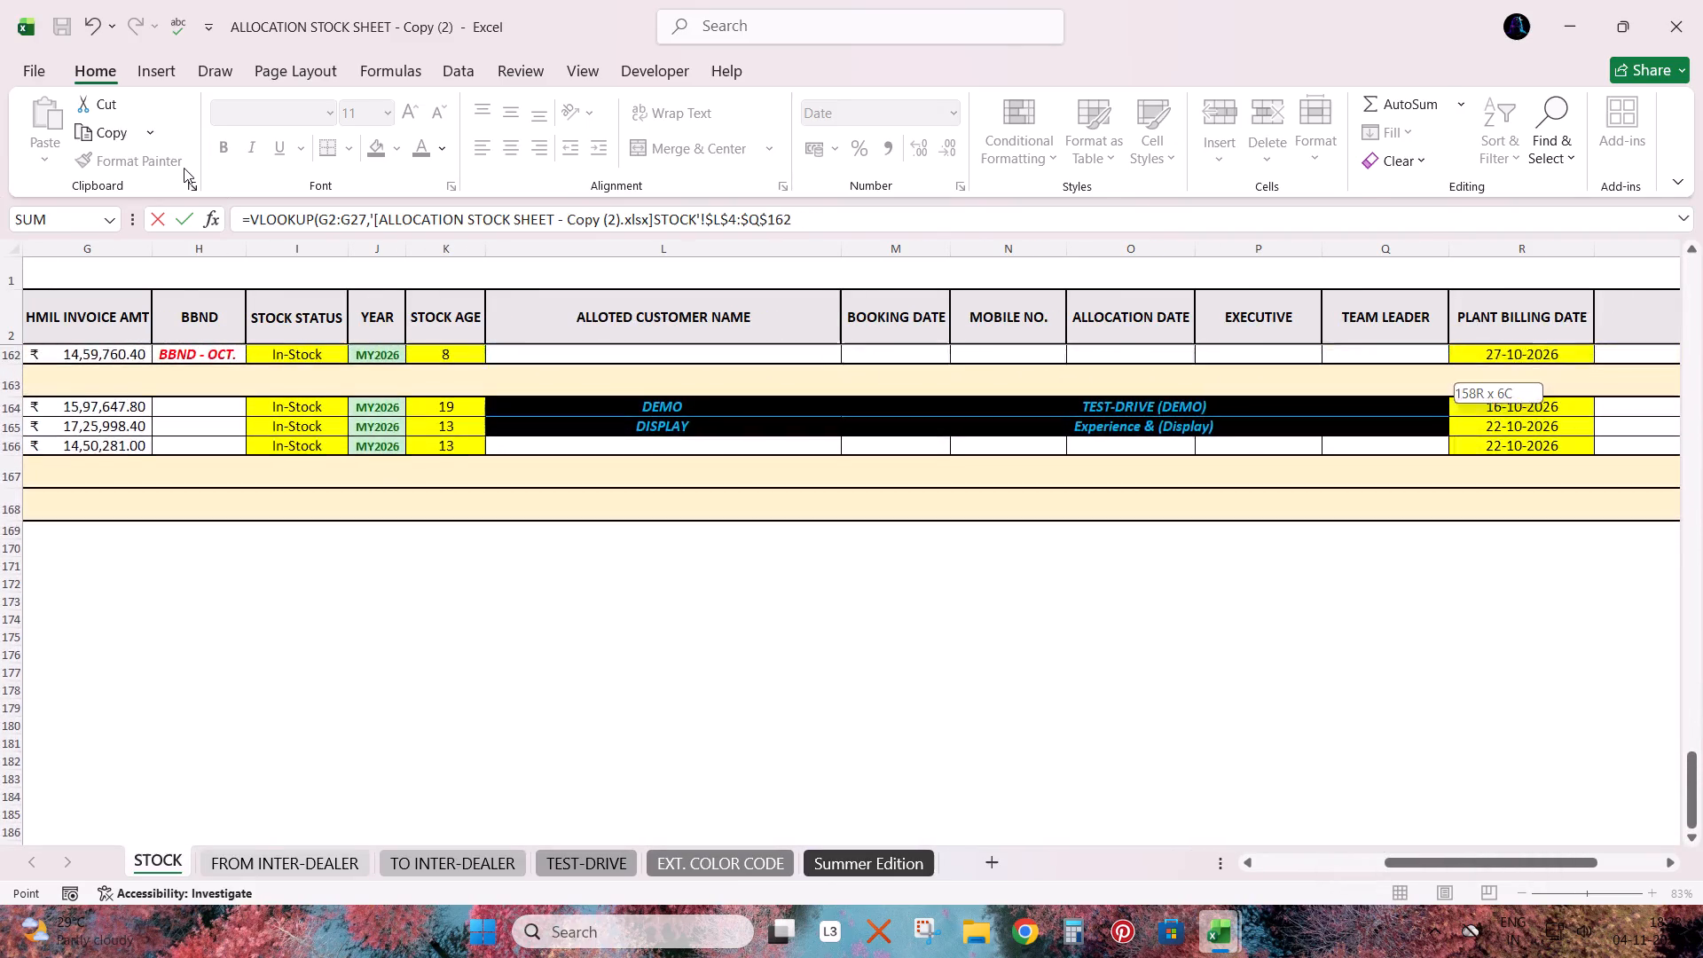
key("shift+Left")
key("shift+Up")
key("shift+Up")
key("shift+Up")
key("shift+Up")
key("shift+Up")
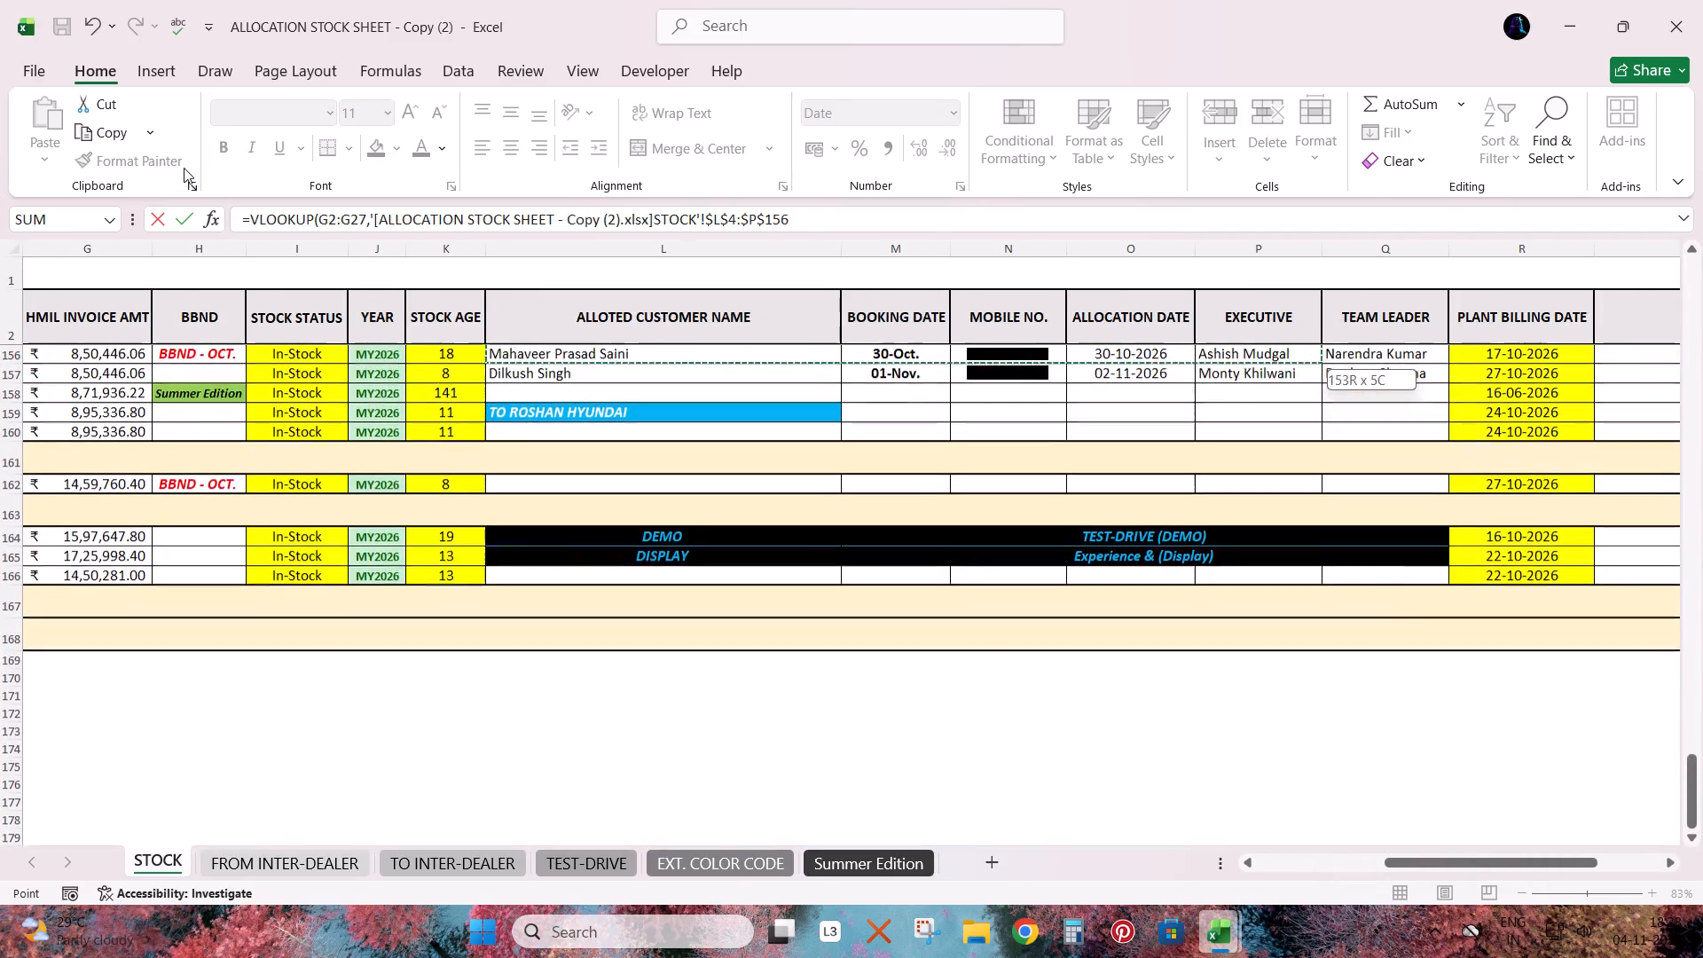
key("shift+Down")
type(",5,00")
key("Return")
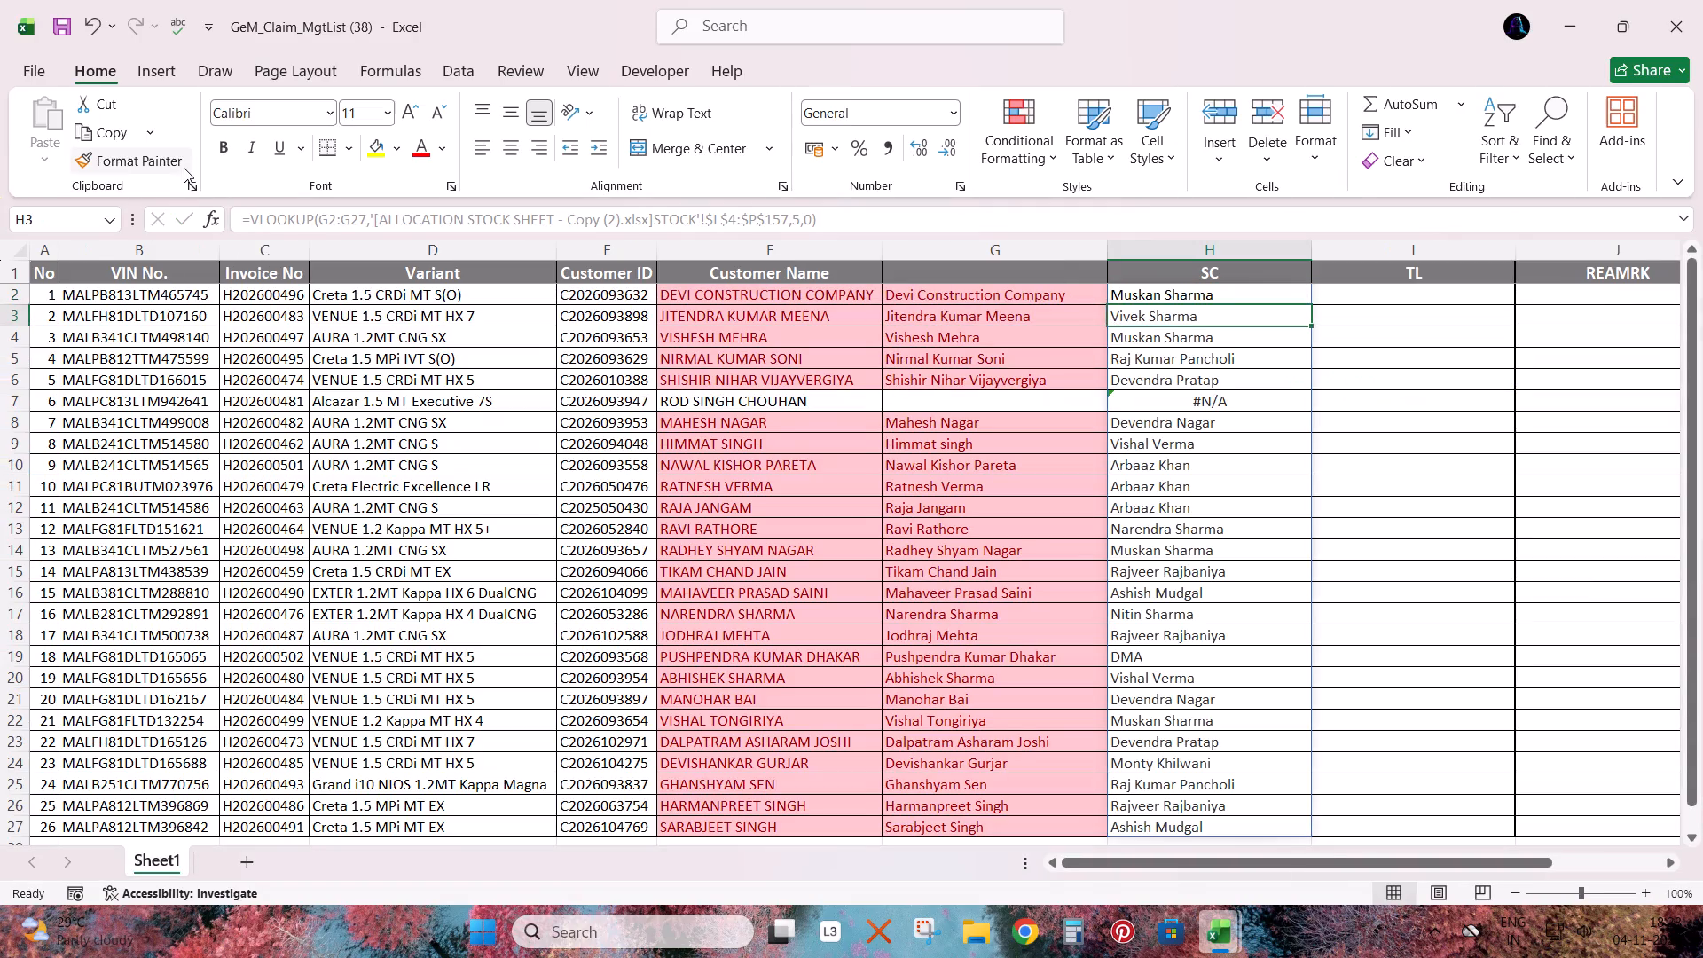
Convert the SC lookup formulas in H2 to H27 to plain values.
key("Up")
key("Up")
key("Down")
key("ctrl+shift+Down")
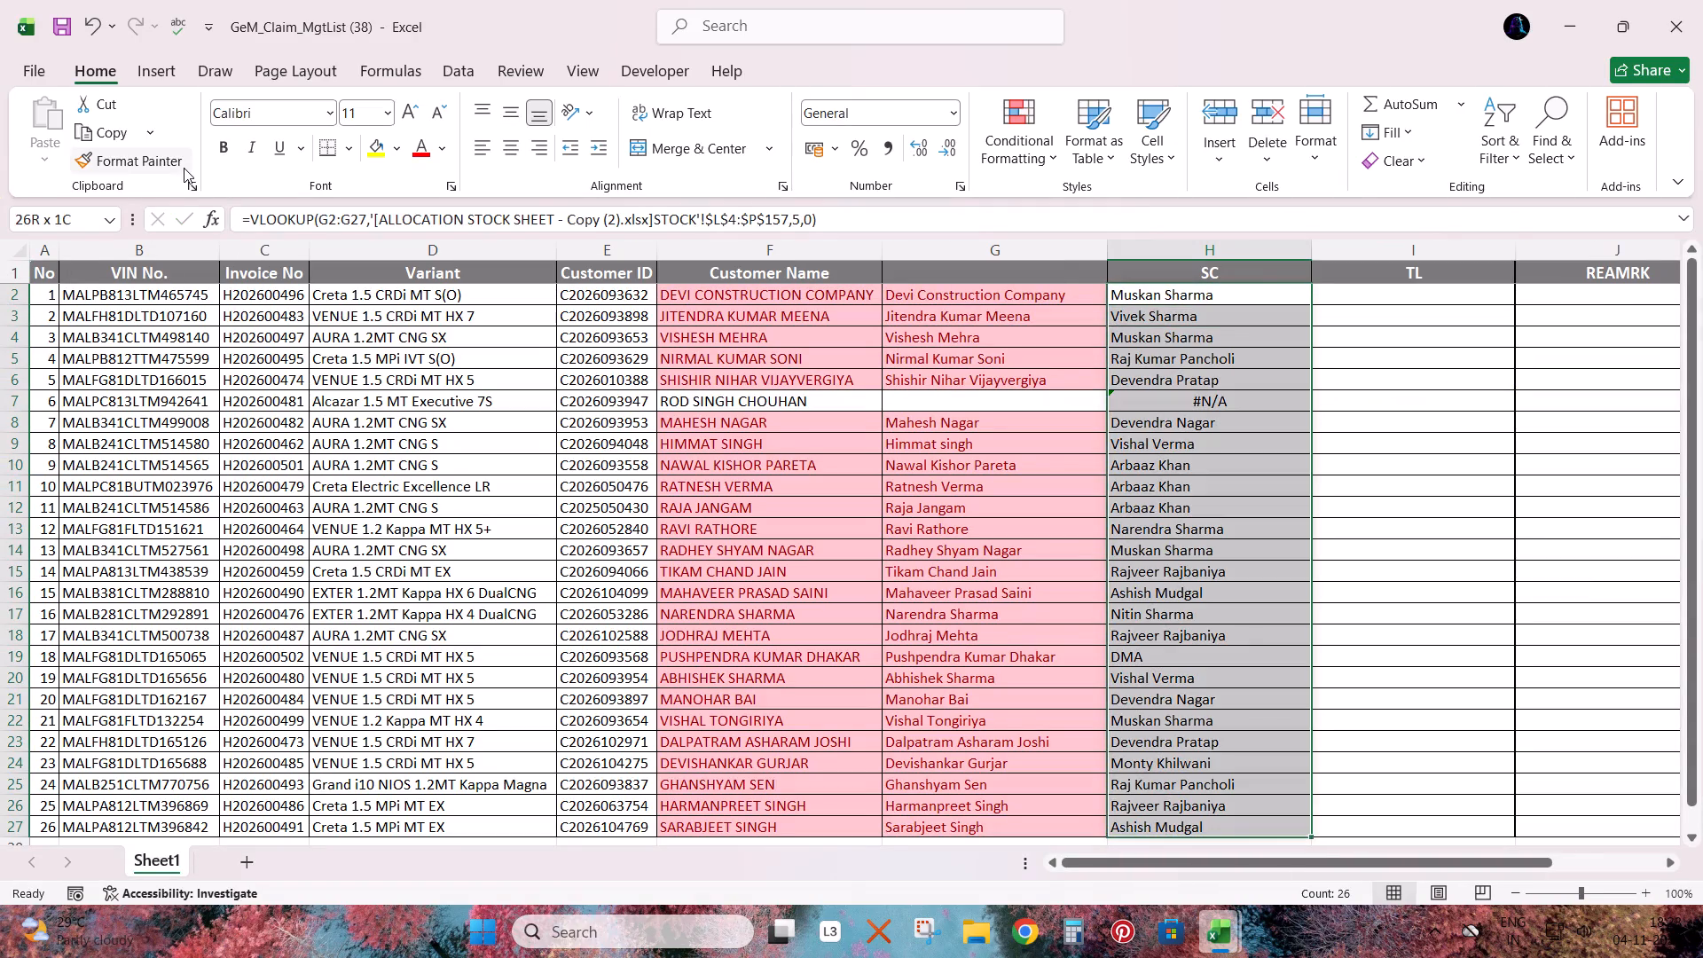
key("ctrl+c")
key("ctrl+v")
key("Down")
key("Down")
key("Return")
key("Right")
key("Up")
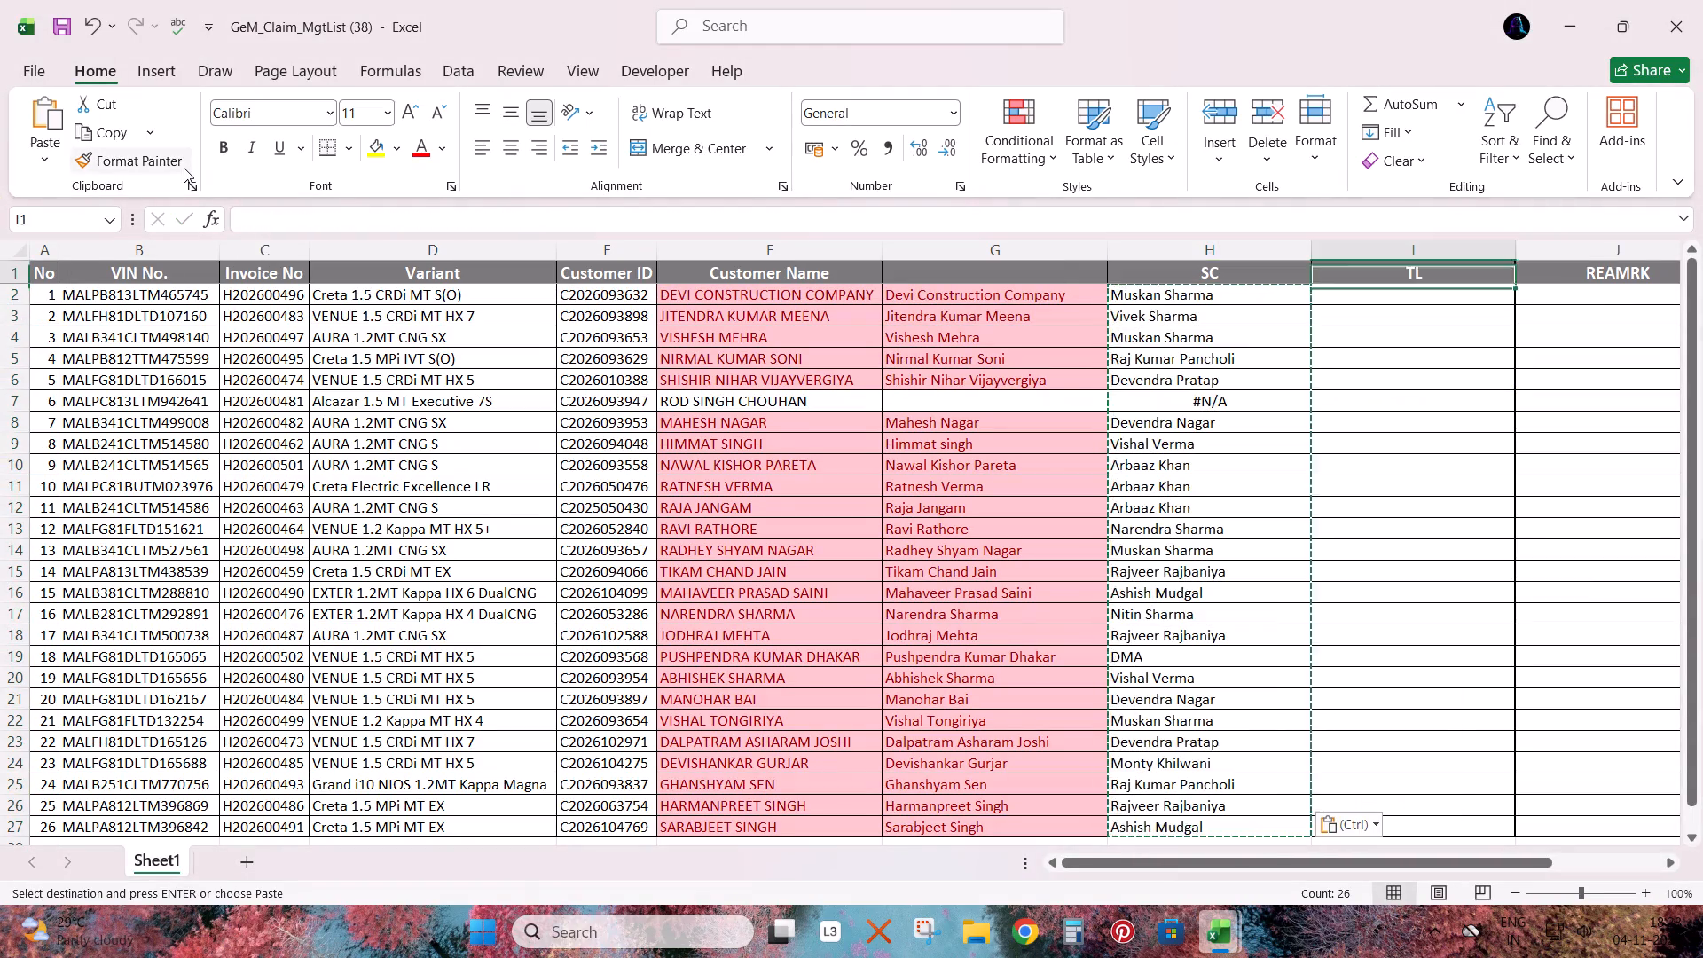
Start a VLOOKUP in TL cell I2 of the claim list, using customer names F2:F27 as the lookup values.
key("Down")
key("Down")
key("Left")
key("Up")
key("Right")
key("Up")
key("Down")
type("=vl")
key("Tab")
key("Up")
key("Left")
key("Left")
key("Left")
key("Left")
key("Down")
key("Right")
key("Down")
key("Up")
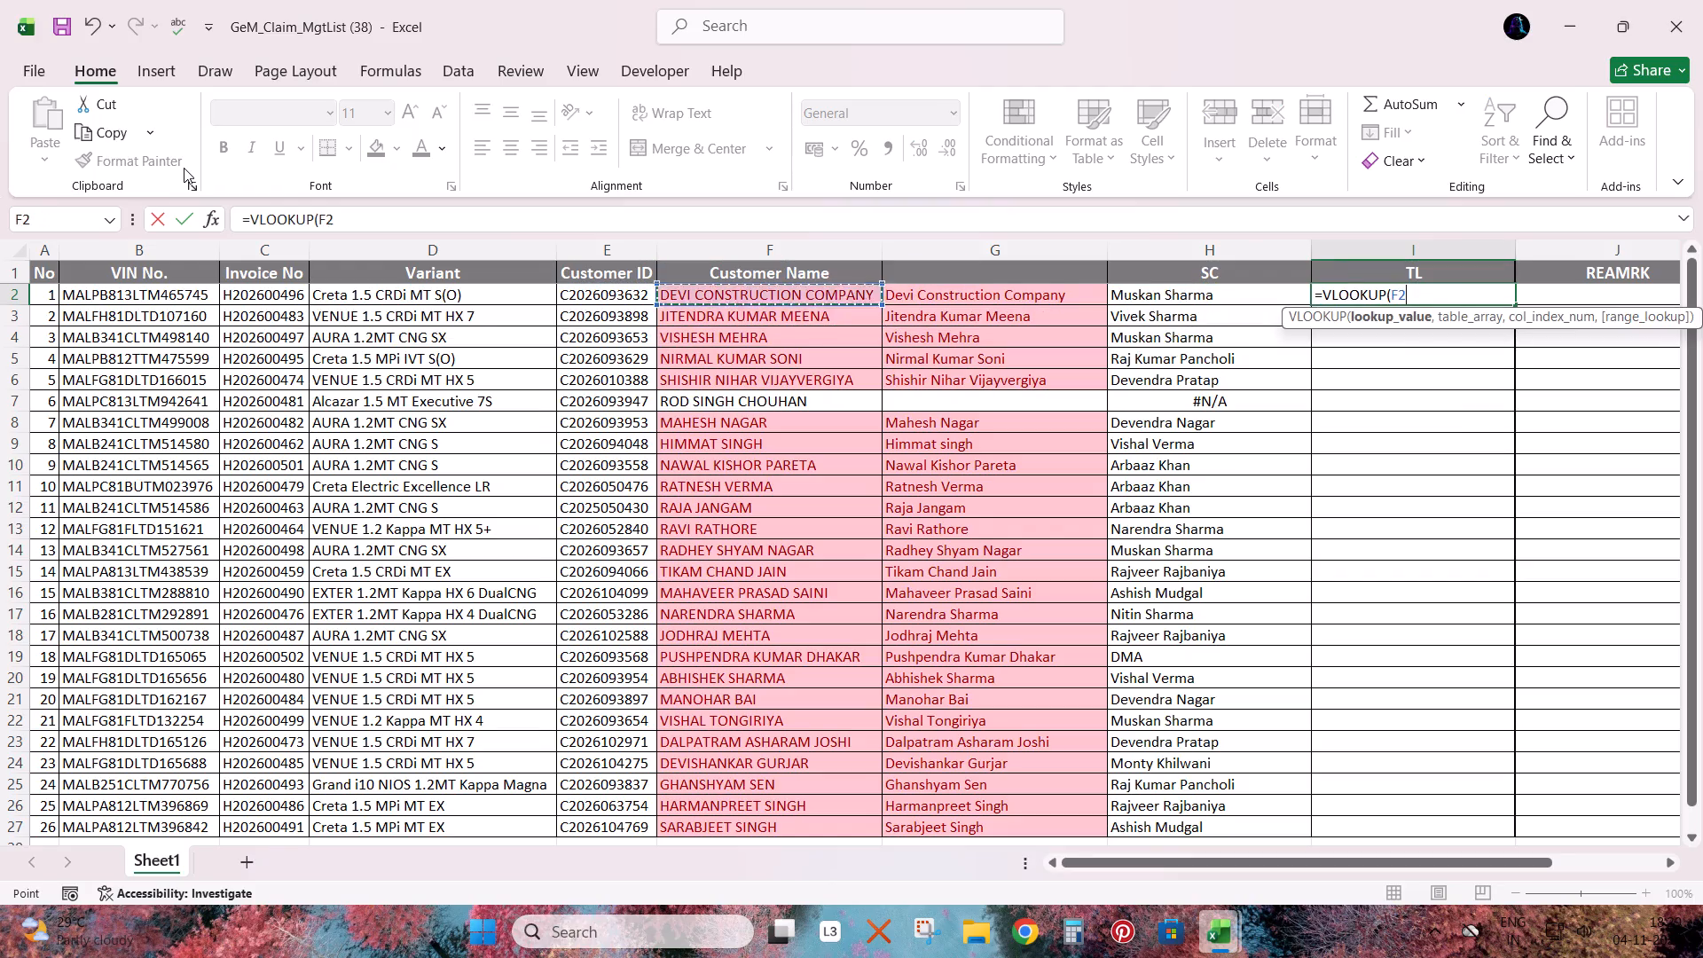
key("Up")
key("Down")
key("ctrl+shift+Down")
key("comma")
Complete the TL lookup against $L$4:$Q$157 in the allocation workbook's STOCK sheet, with column 6 and exact match 0.
key("alt+Tab")
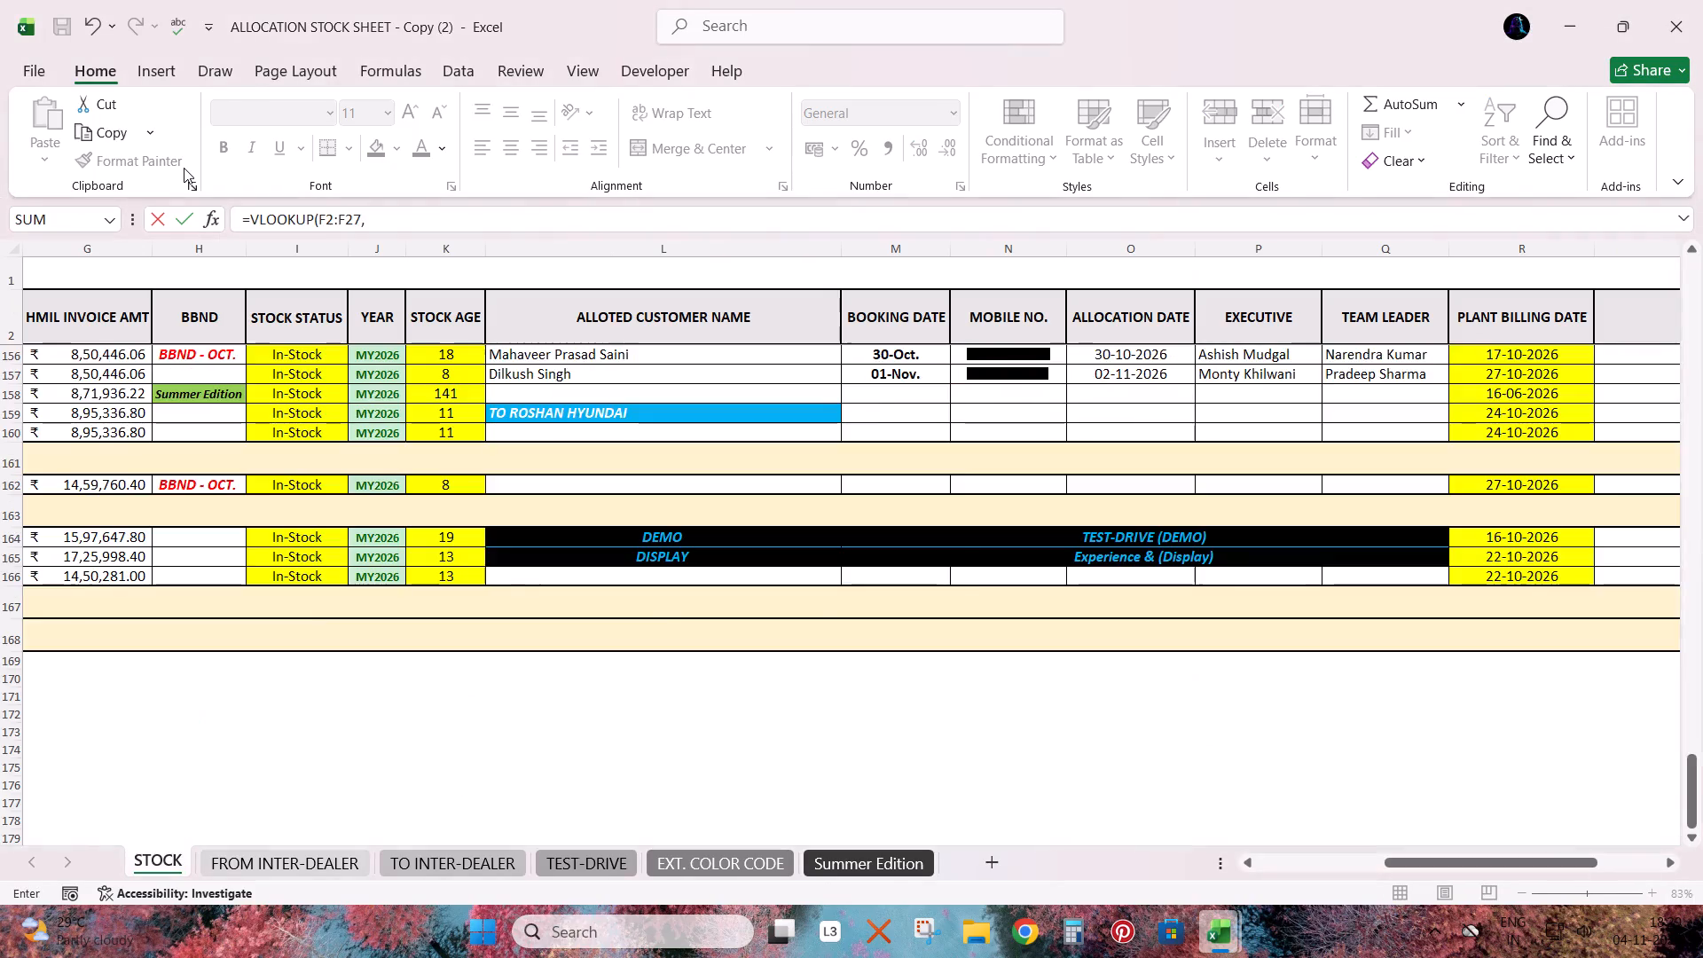
key("ctrl+Up")
key("Up")
key("ctrl+Up")
key("ctrl+Up")
key("ctrl+Up")
key("ctrl+Up")
key("ctrl+Up")
key("ctrl+Up")
key("ctrl+Up")
key("ctrl+Up")
key("ctrl+Up")
key("ctrl+Up")
key("ctrl+Up")
key("ctrl+Up")
key("ctrl+Up")
key("ctrl+Up")
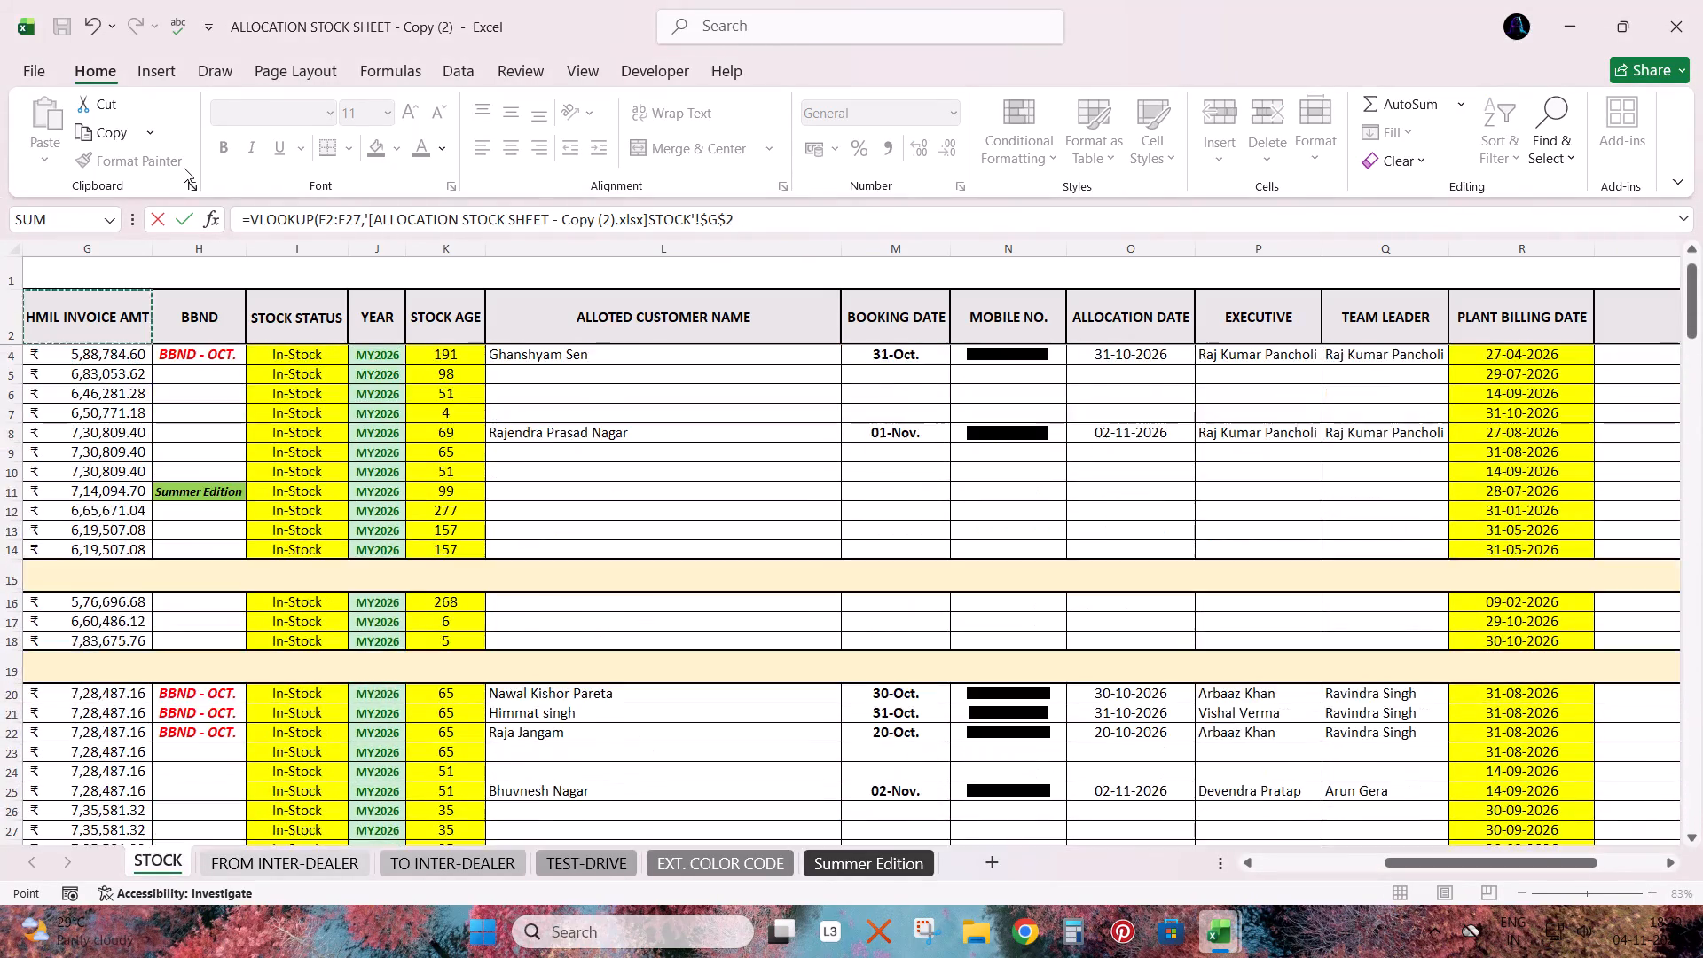
key("Right")
key("Down")
key("Right")
key("Right")
key("Up")
key("Up")
key("ctrl+Up")
key("Down")
key("Right")
key("Right")
key("Down")
key("Down")
key("Right")
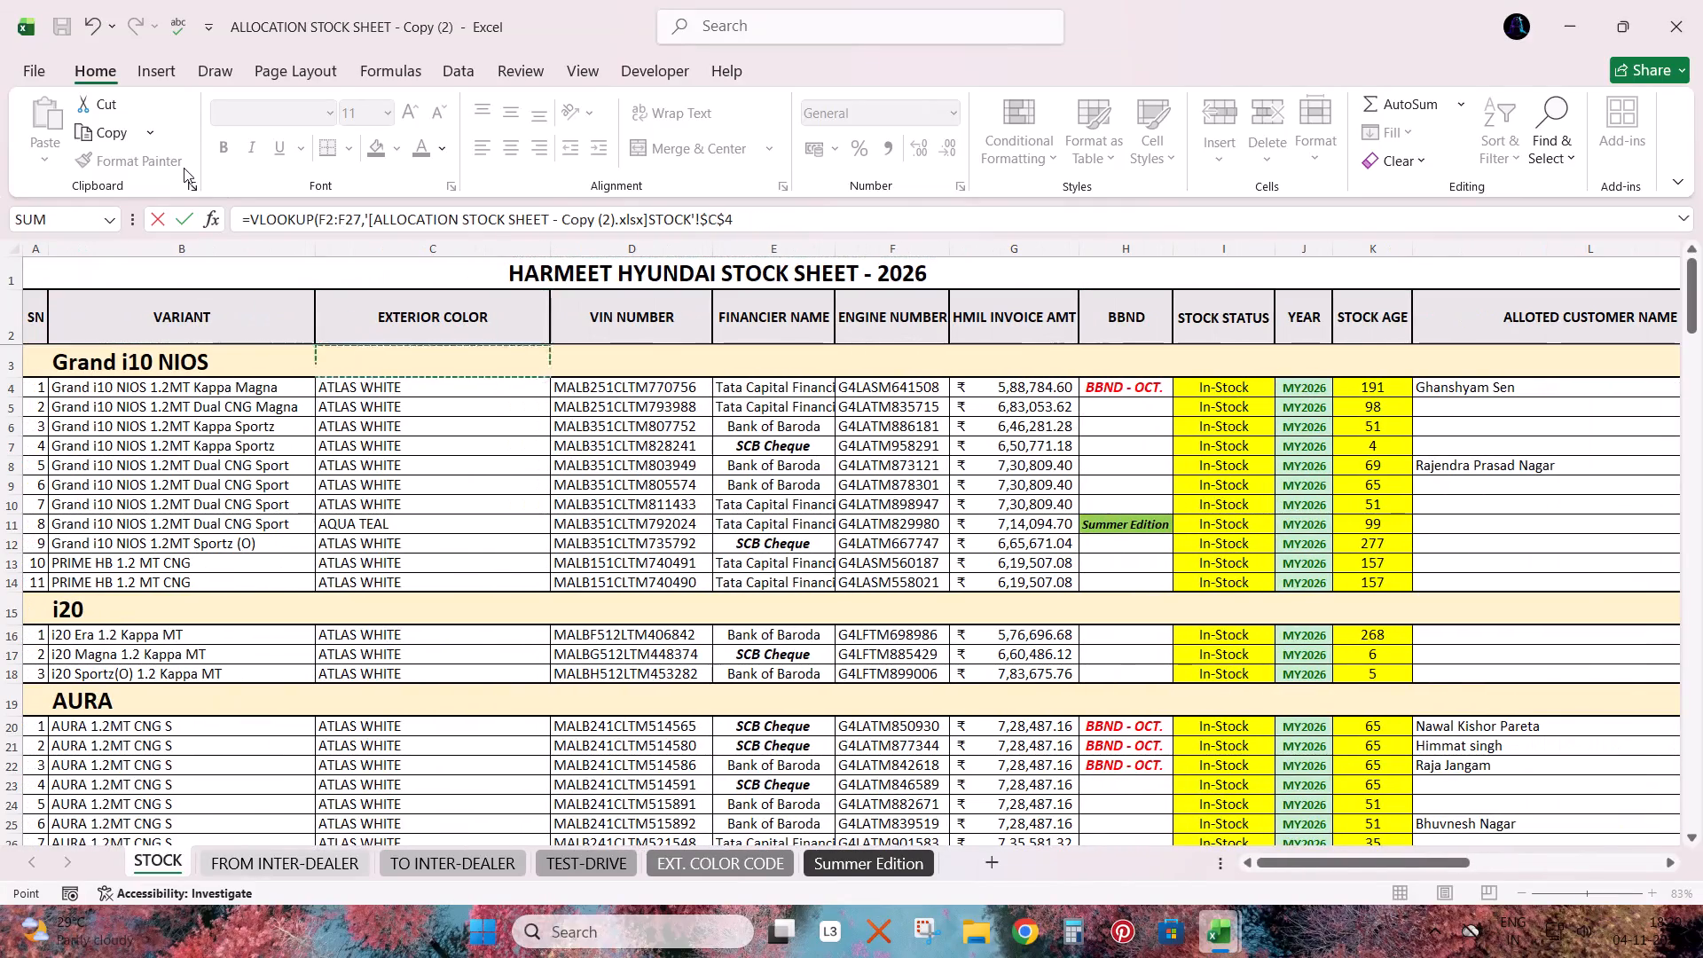
key("Right")
key("Right")
key("Right")
key("Right")
key("Right")
key("Right")
key("Right")
key("Up")
key("Up")
key("Right")
key("Down")
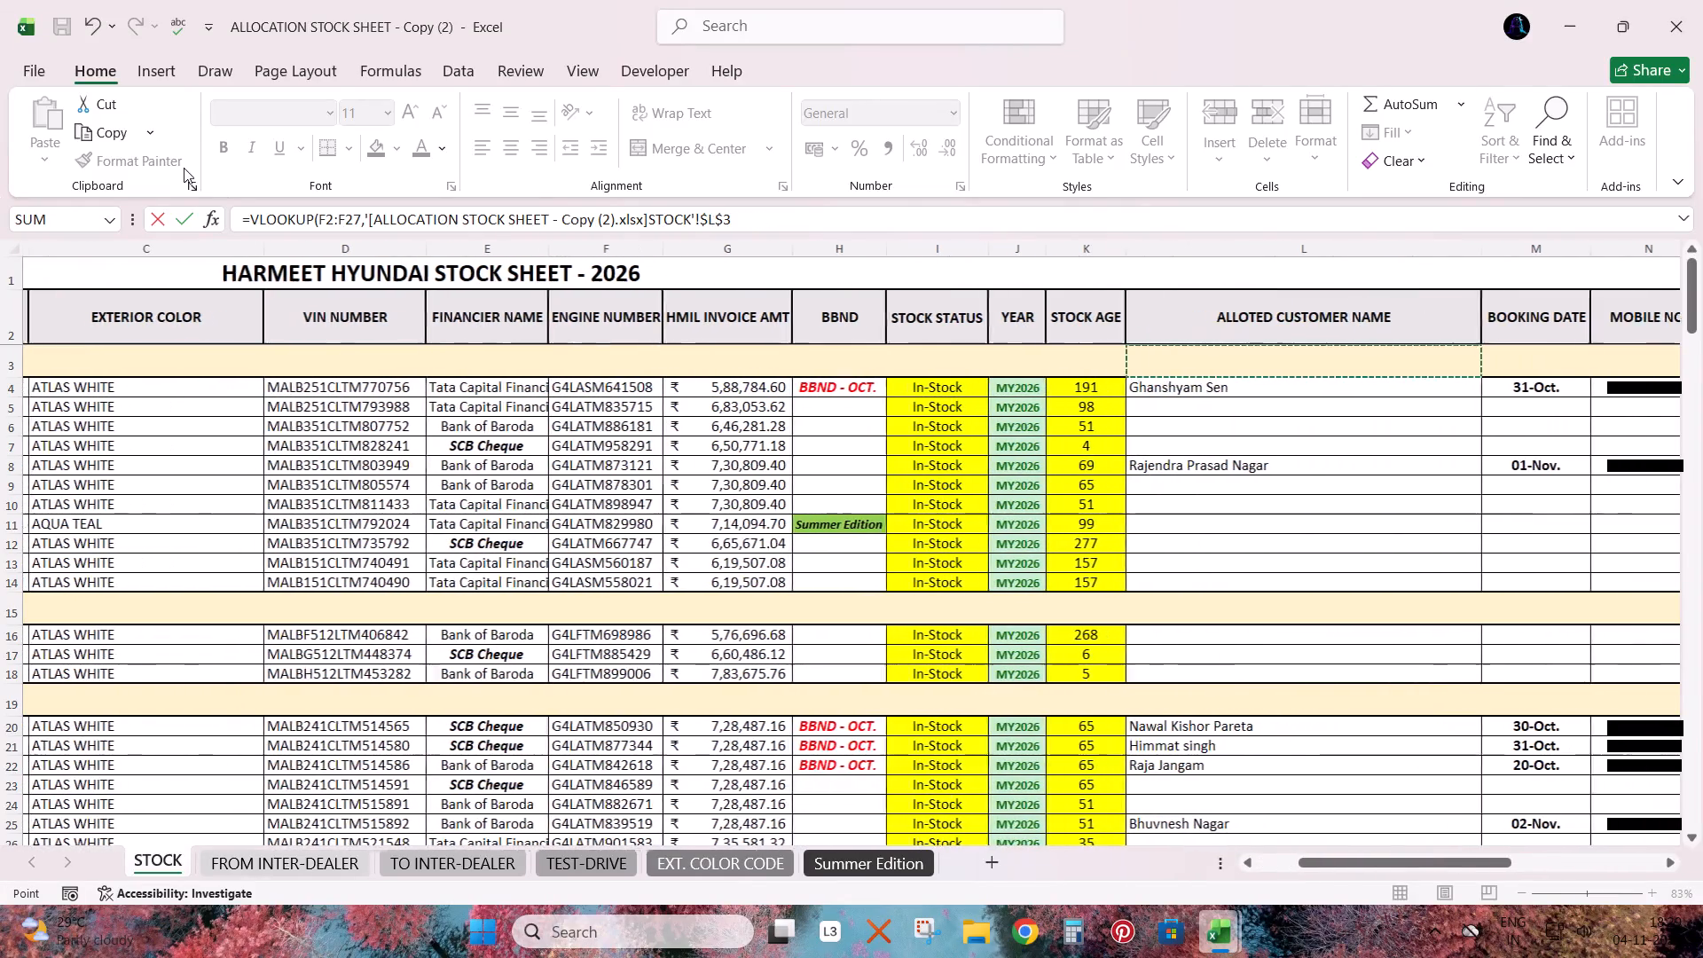
key("Down")
key("shift+Right")
key("shift+Right")
key("shift+Right")
key("shift+Right")
key("ctrl+shift+Down")
key("shift+Right")
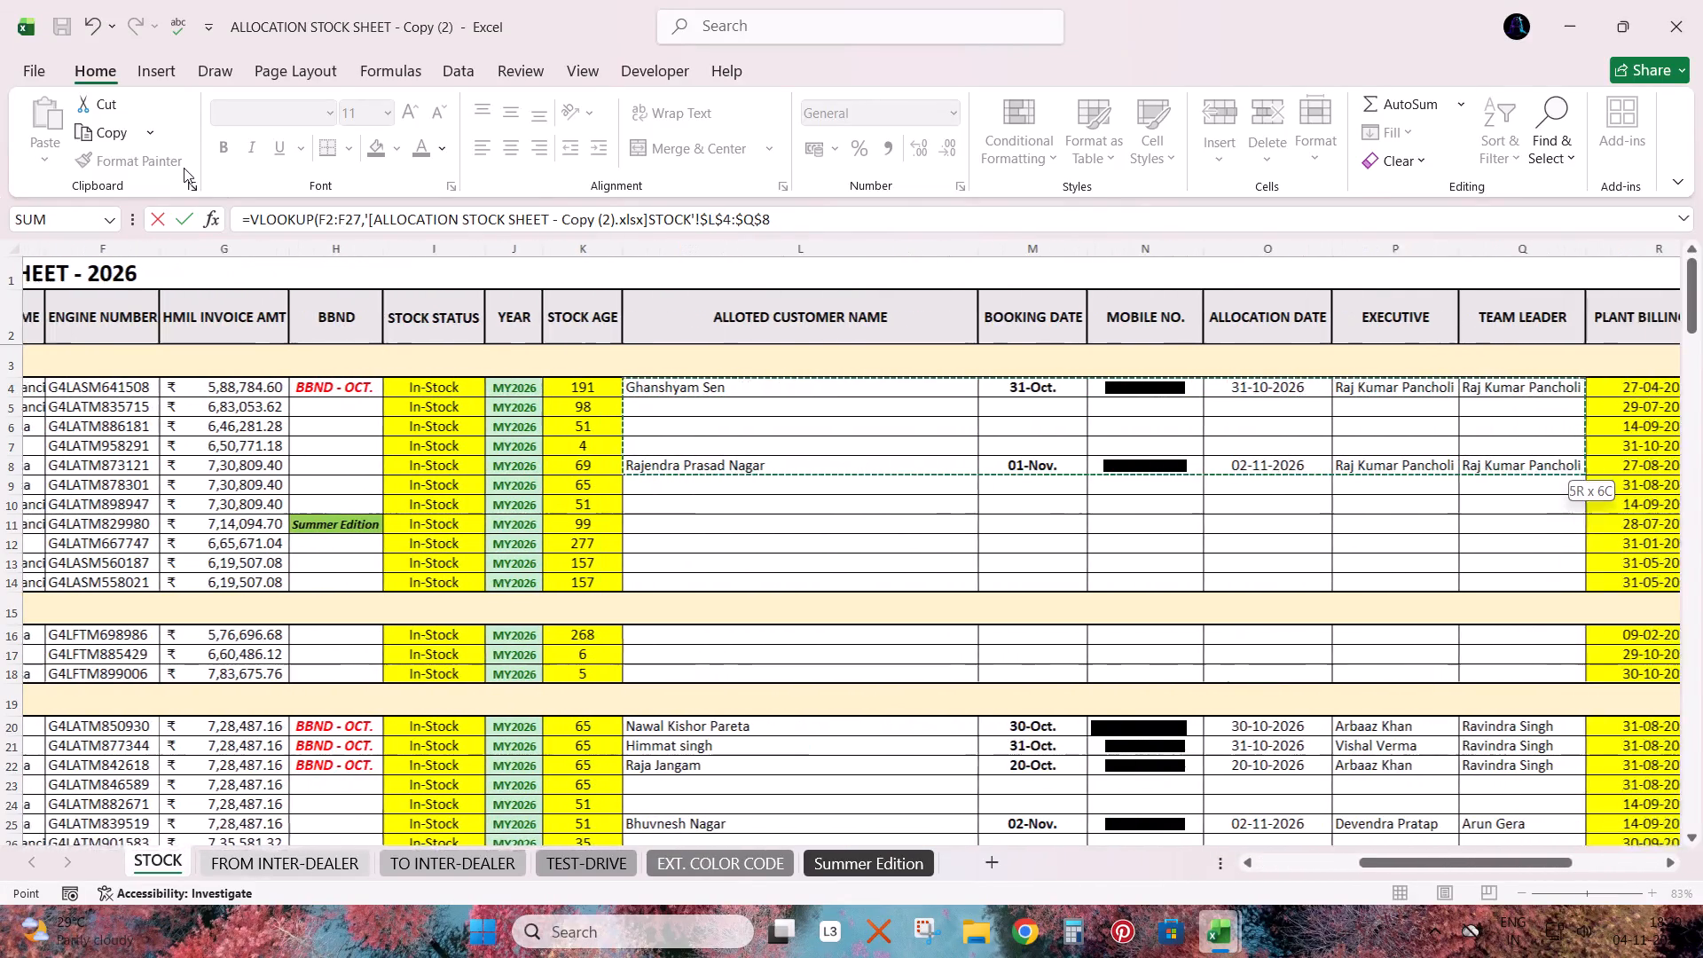
key("ctrl+shift+Down")
key("ctrl+shift+Down")
key("ctrl+shift+Down")
key("ctrl+shift+Down")
key("ctrl+shift+Down")
key("ctrl+shift+Down")
key("ctrl+shift+Down")
key("ctrl+shift+Down")
key("ctrl+shift+Down")
key("ctrl+shift+Down")
key("ctrl+shift+Down")
key("ctrl+shift+Down")
key("ctrl+shift+Down")
key("ctrl+shift+Down")
key("ctrl+shift+Down")
key("ctrl+shift+Down")
key("ctrl+shift+Down")
key("ctrl+shift+Down")
key("ctrl+shift+Down")
key("ctrl+shift+Down")
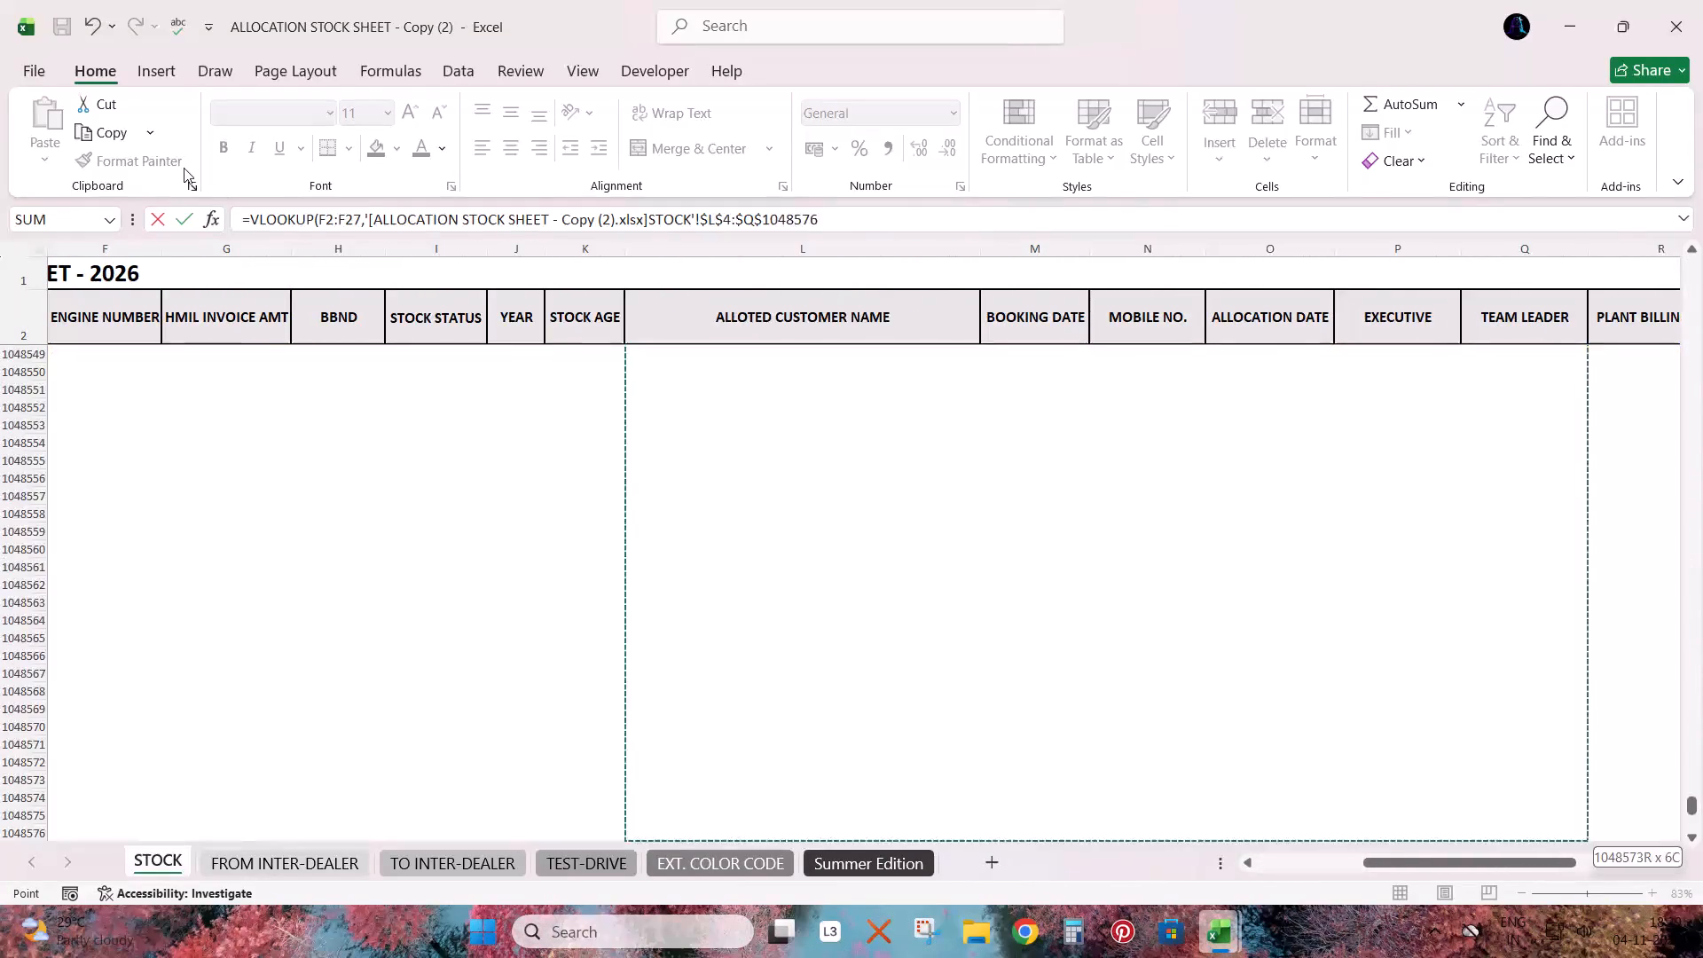
key("ctrl+shift+Up")
key("shift+Up")
key("shift+Up")
key("shift+Up")
key("shift+Up")
key("shift+Up")
key("shift+Up")
key("shift+Up")
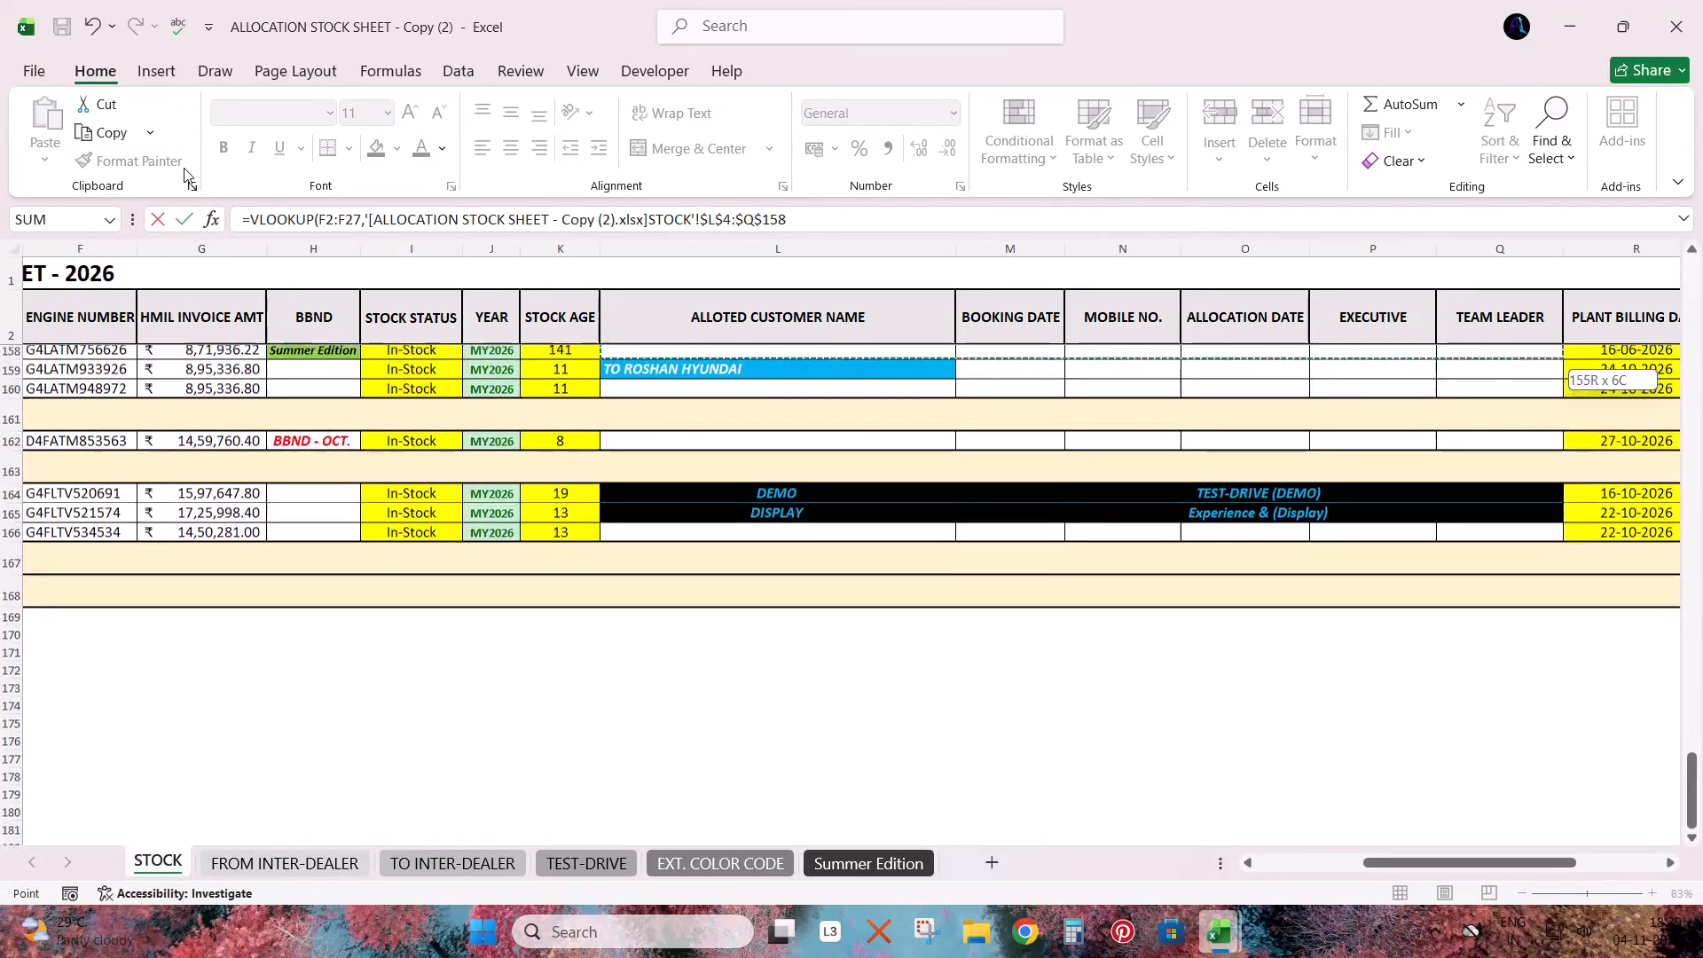
key("shift+Up")
key("shift+Up")
key("shift+Down")
type(",6,0)")
key("Return")
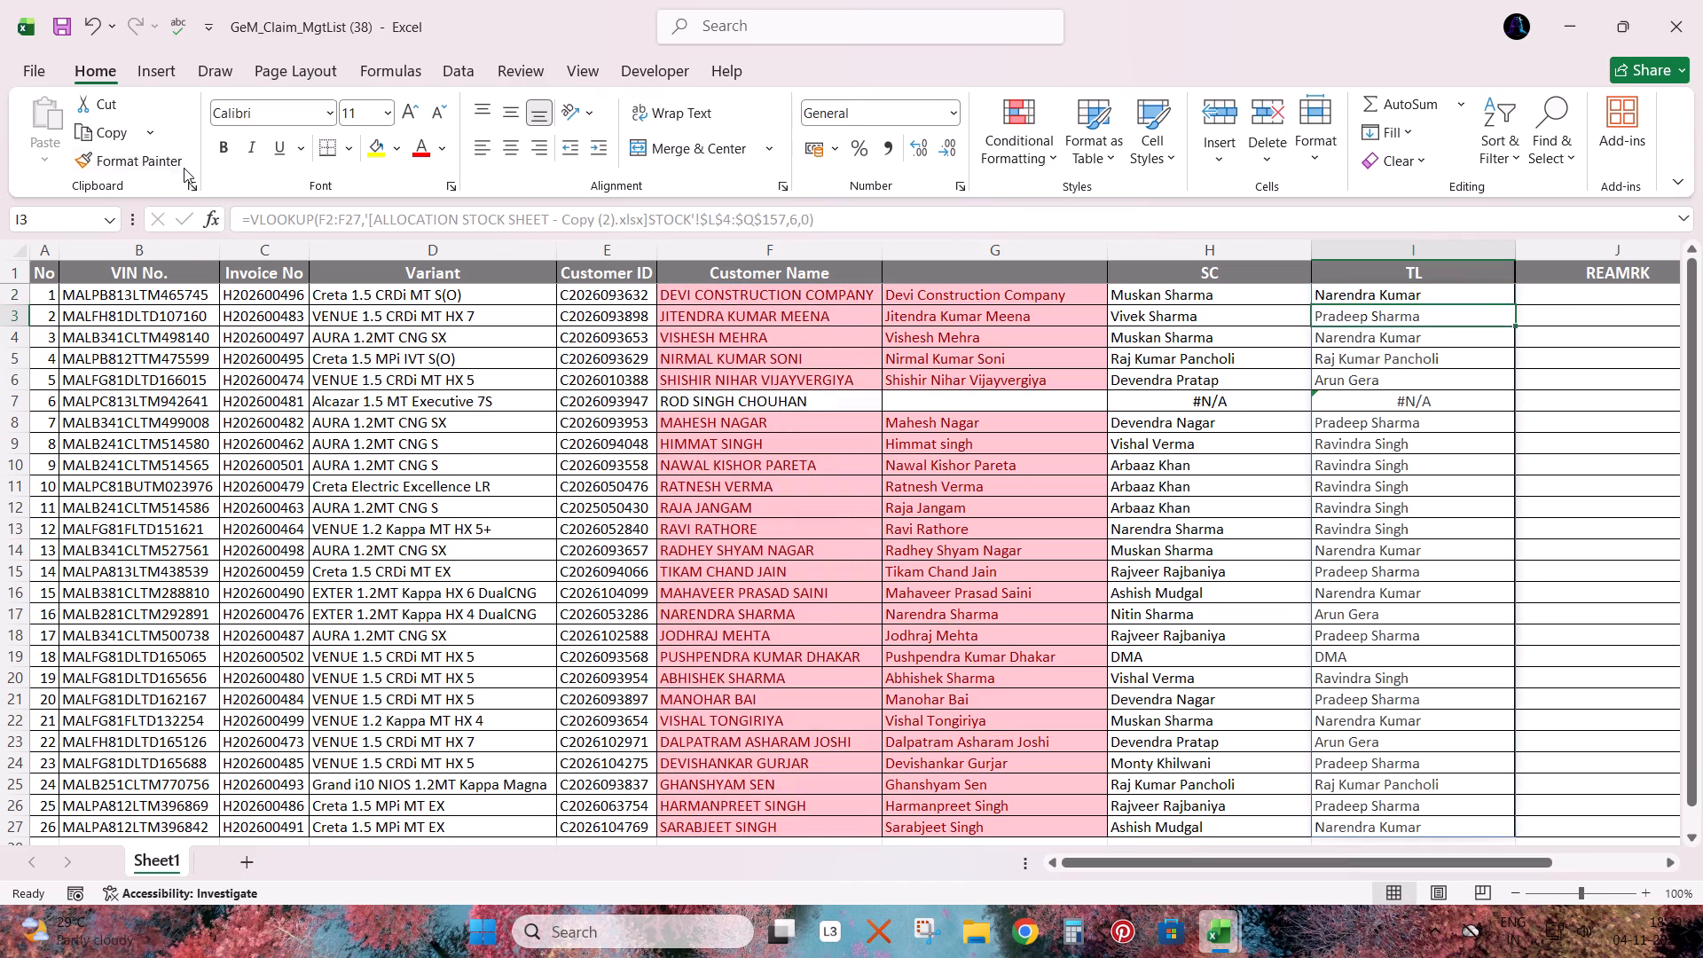
Convert the TL lookup formulas in I2 to I27 to plain values.
key("Up")
key("Up")
key("Down")
key("ctrl+shift+Down")
key("ctrl+c")
key("ctrl+v")
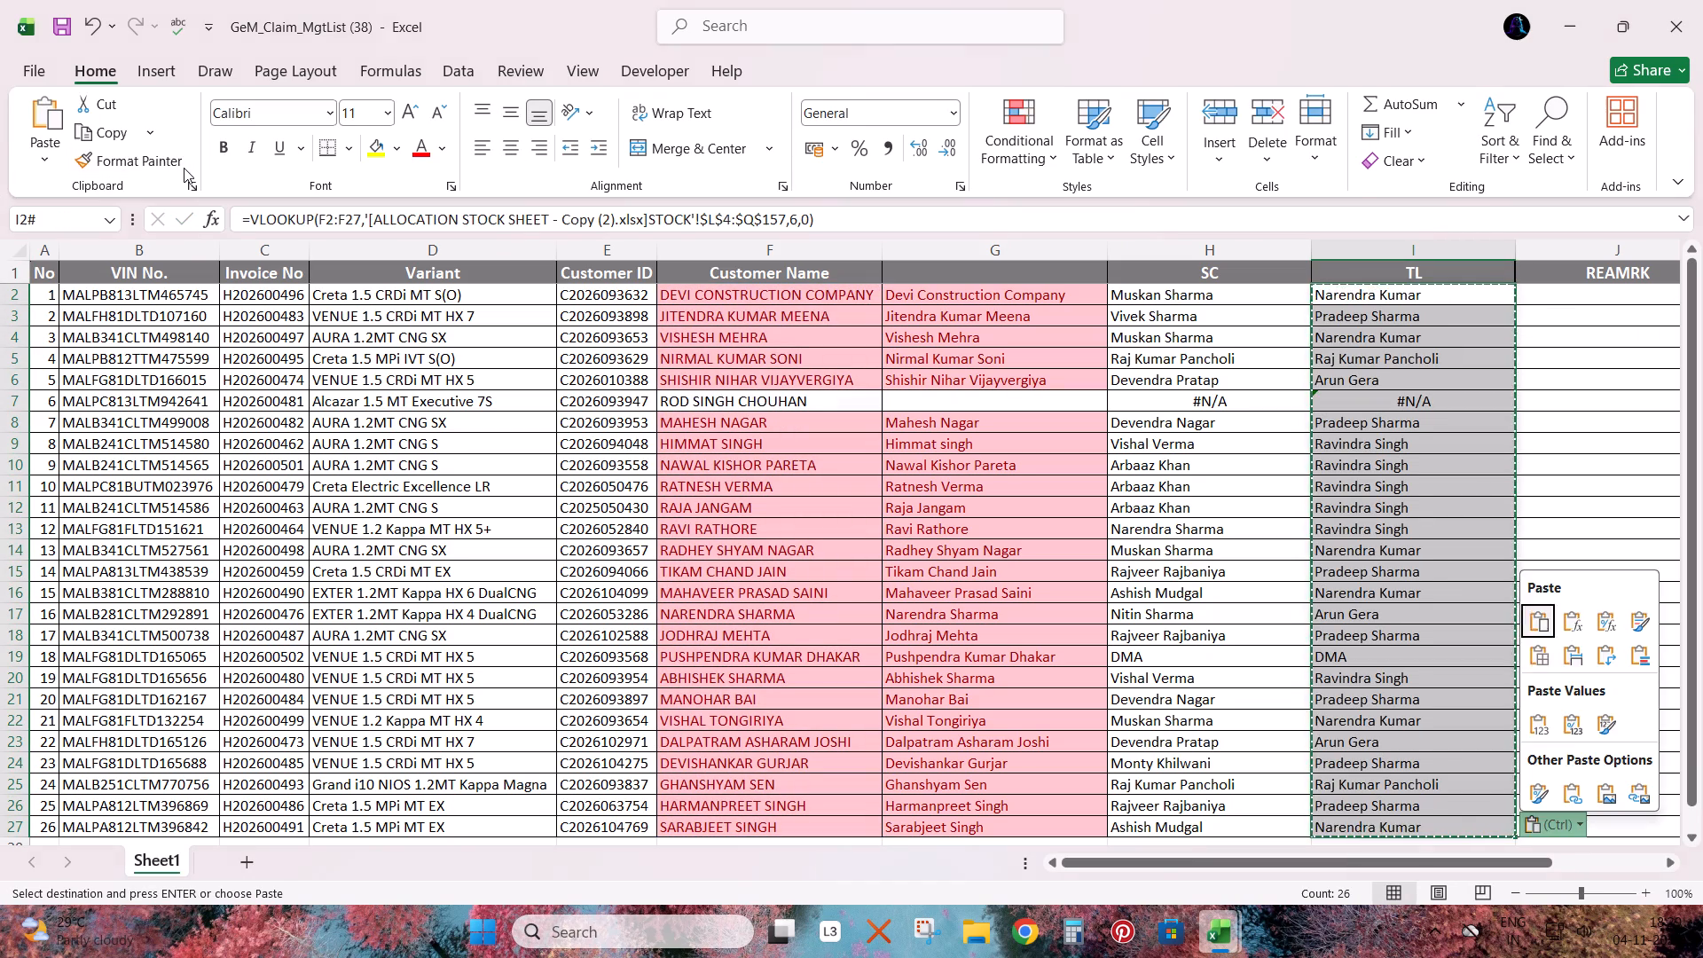
key("Down")
key("Down")
key("Return")
key("Escape")
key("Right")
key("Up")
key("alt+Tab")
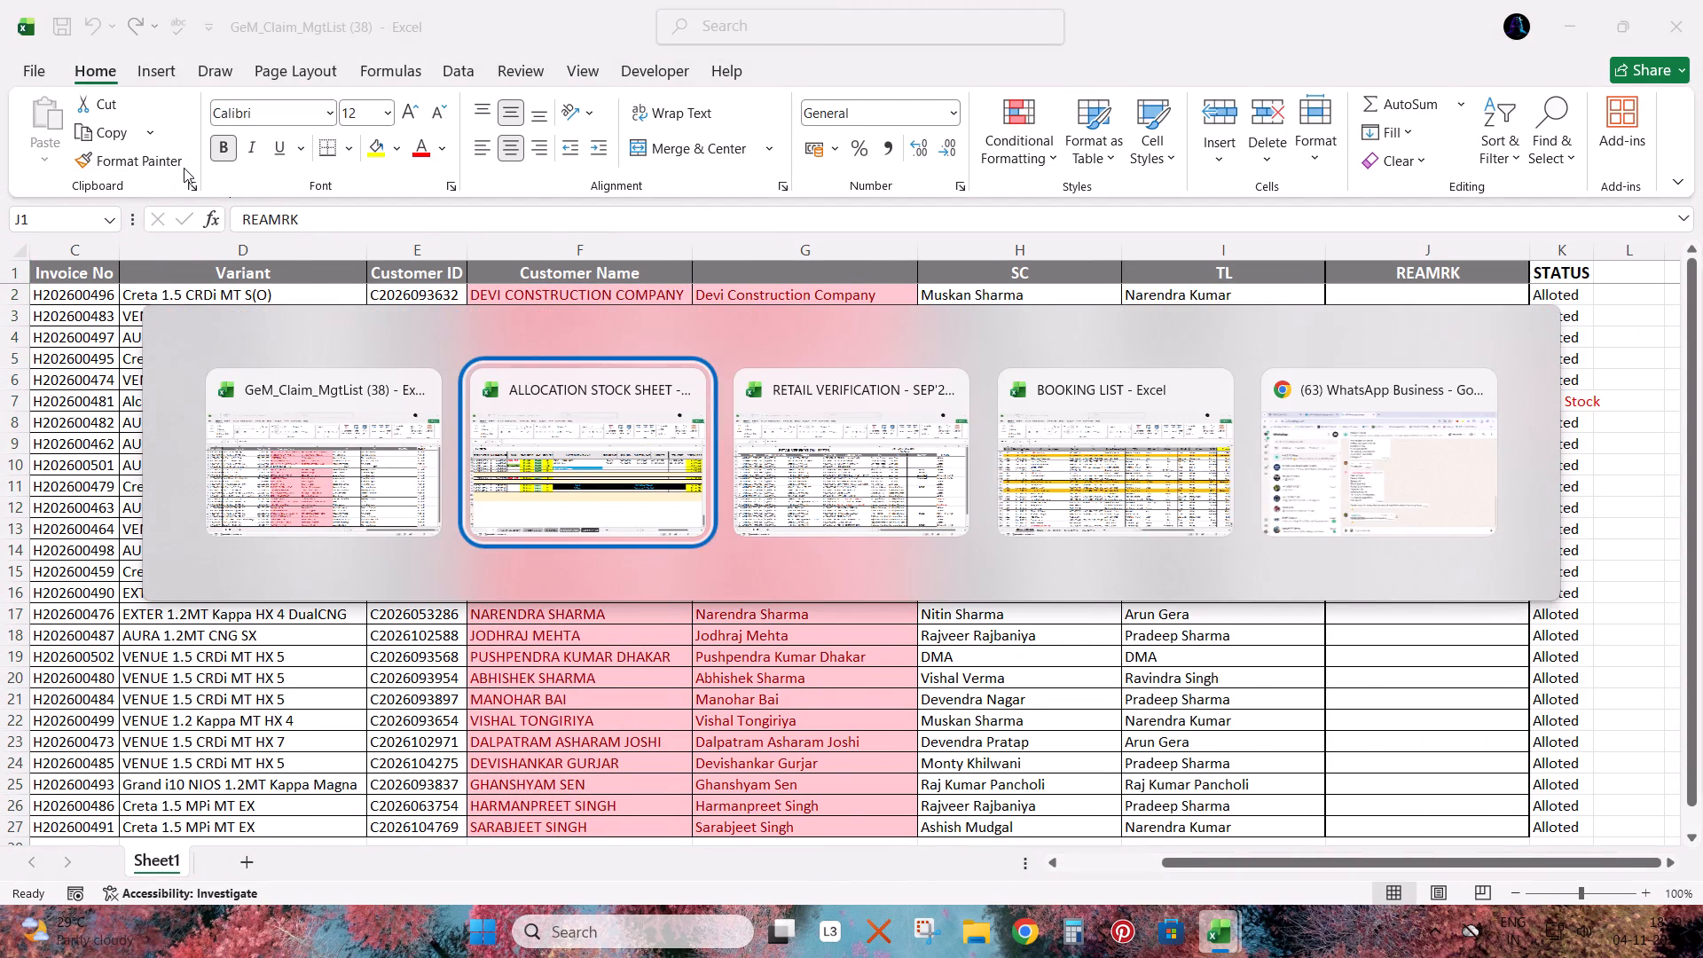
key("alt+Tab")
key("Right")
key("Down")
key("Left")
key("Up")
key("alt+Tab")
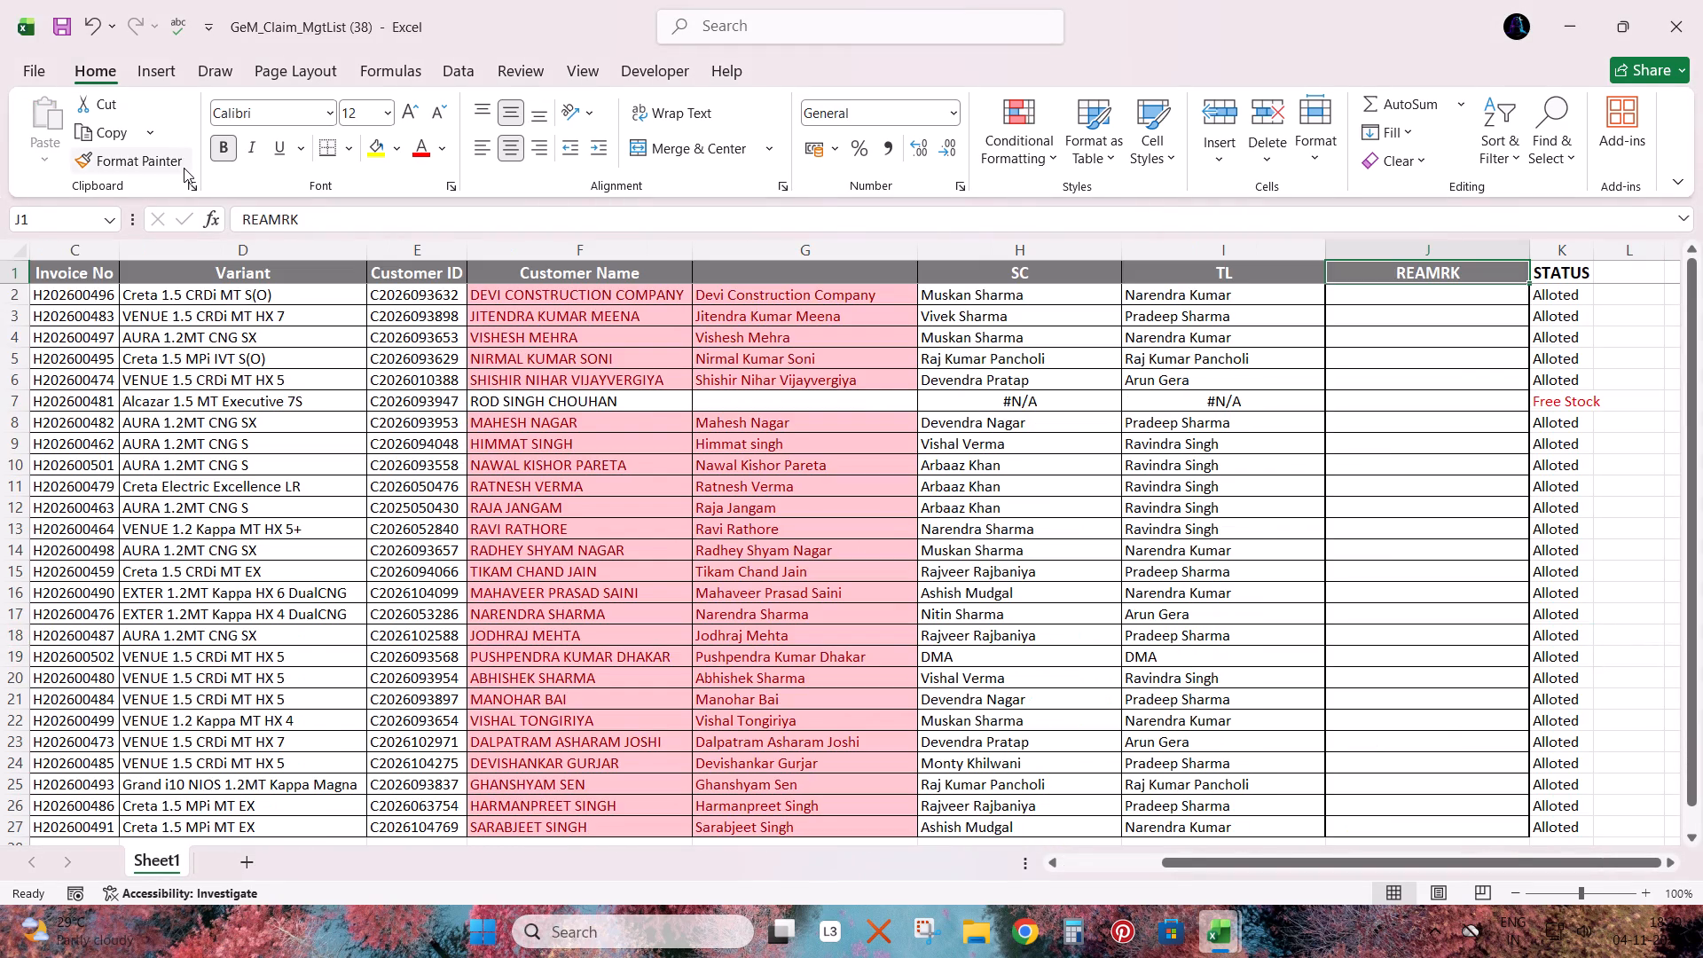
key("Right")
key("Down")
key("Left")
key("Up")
Clear the #N/A entries from SC and TL cells H7:I7 in the Alcazar row.
key("Left")
key("Down")
key("Down")
key("Down")
key("Down")
key("Down")
key("Left")
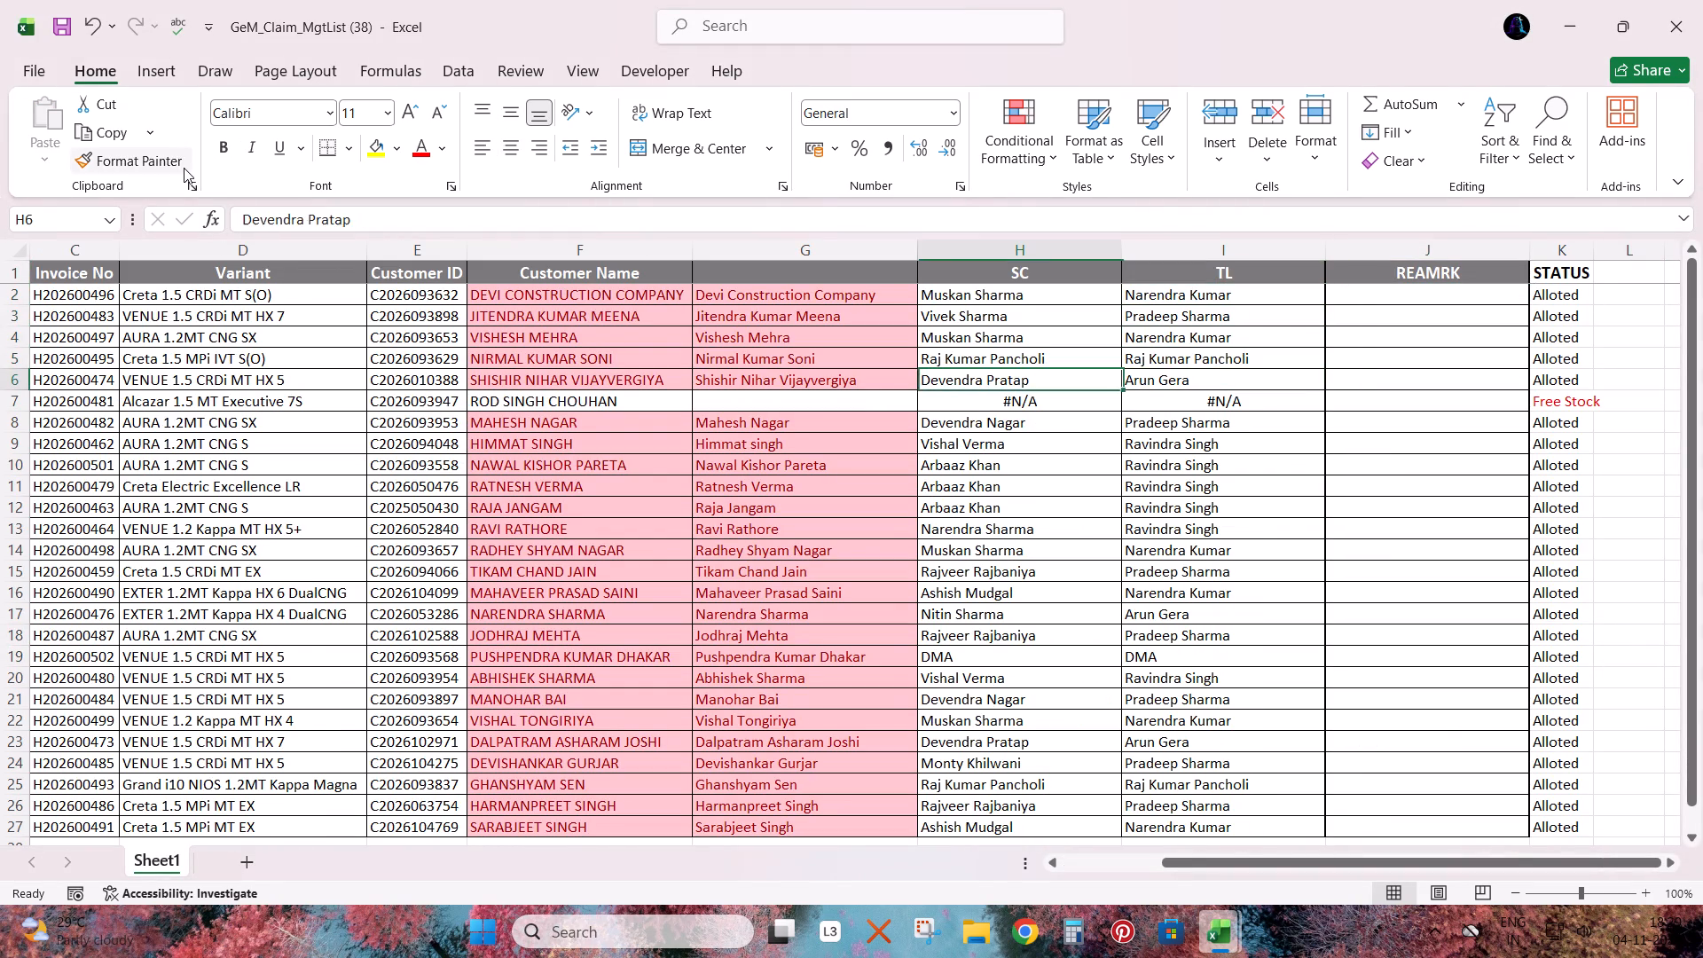
key("Down")
key("shift+Right")
key("Delete")
Save the GeM claim list workbook.
key("Right")
key("Down")
key("Left")
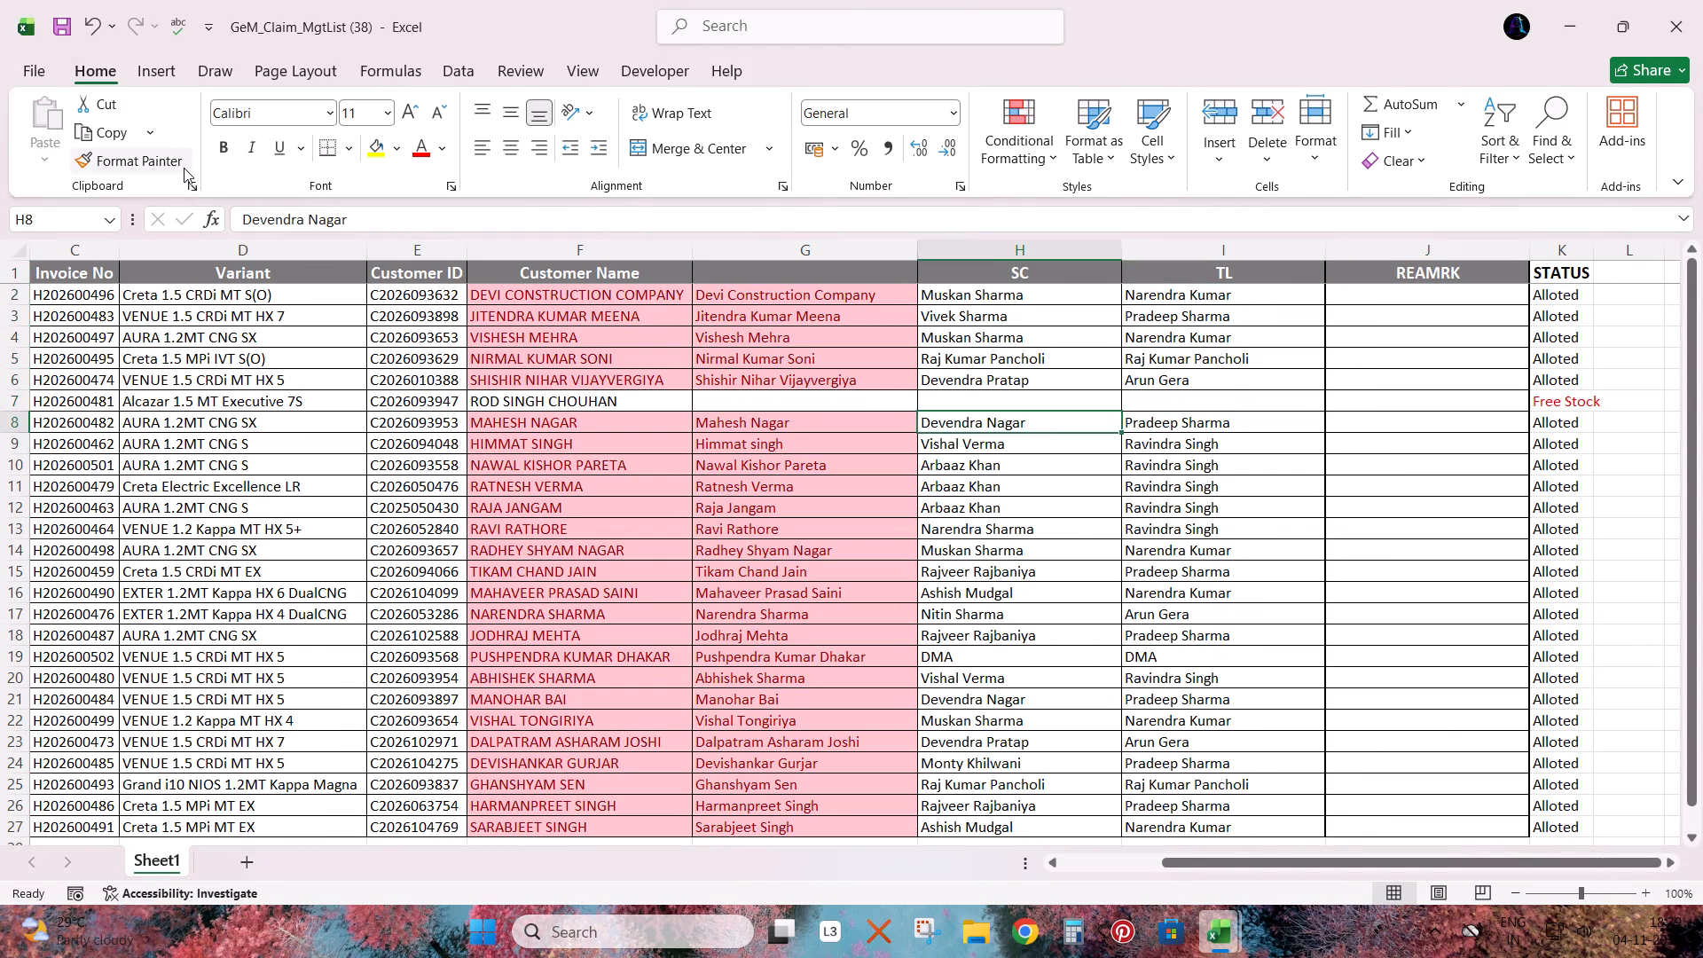
key("ctrl+s")
key("Right")
key("Down")
key("Left")
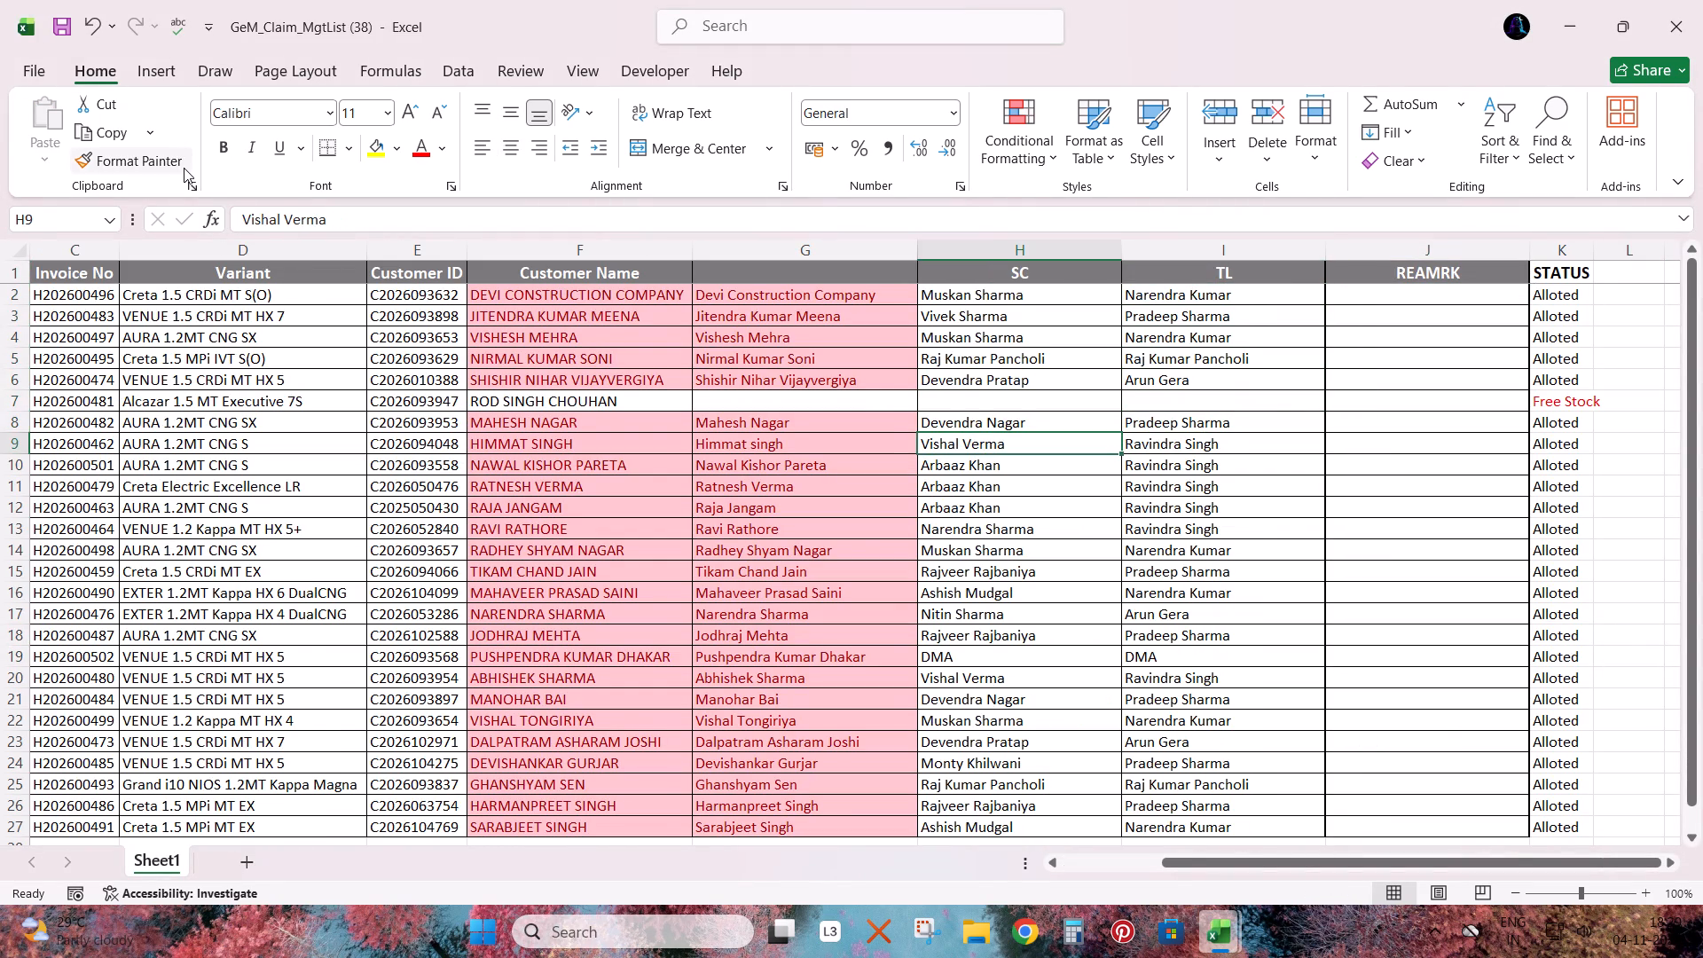
Search the BOOKING LIST workbook's TOTAL BOOKING sheet for the Alcazar customer's name copied from F7, and select the matching booking row.
key("Up")
key("Up")
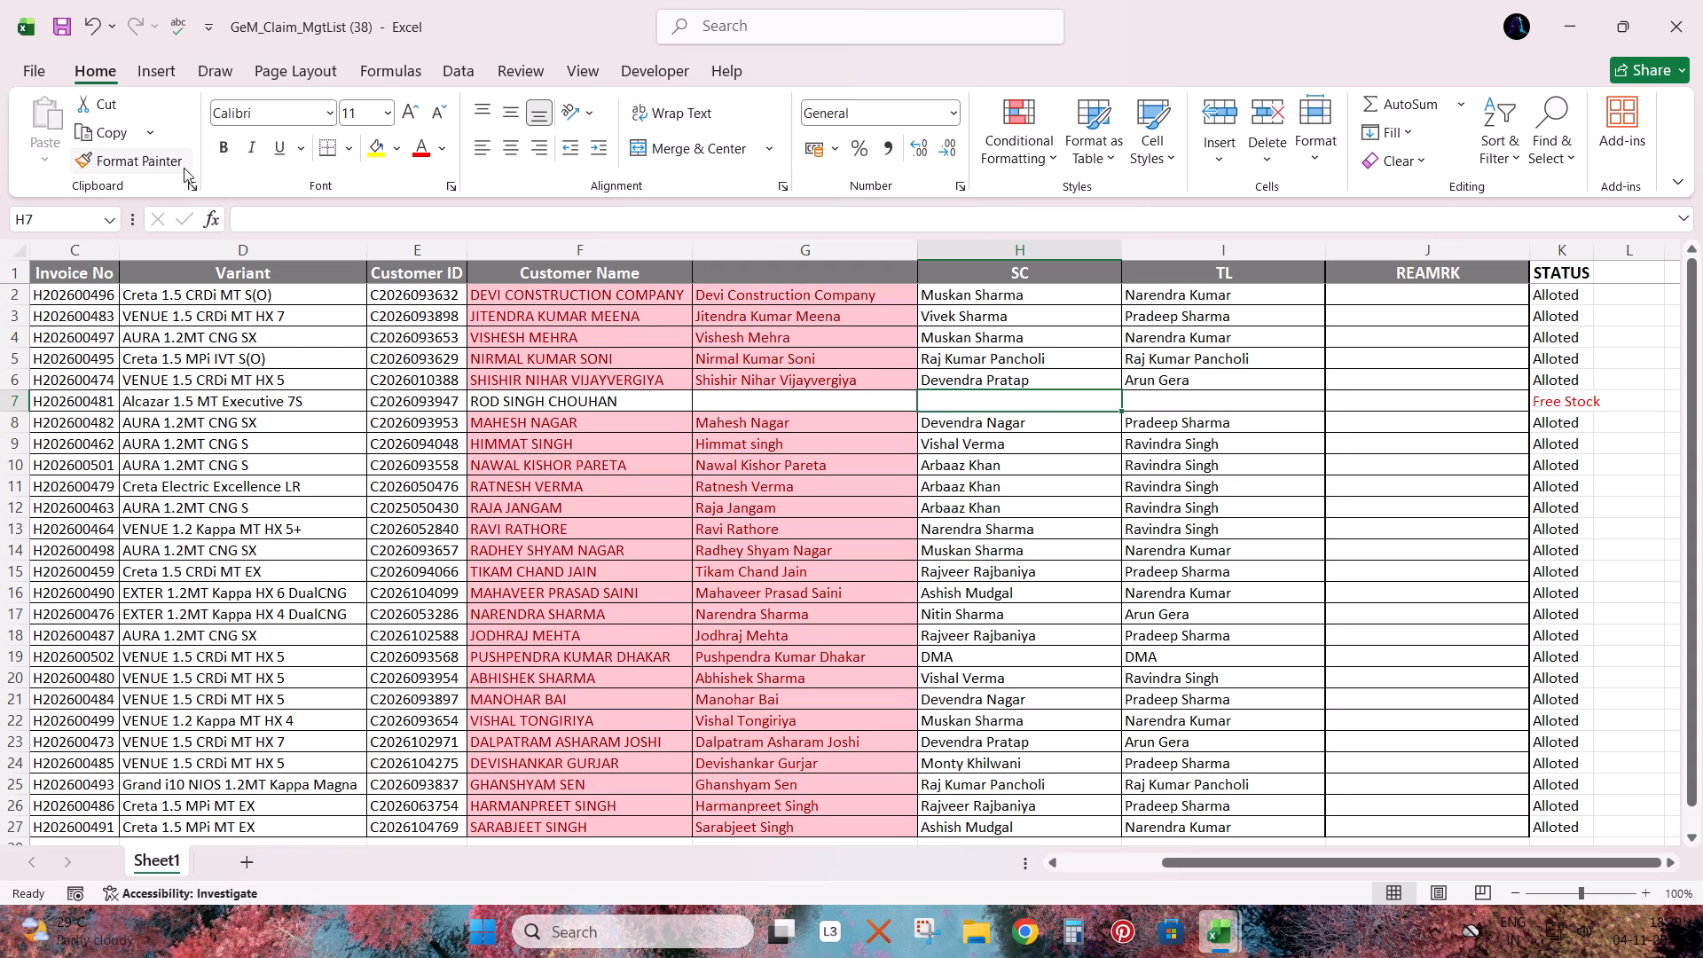
key("Left")
key("Left")
key("ctrl+c")
key("alt+Tab")
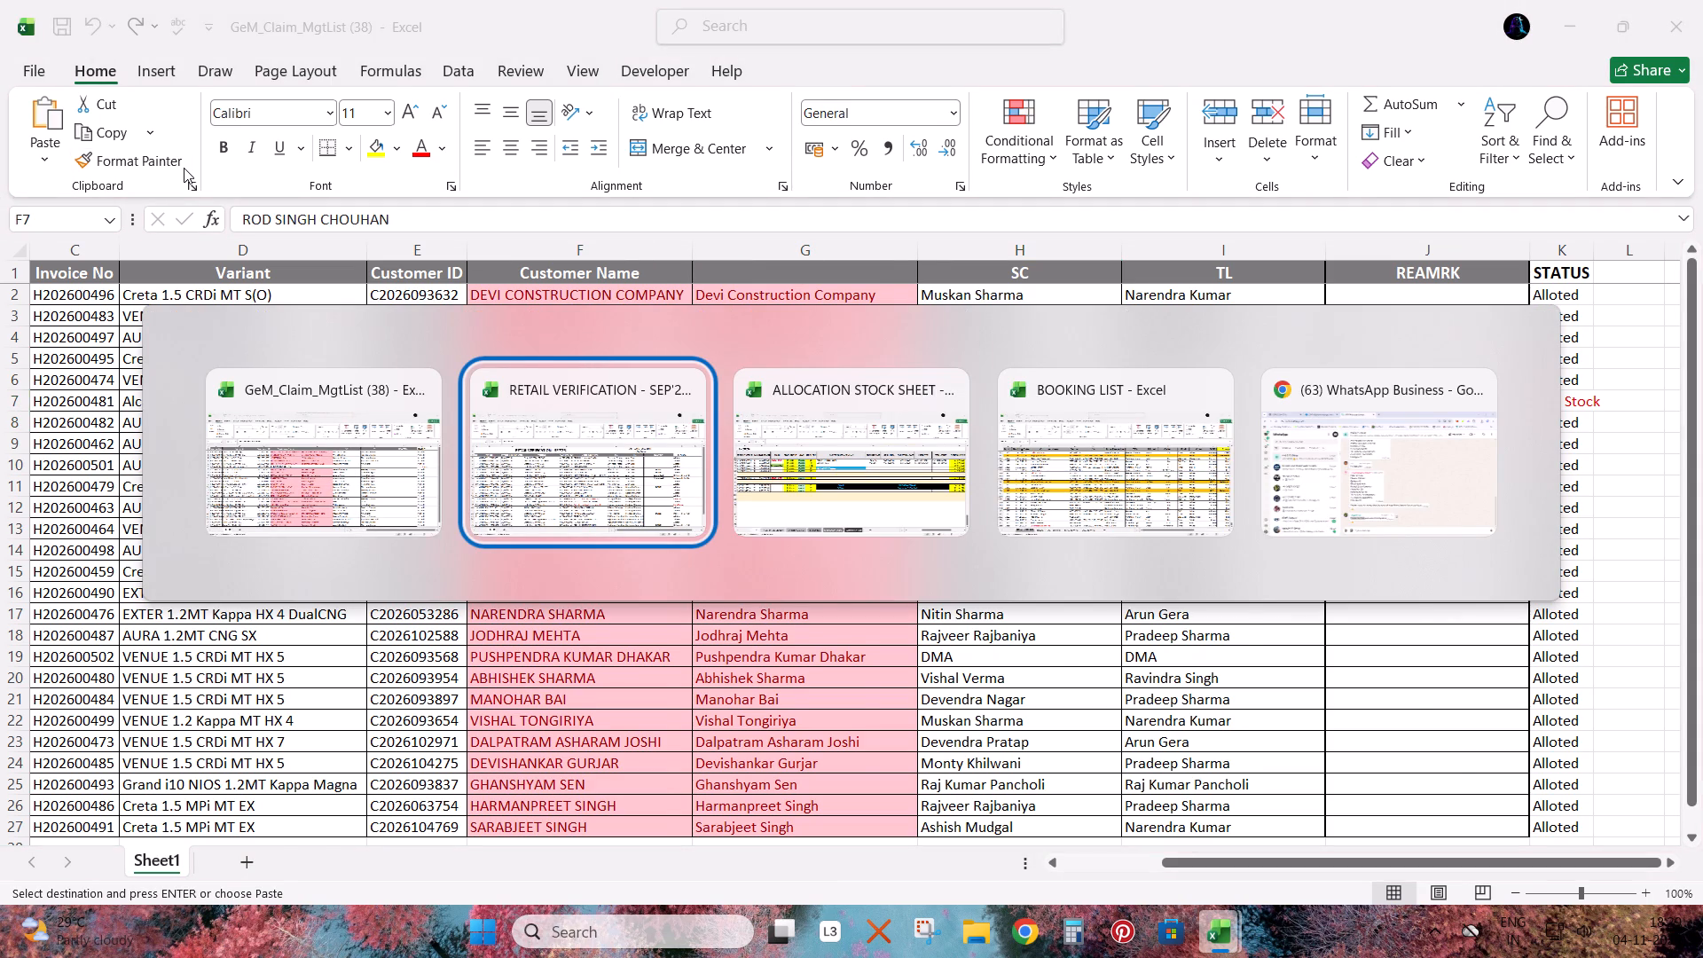
key("alt+Tab")
key("alt+Tab")
key("Right")
key("ctrl+f")
key("ctrl+v")
key("Return")
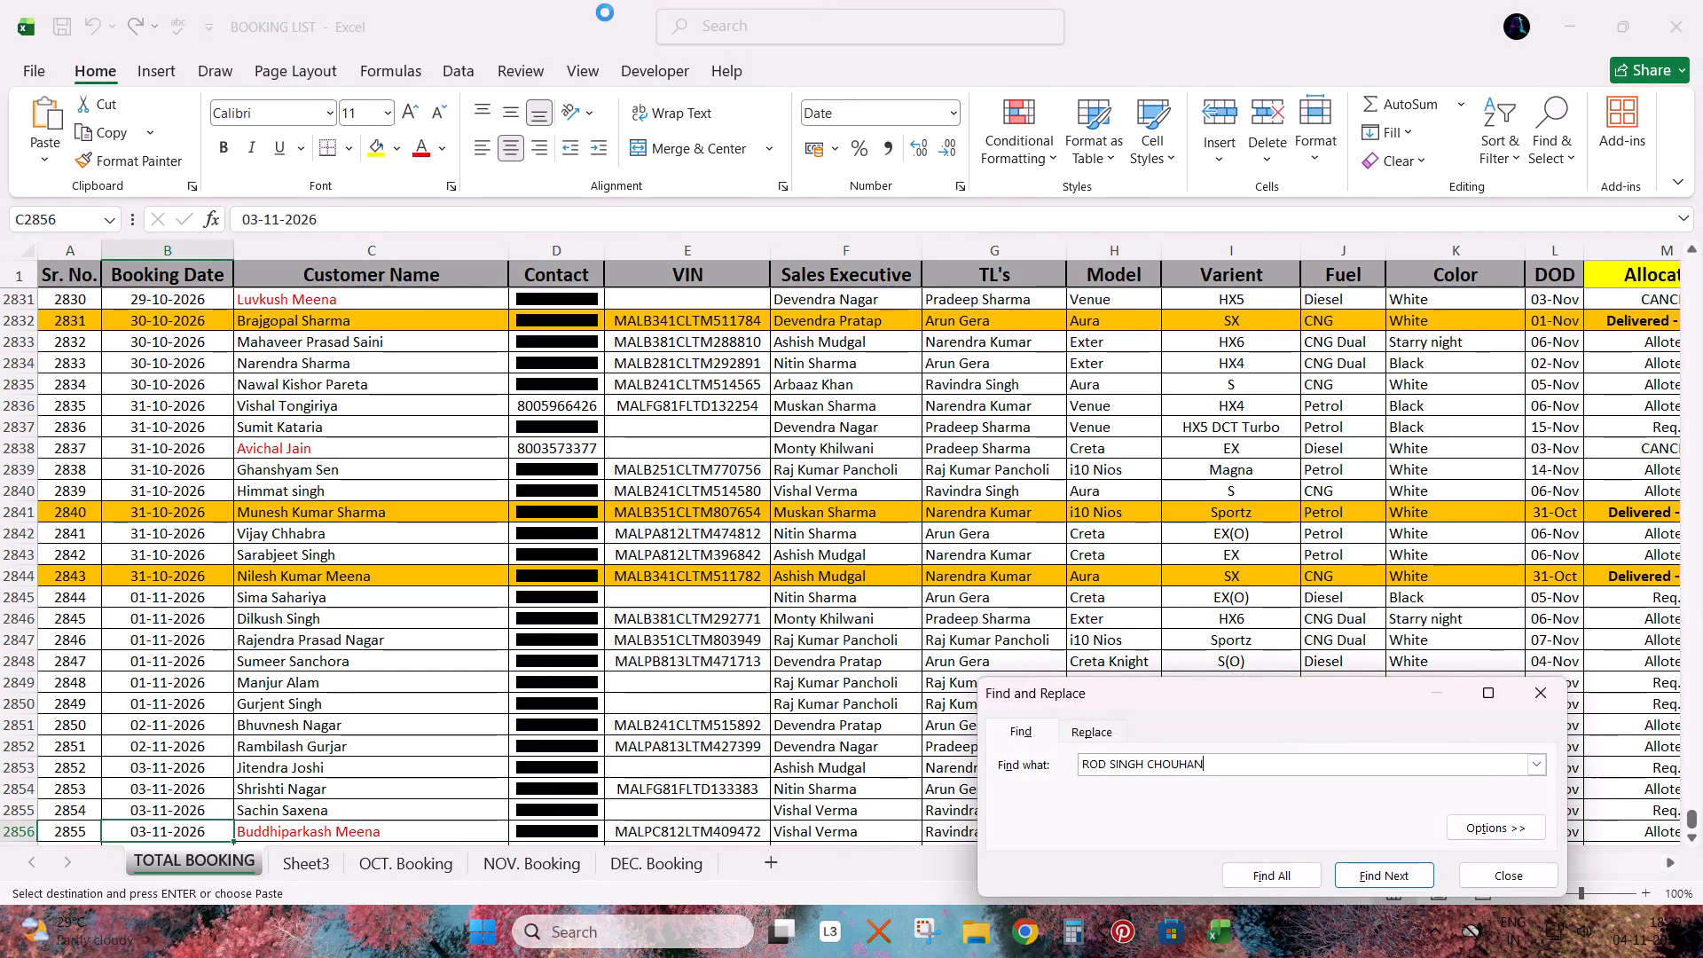
key("Escape")
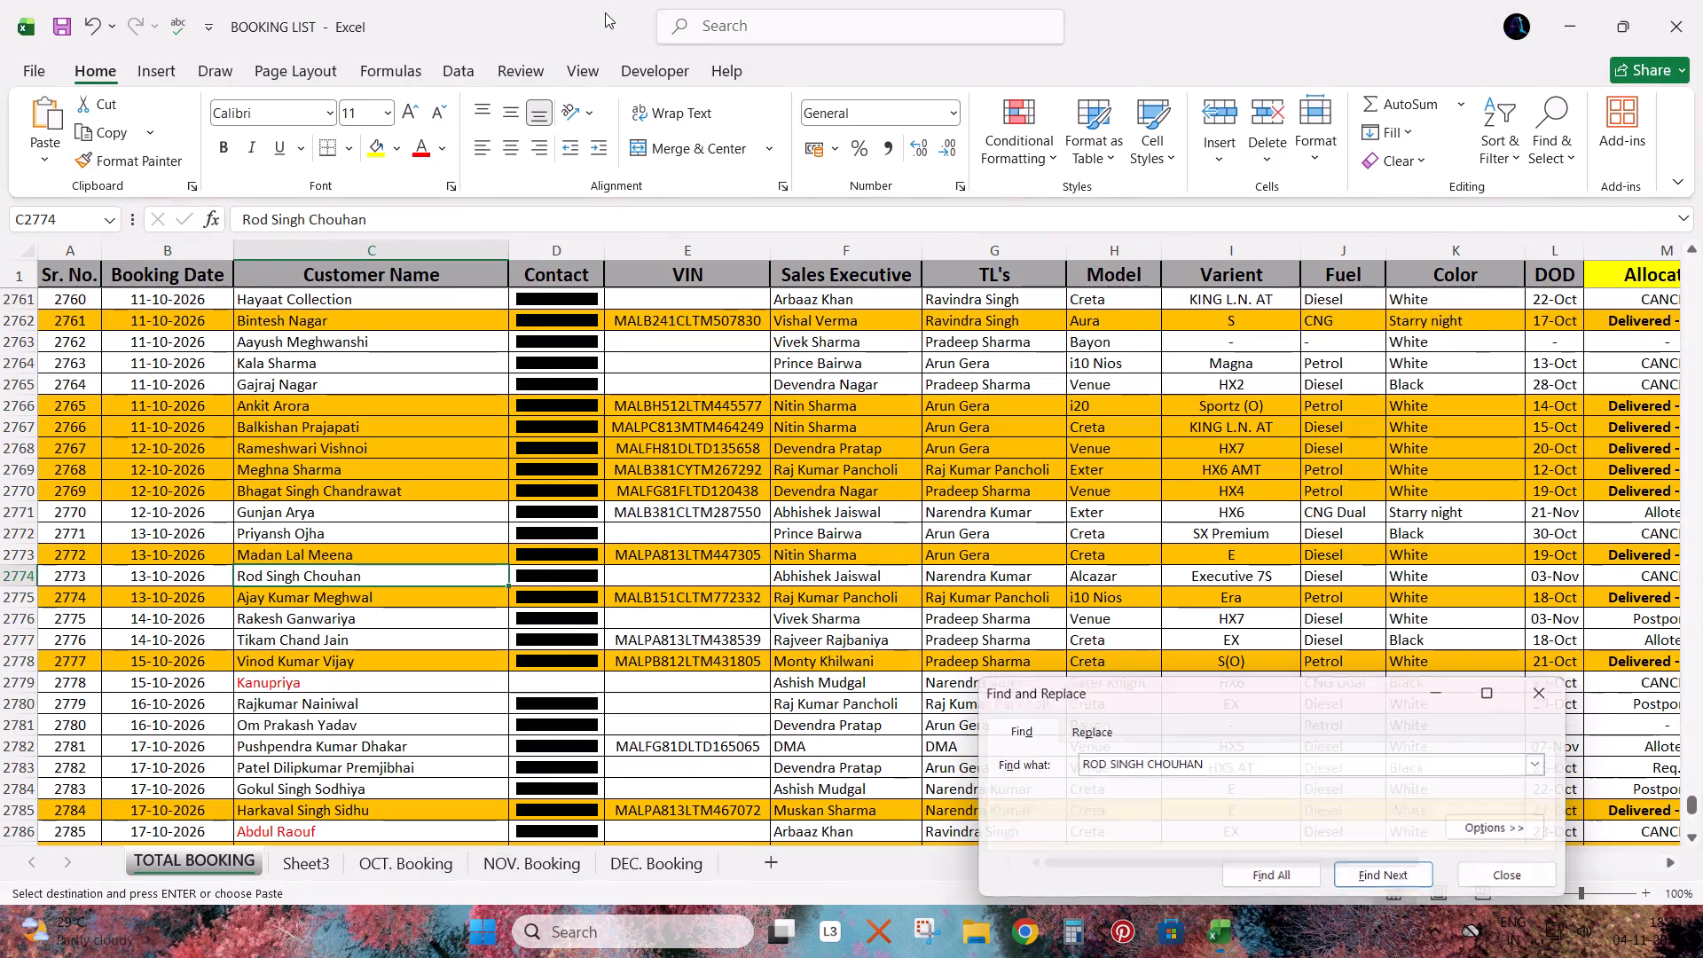
key("shift+space")
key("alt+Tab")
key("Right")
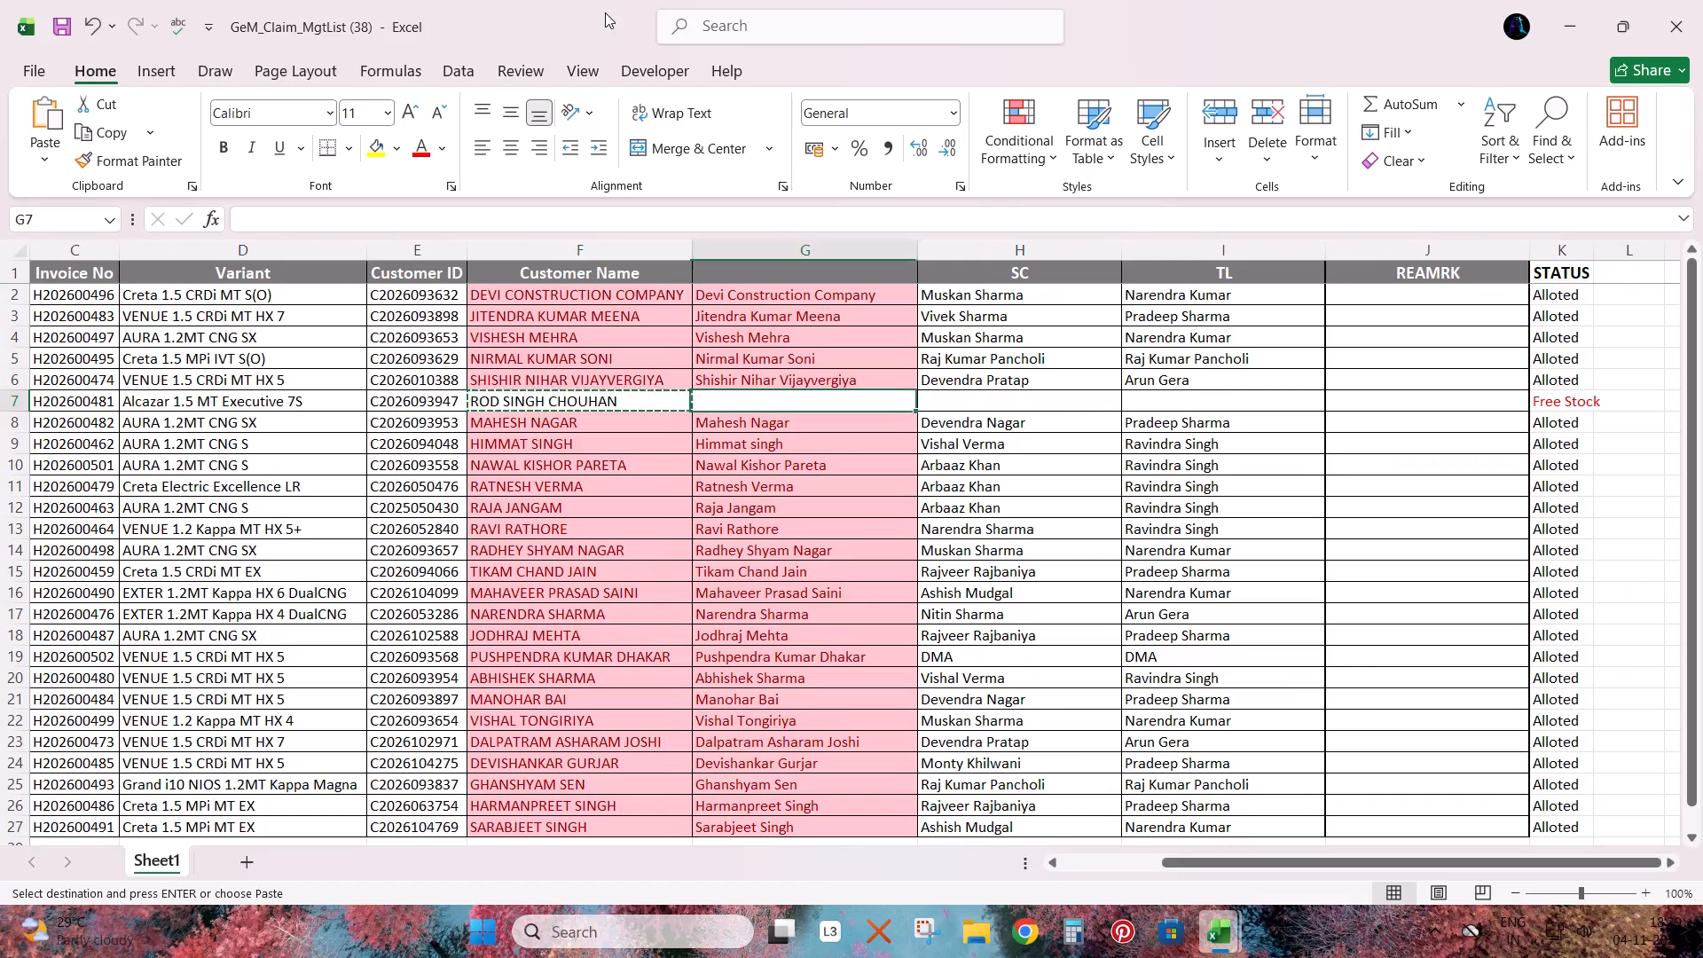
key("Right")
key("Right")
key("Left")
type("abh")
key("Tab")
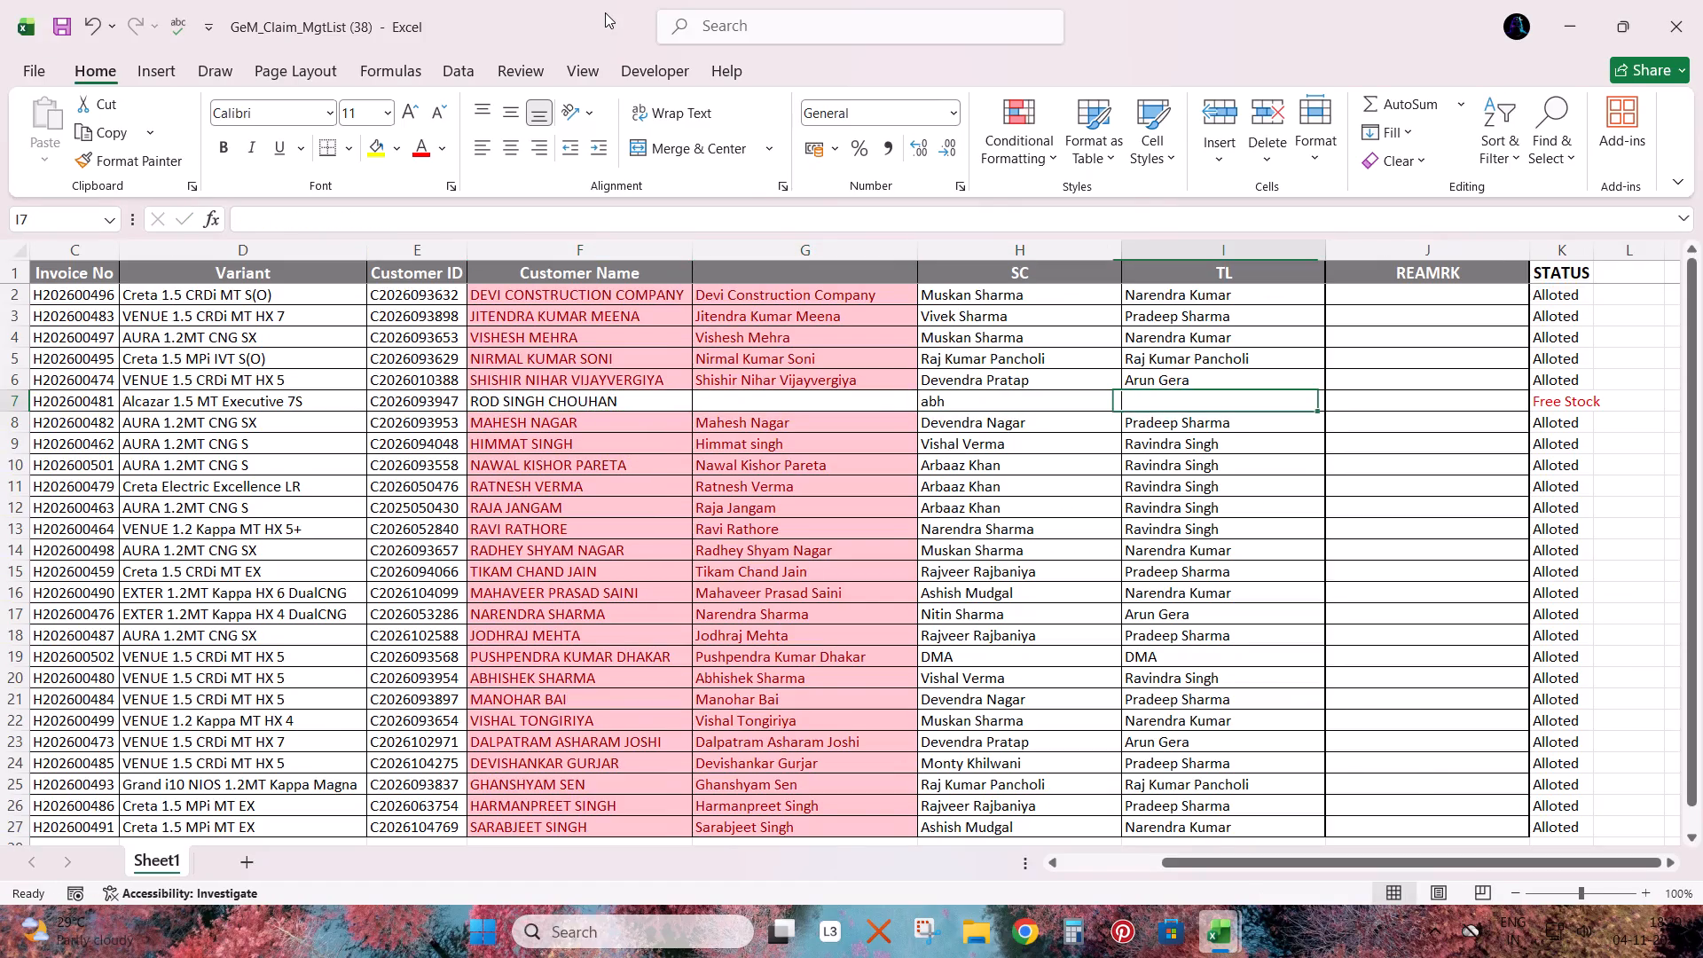
Copy the Alcazar booking row's Sales Executive and TL from BOOKING LIST into SC and TL cells H7:I7 of the GeM claim list.
key("alt+Tab")
key("Right")
key("Right")
key("Right")
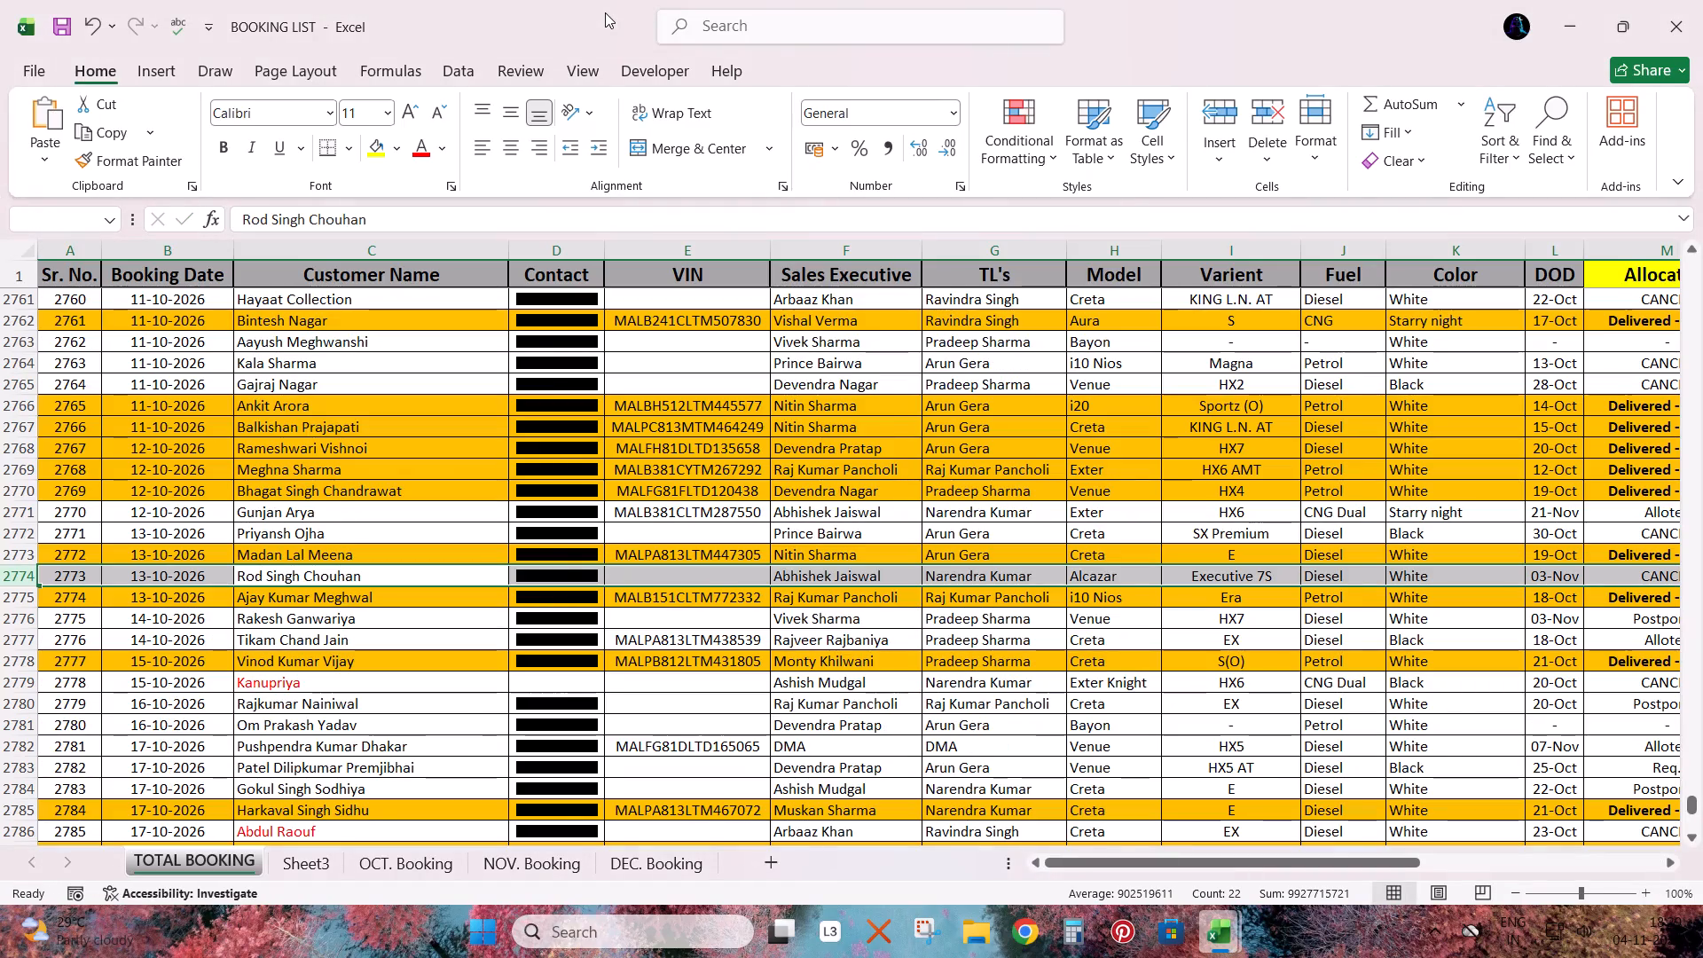
key("Right")
key("Left")
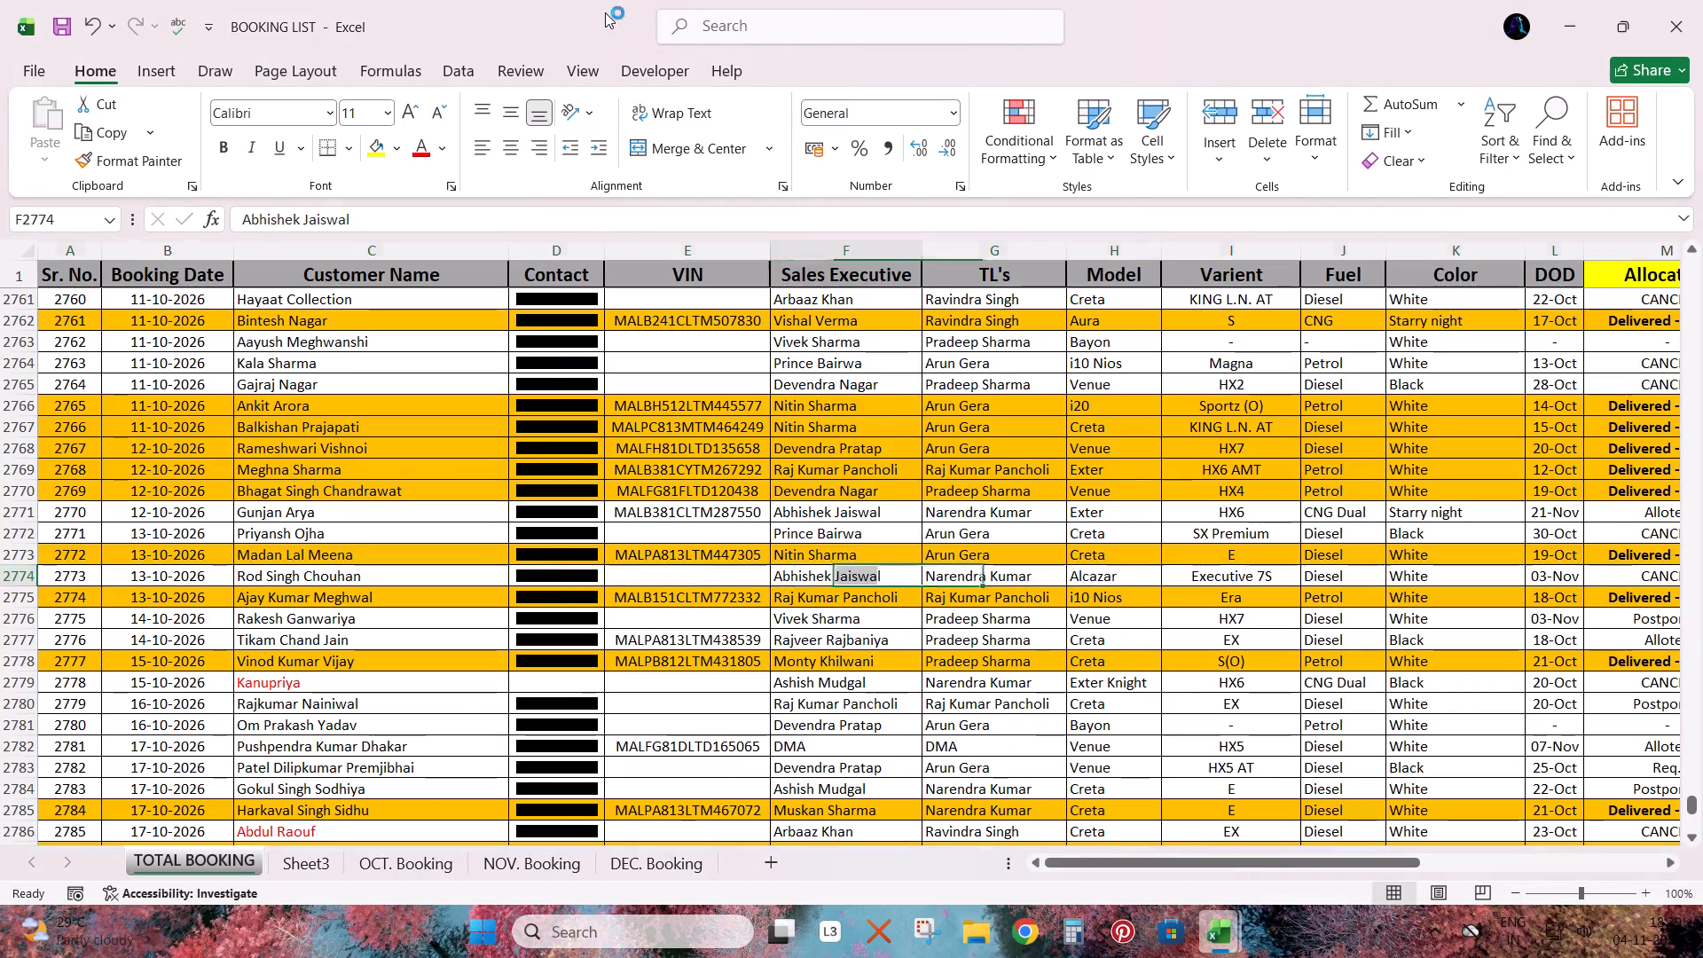
key("shift+Right")
key("ctrl+c")
key("alt+Tab")
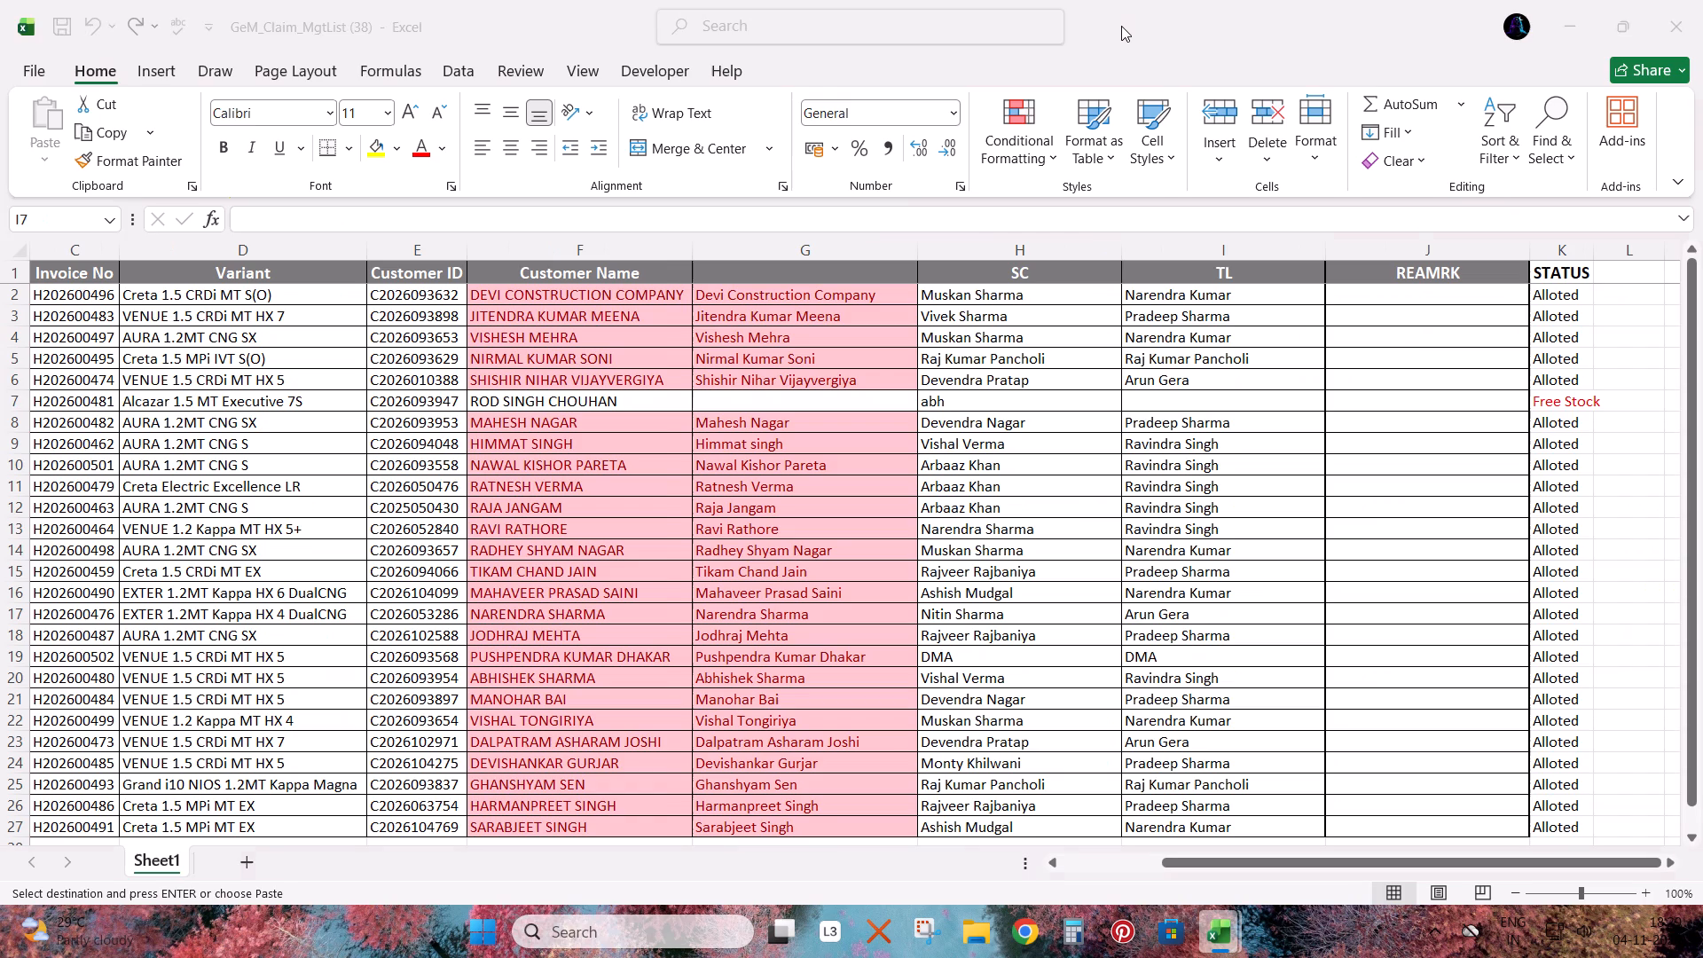
key("Left")
key("ctrl+v")
Copy the formatting of H6:I6 onto the SC and TL cells in row 7 and save the workbook.
key("Up")
key("shift+Right")
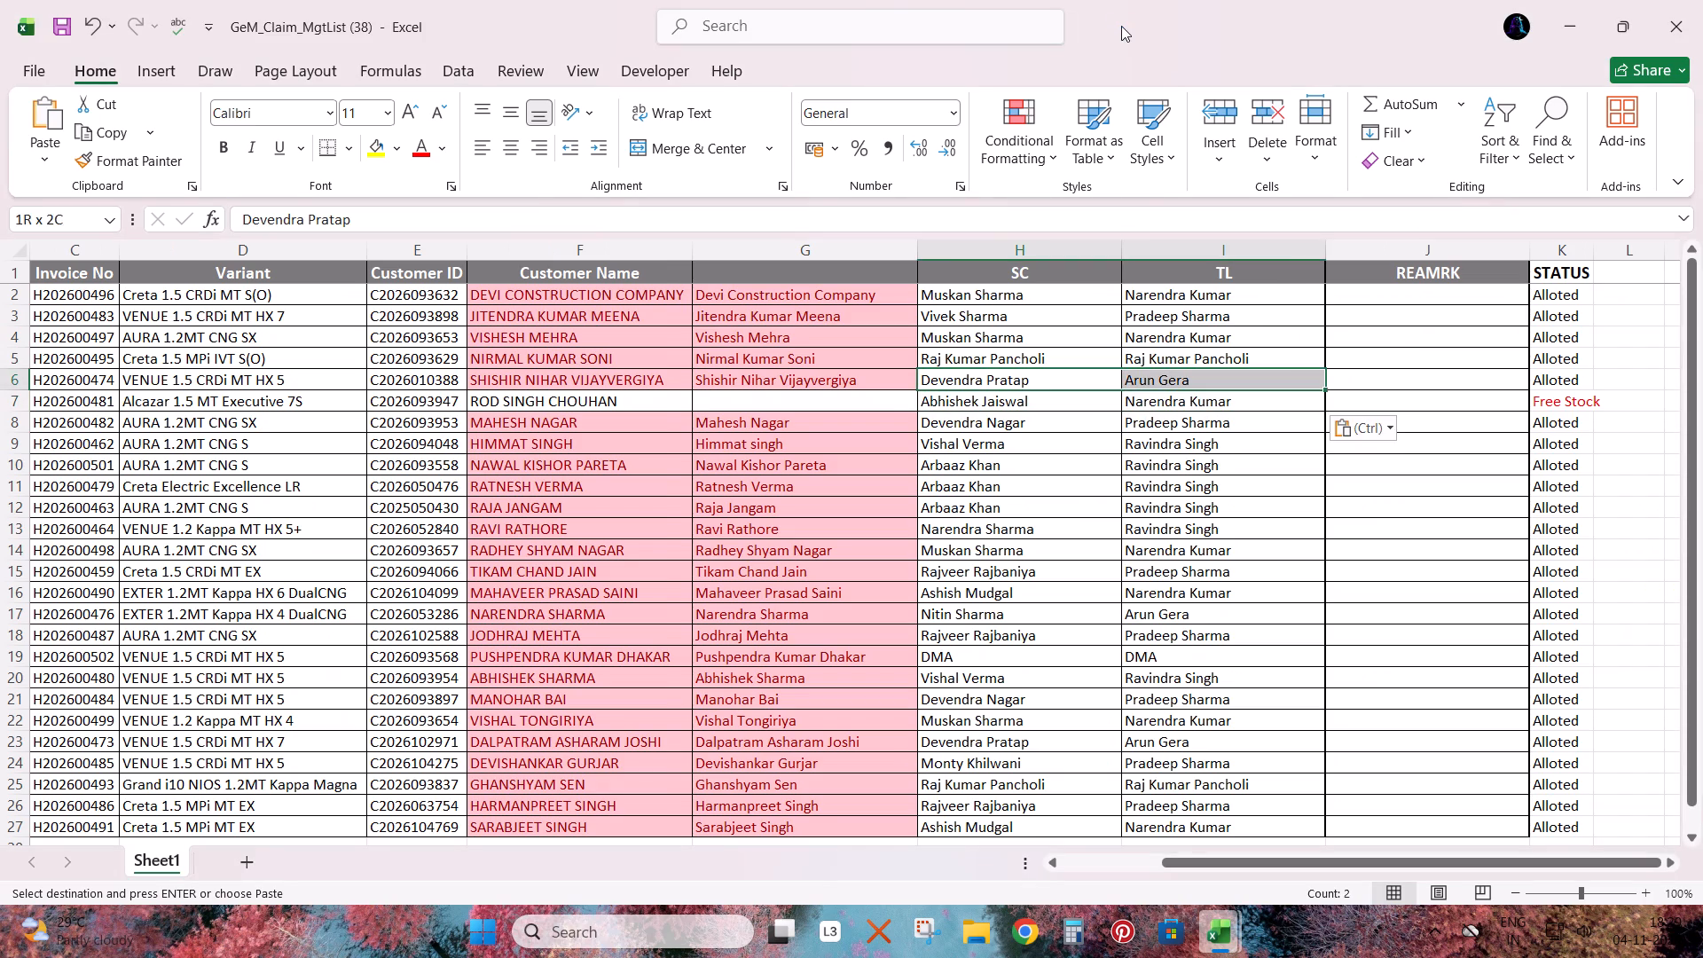
left_click(170, 171)
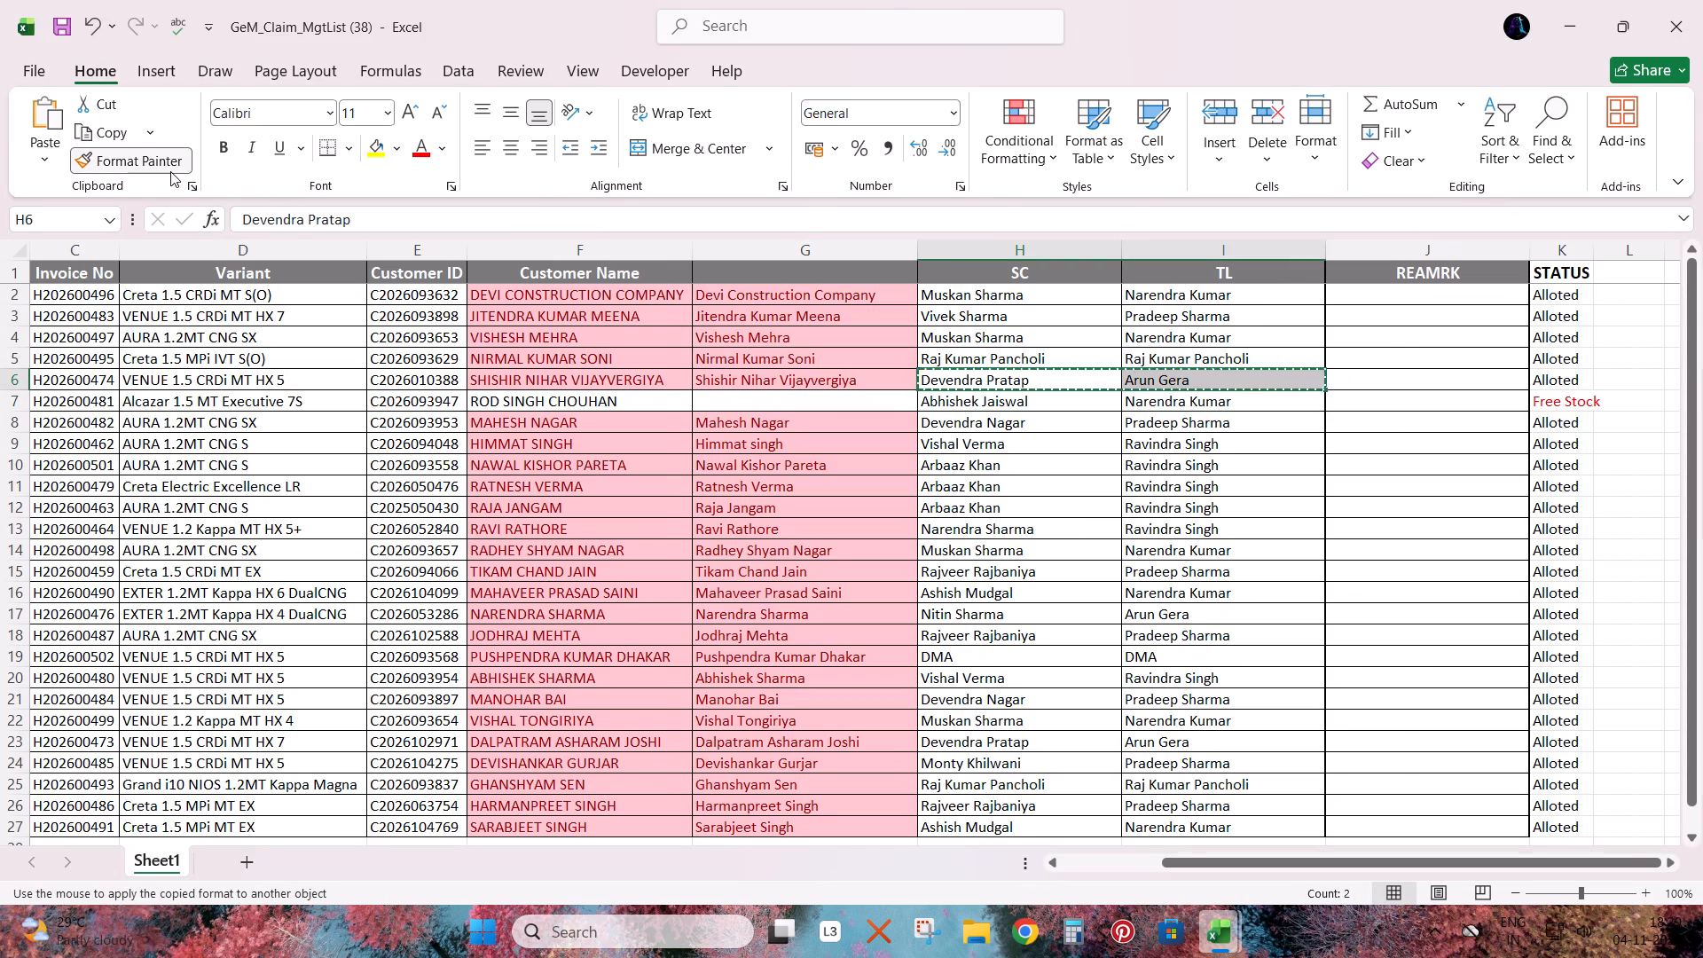
key("Down")
key("ctrl+s")
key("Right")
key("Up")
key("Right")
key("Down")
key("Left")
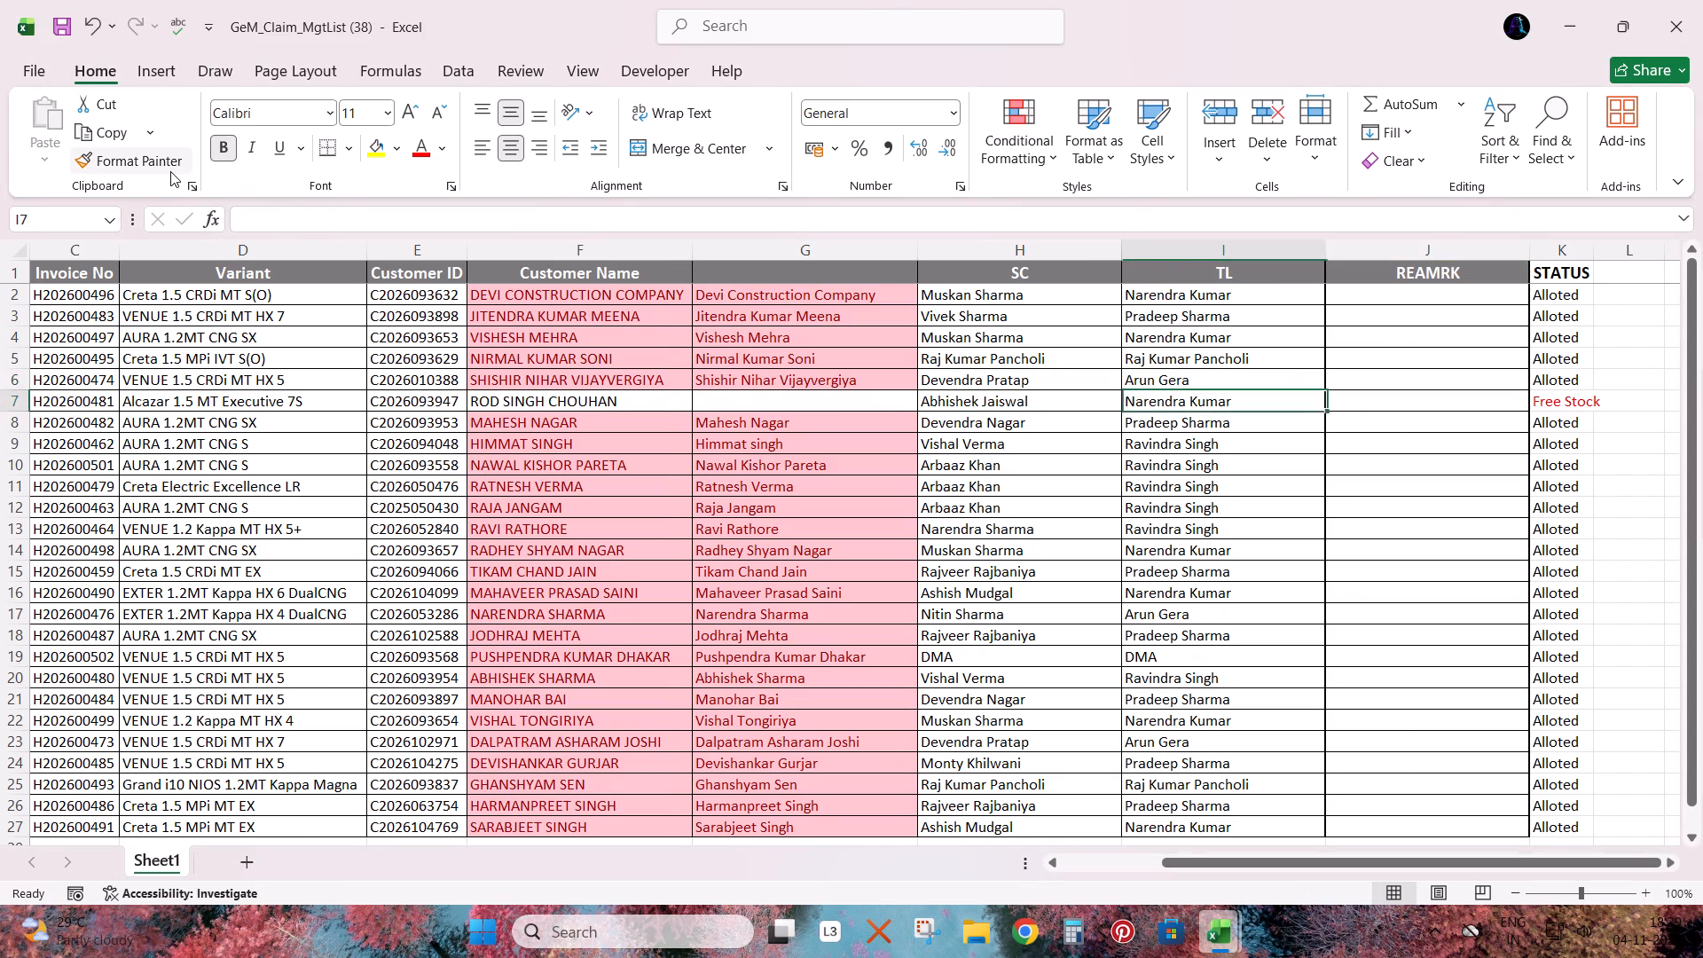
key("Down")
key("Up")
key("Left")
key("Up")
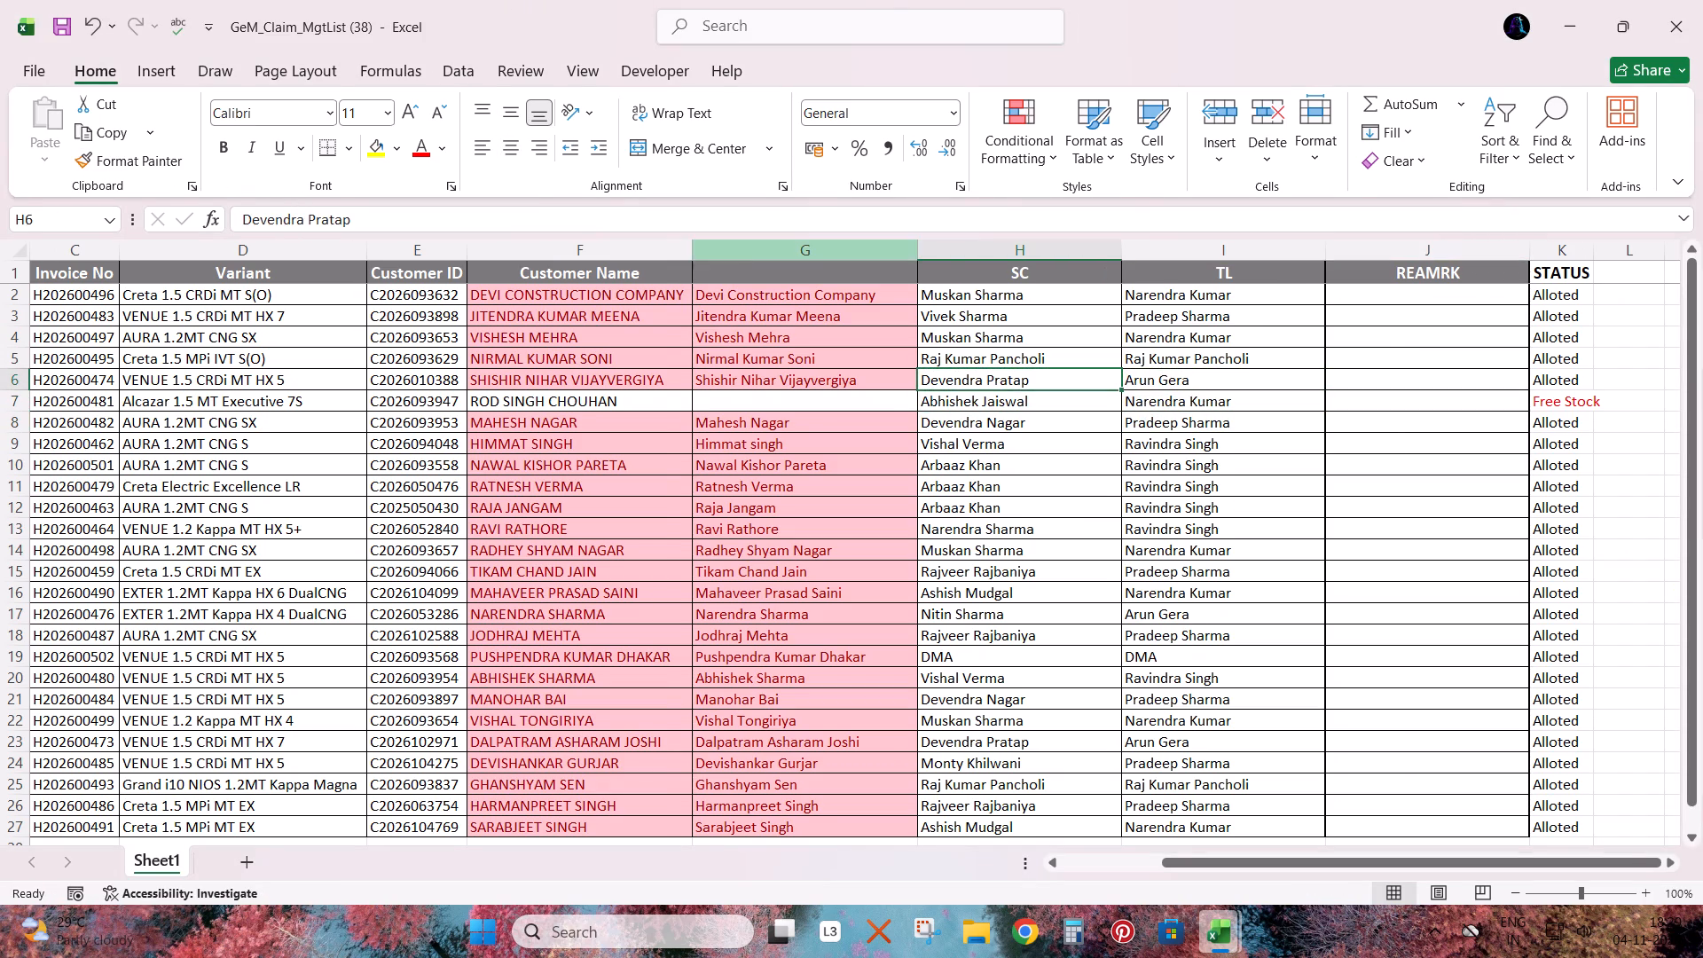
Delete the untitled helper column G of matched customer names and save the workbook.
left_click(849, 251)
key("ctrl+minus")
key("ctrl+s")
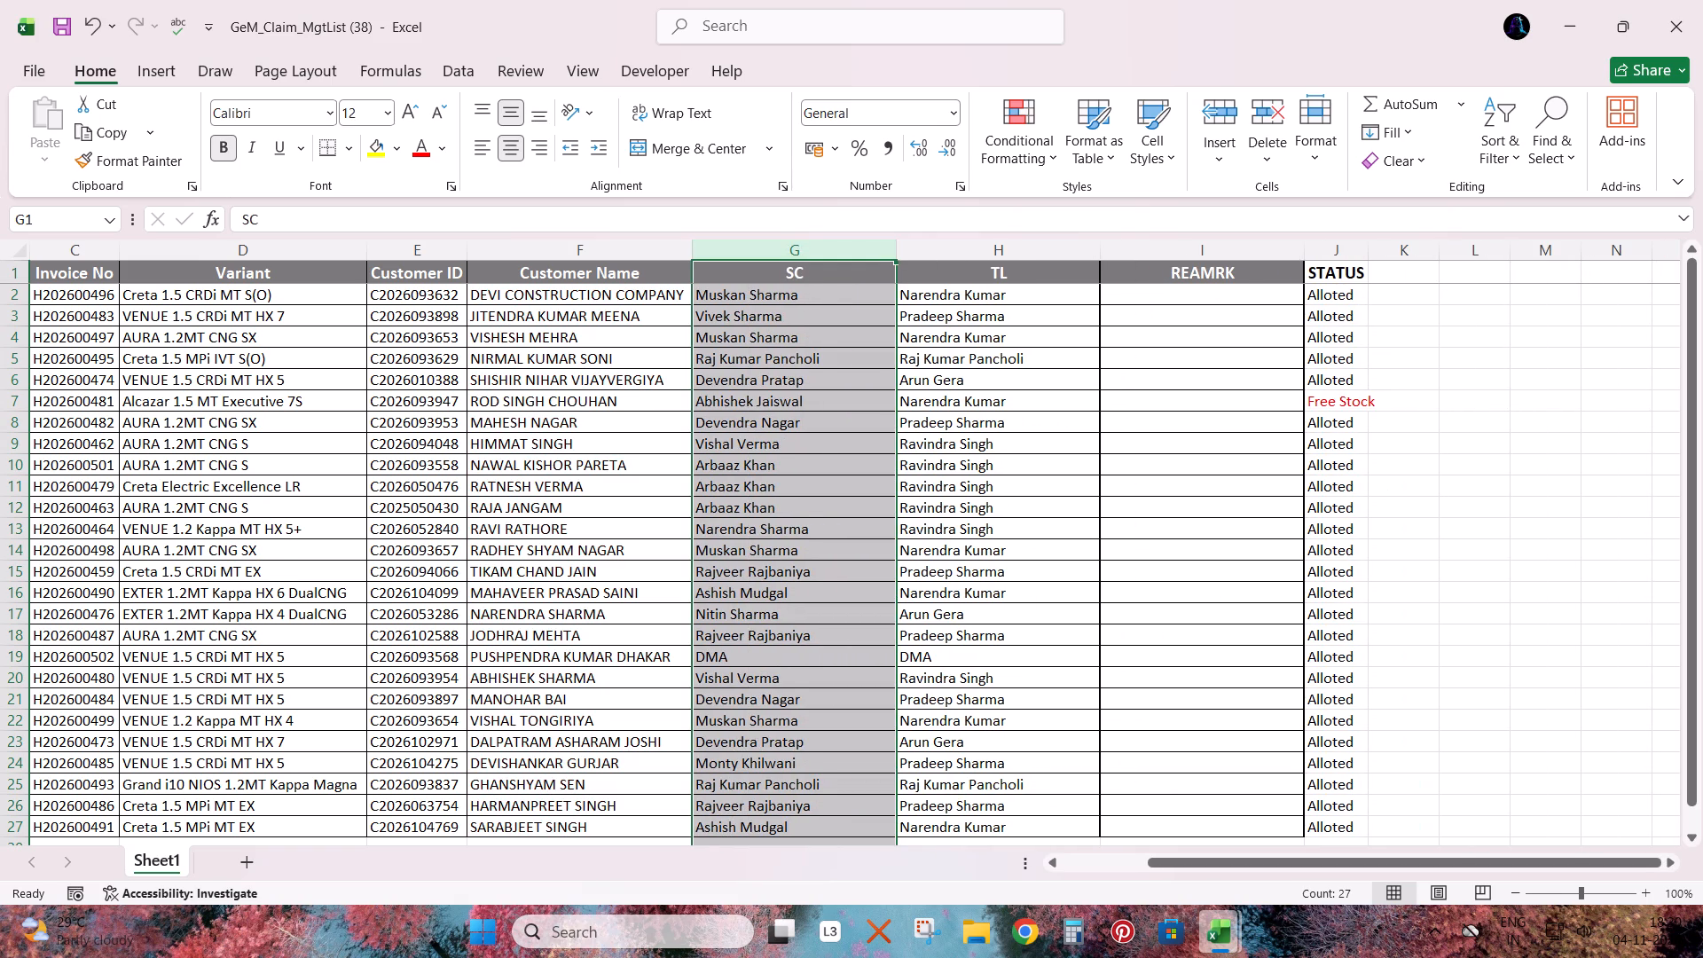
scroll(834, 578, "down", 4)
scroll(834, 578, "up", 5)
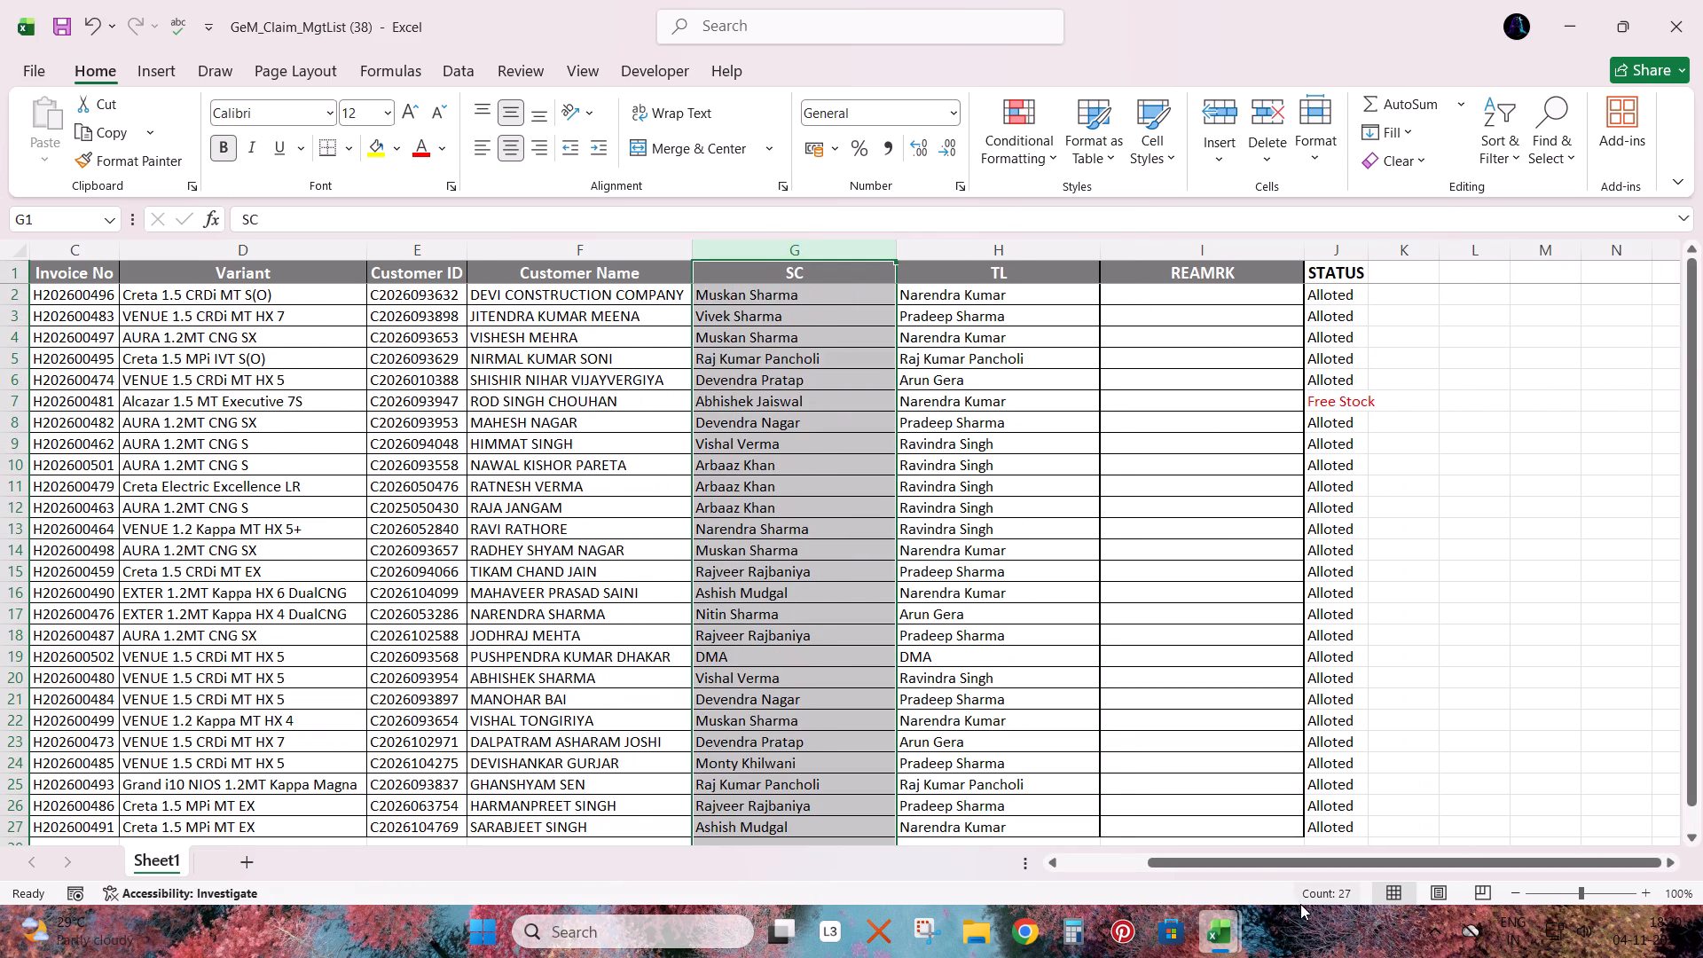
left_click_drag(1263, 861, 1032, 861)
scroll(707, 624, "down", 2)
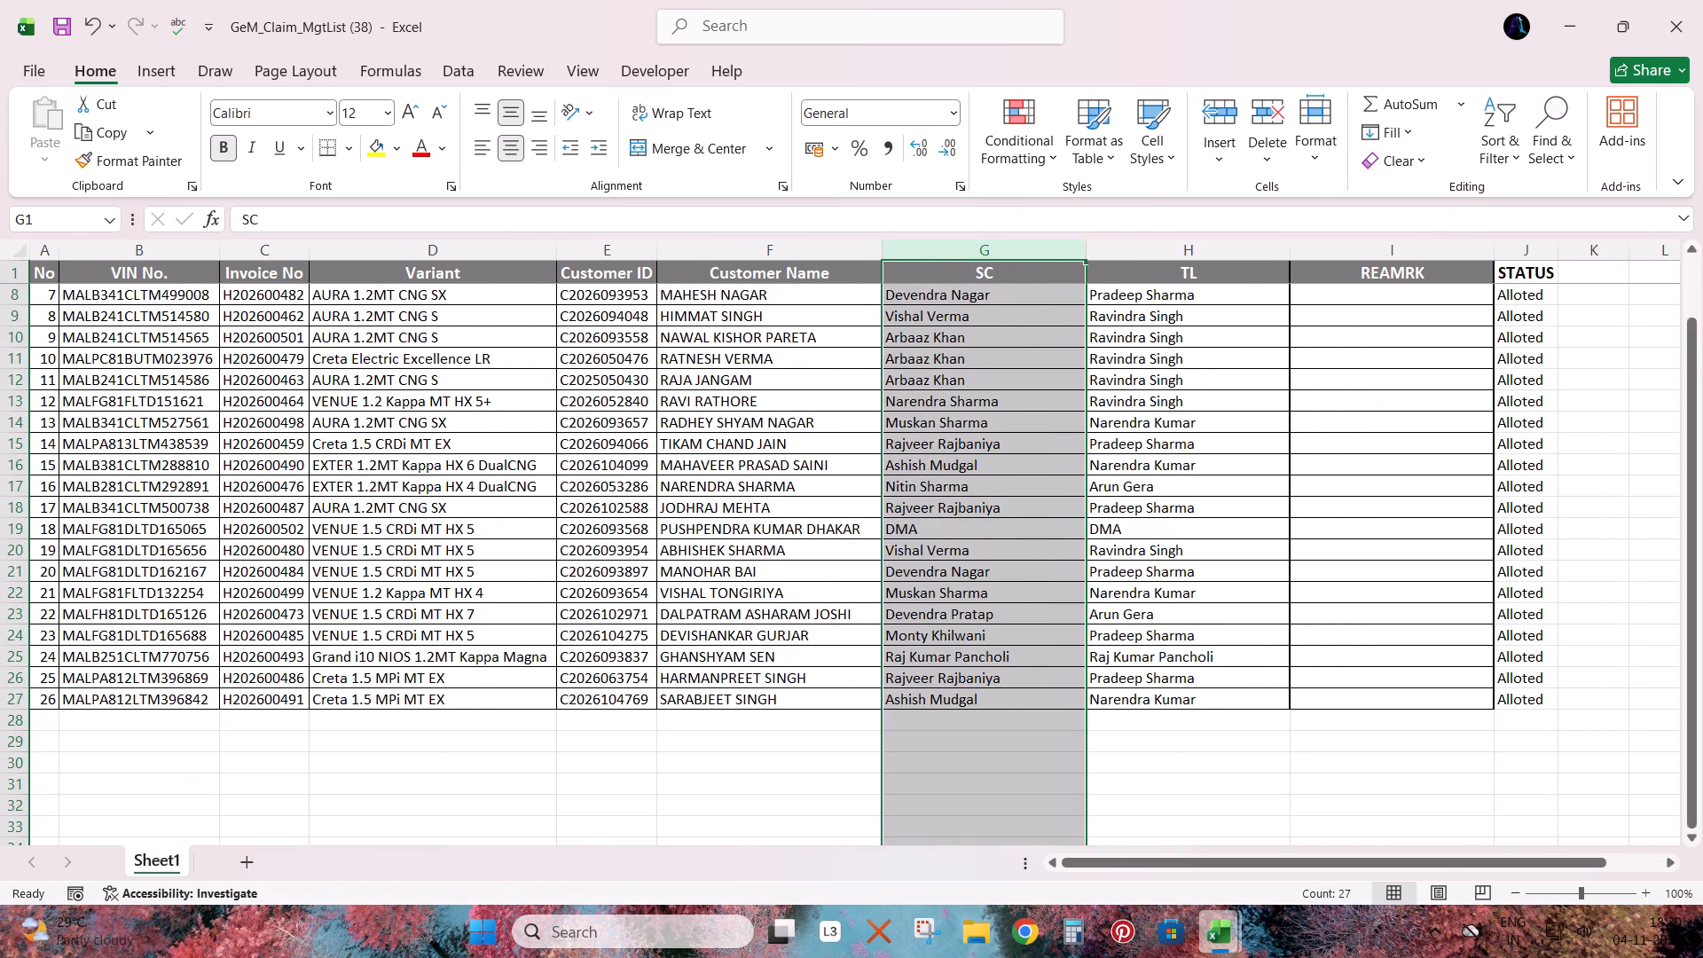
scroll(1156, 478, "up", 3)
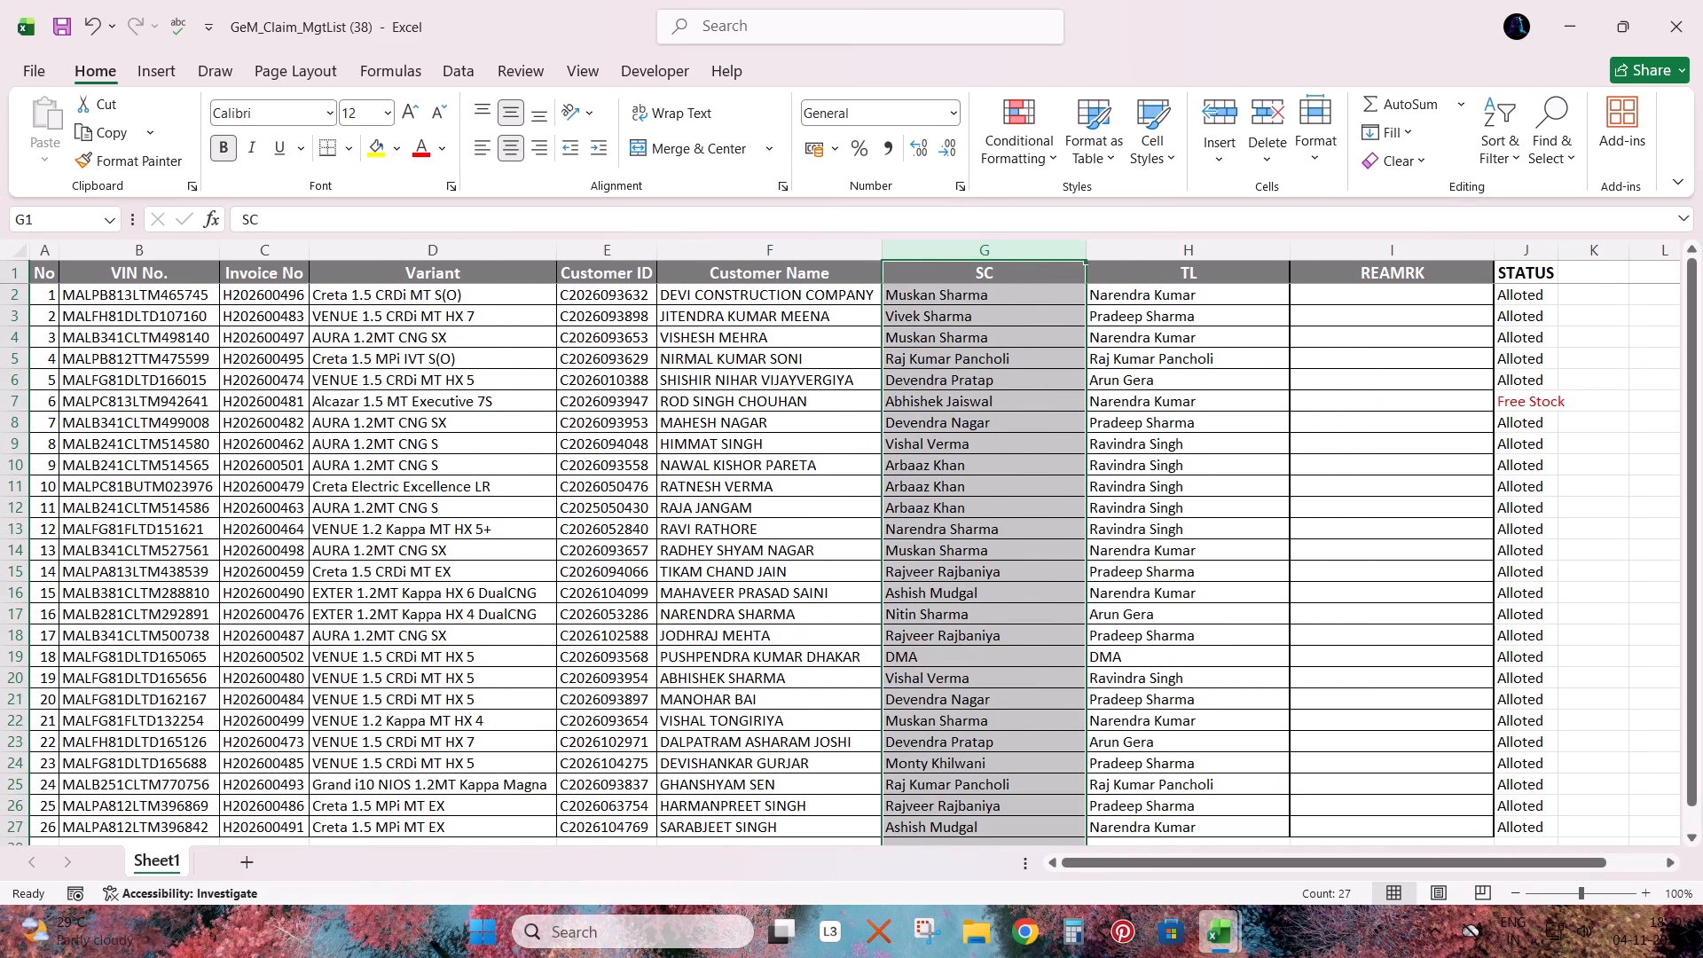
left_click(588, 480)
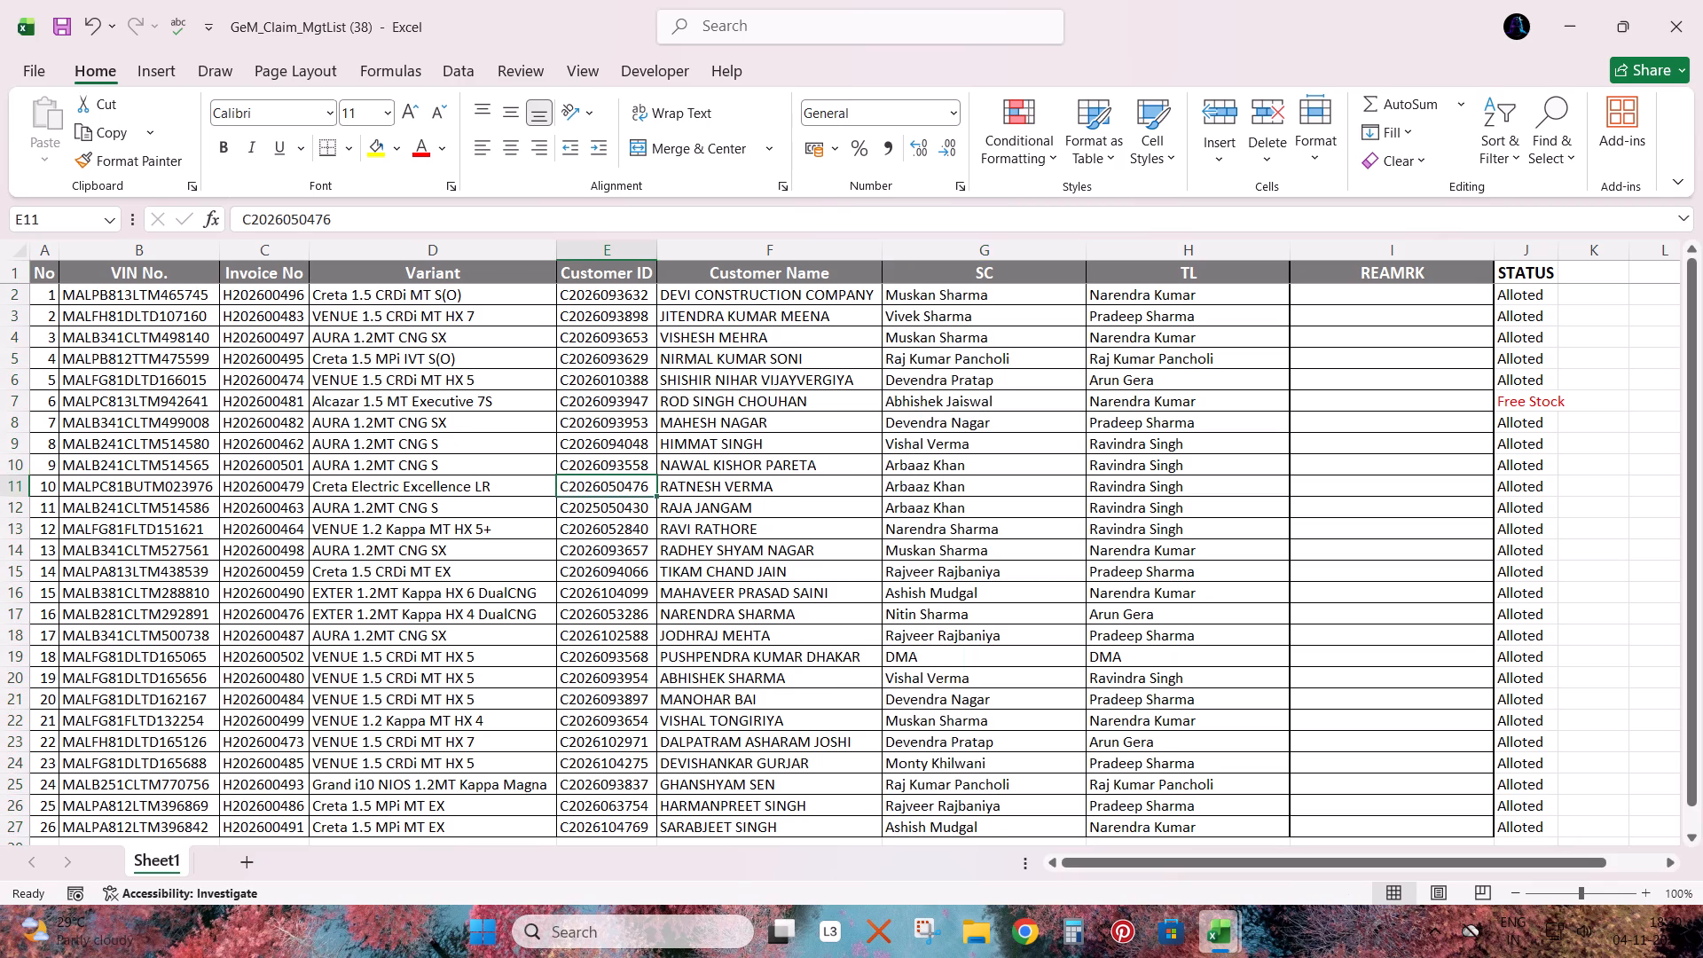
Apply thick outside borders to the claim table A1:I27, from No to REAMRK, and save the workbook.
scroll(1461, 625, "down", 1)
left_click_drag(1409, 762, 90, 77)
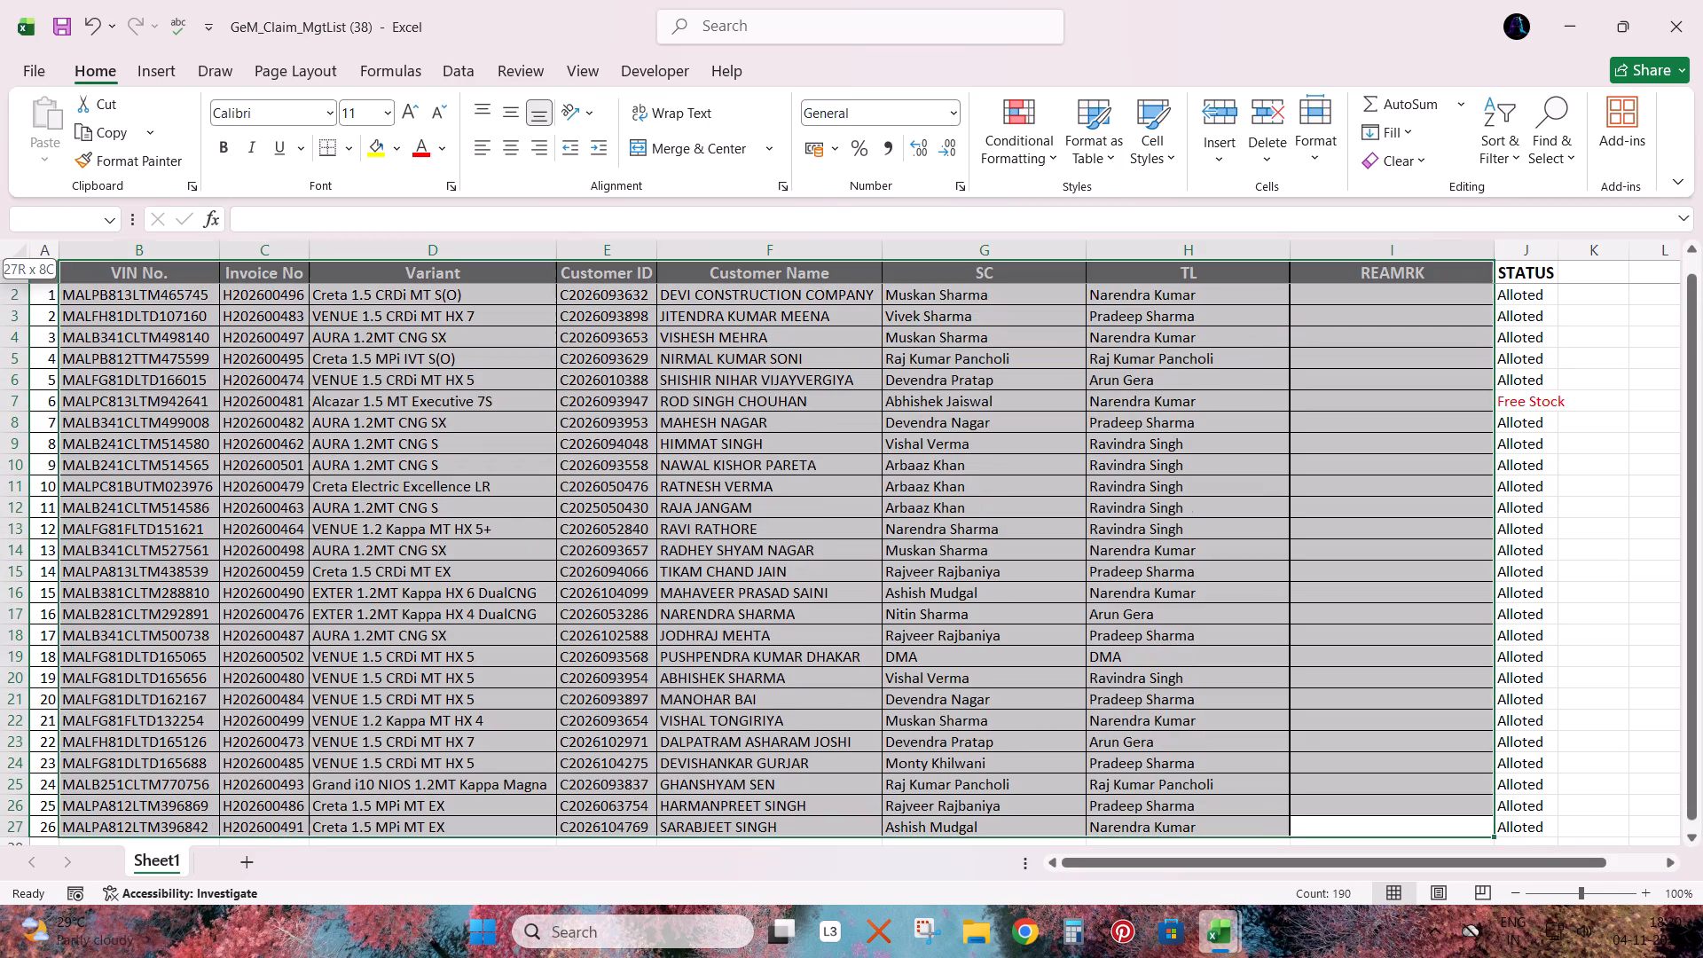
left_click_drag(90, 77, 69, 241)
left_click(69, 241)
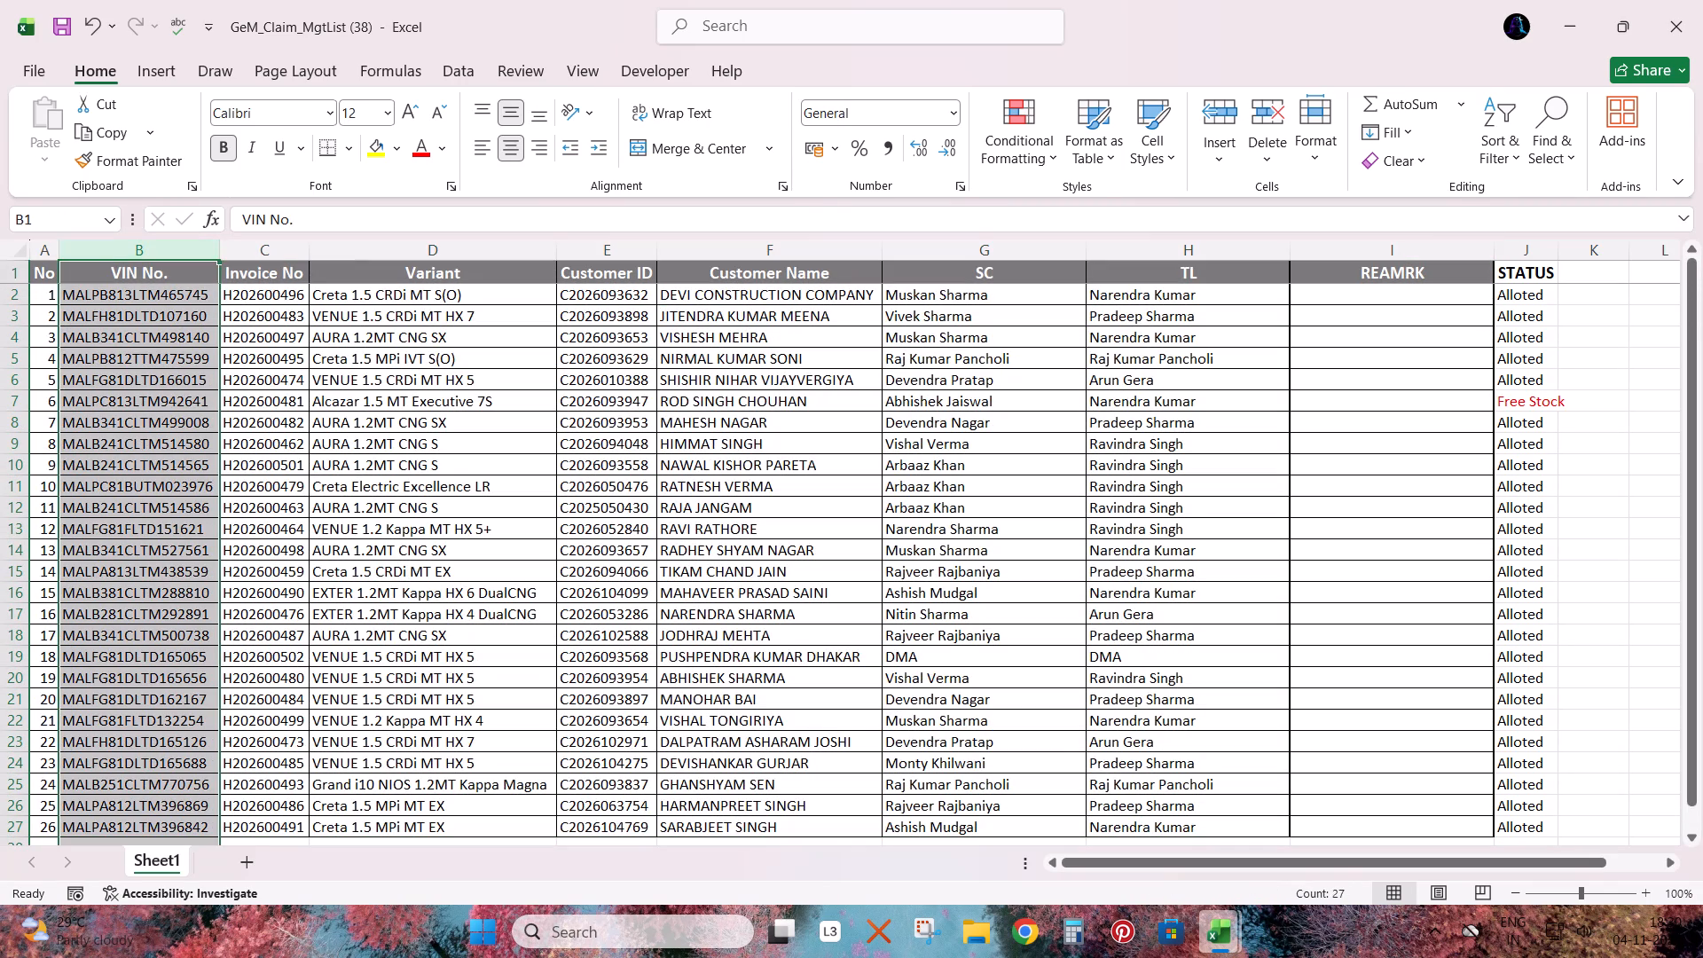
left_click(381, 367)
key("ctrl+Up")
key("ctrl+Left")
key("ctrl+shift+Right")
key("ctrl+shift+Down")
key("shift+Left")
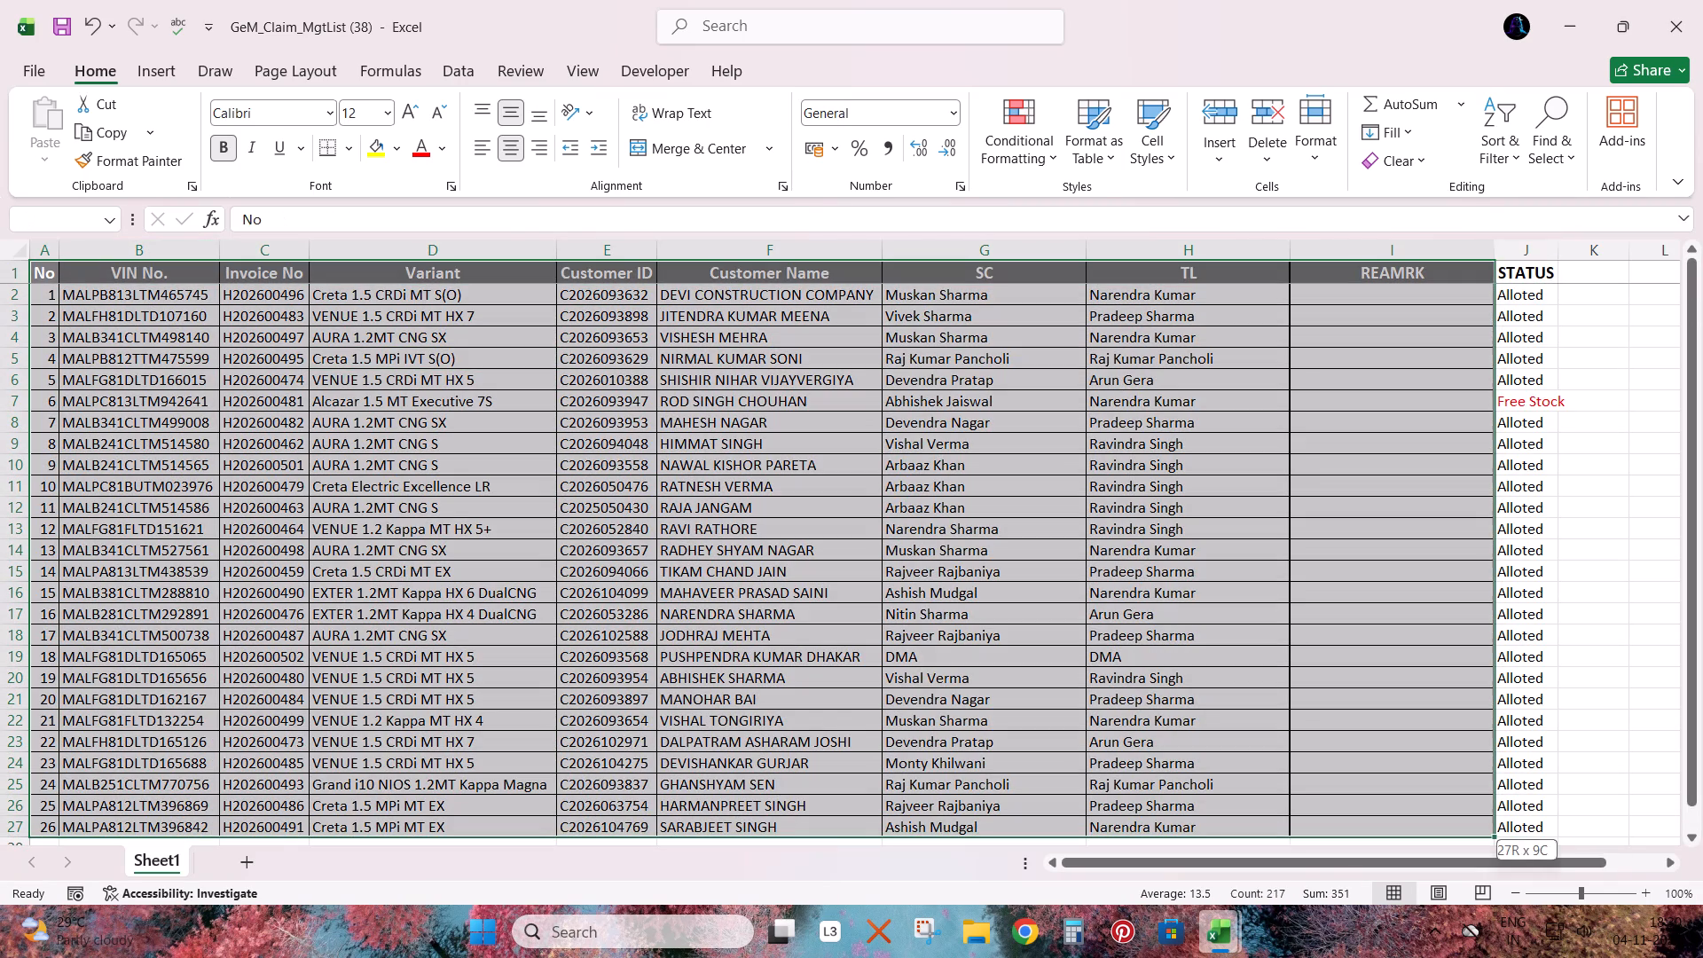
left_click(348, 149)
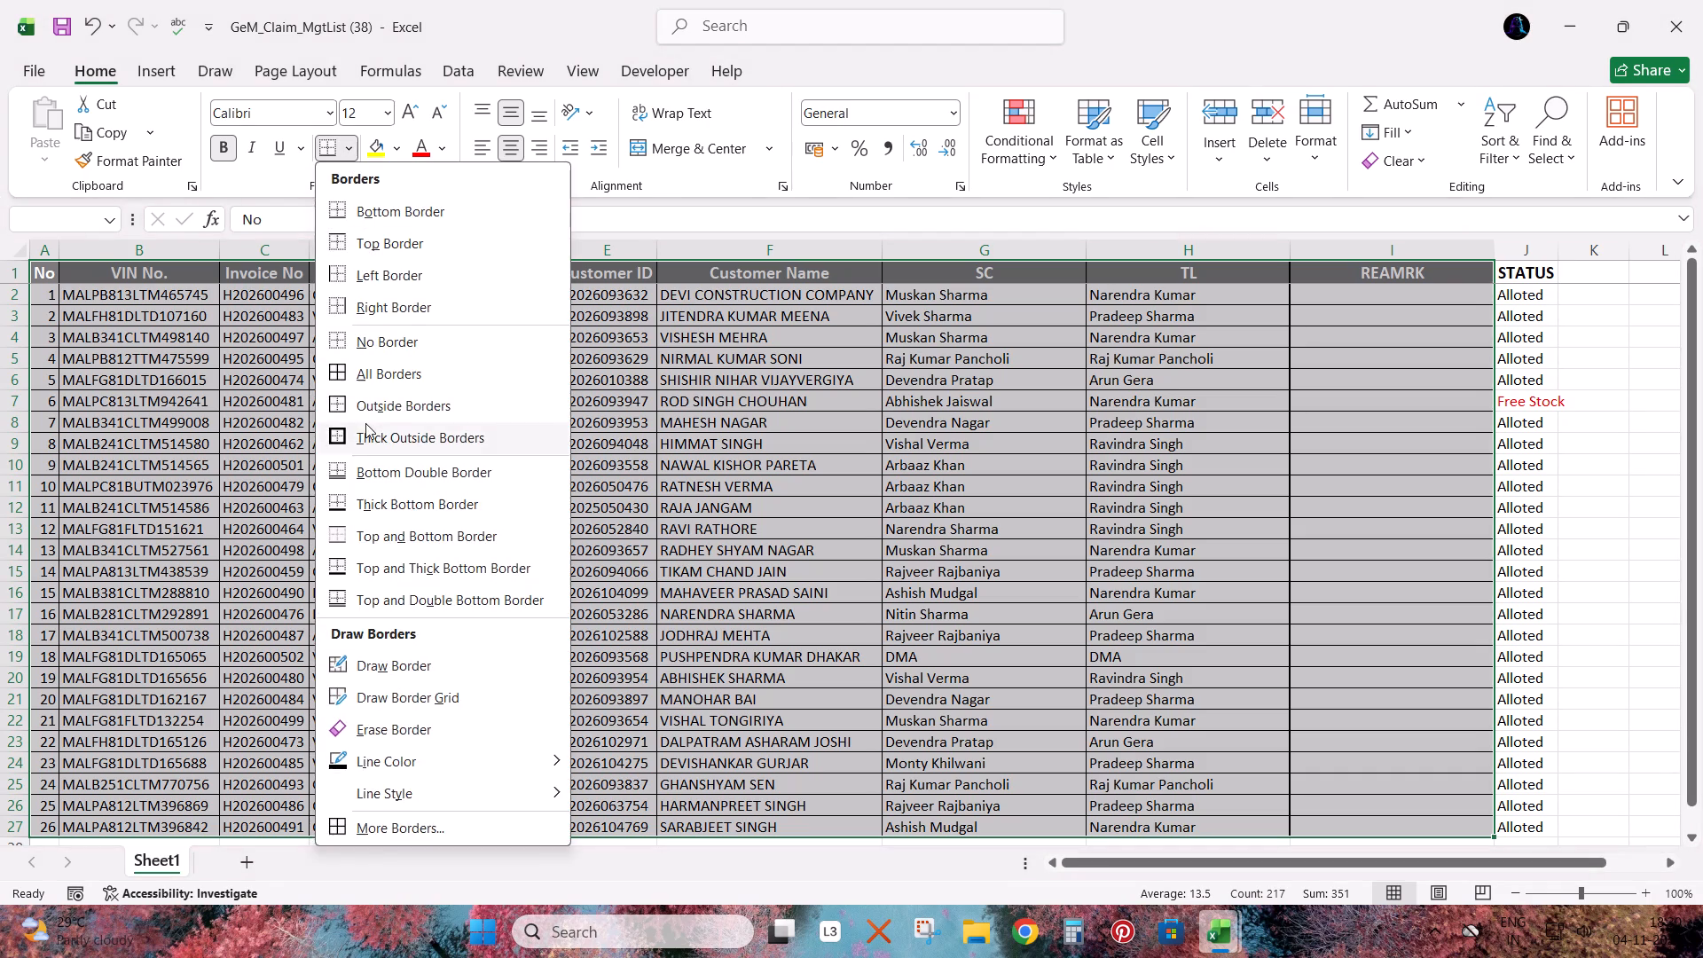
left_click(365, 423)
left_click(747, 477)
left_click(54, 22)
scroll(1139, 416, "down", 1)
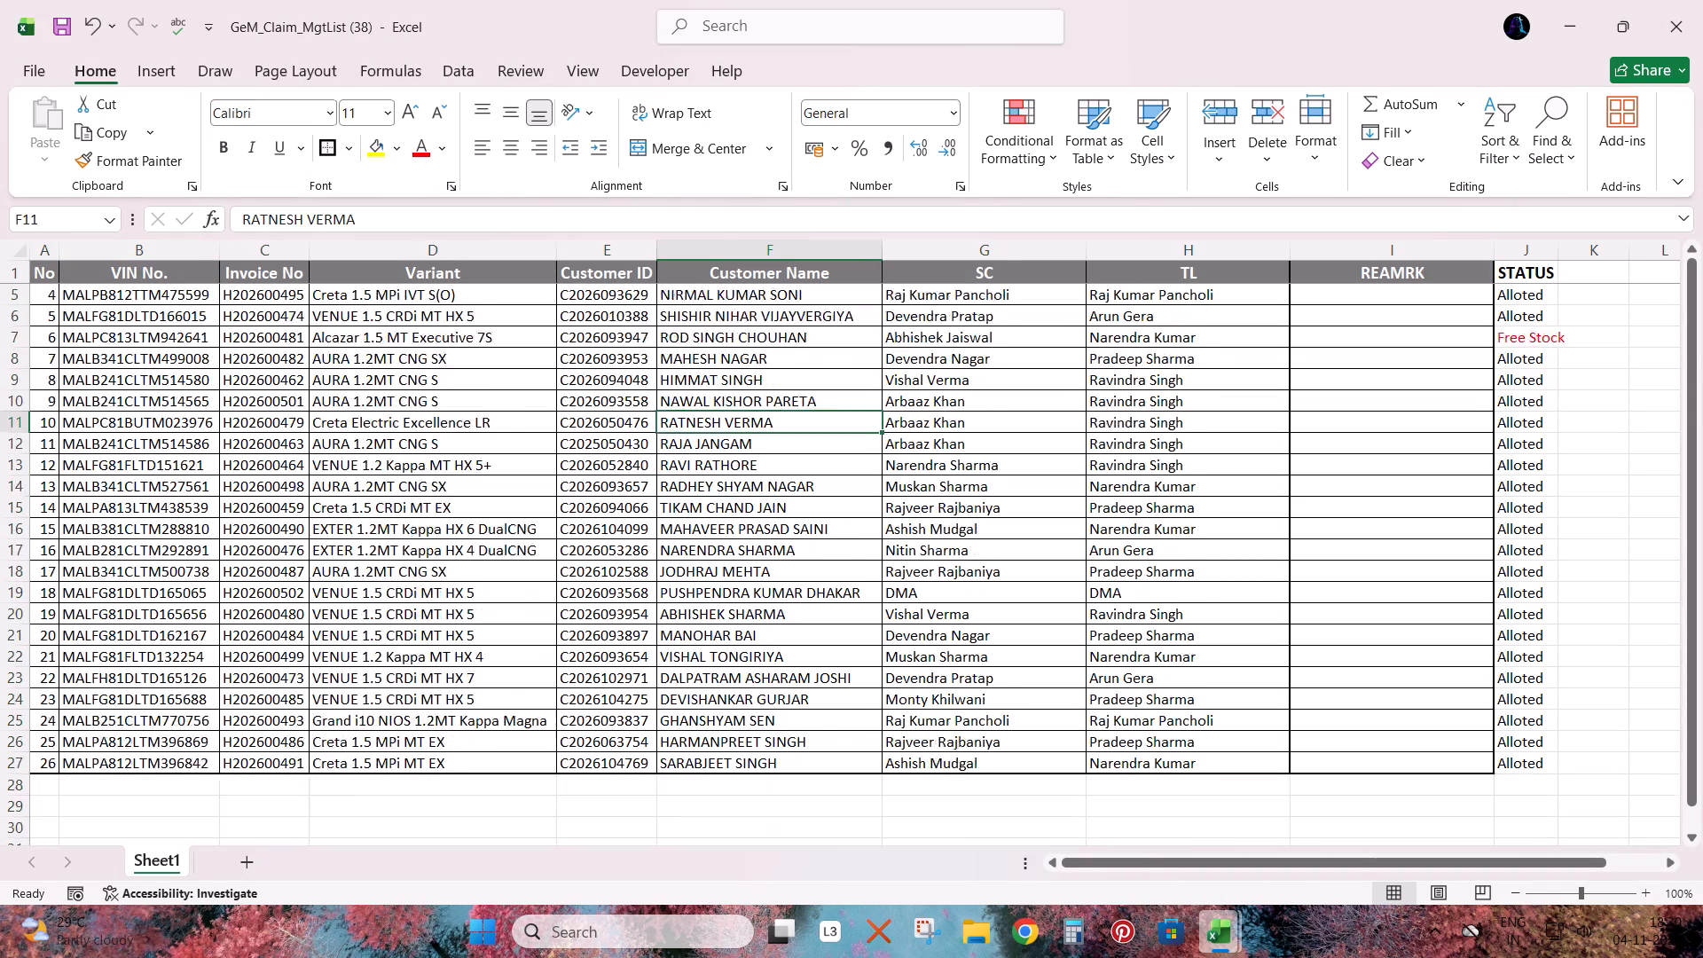
scroll(1139, 416, "down", 2)
scroll(1146, 420, "up", 3)
scroll(1181, 561, "up", 2)
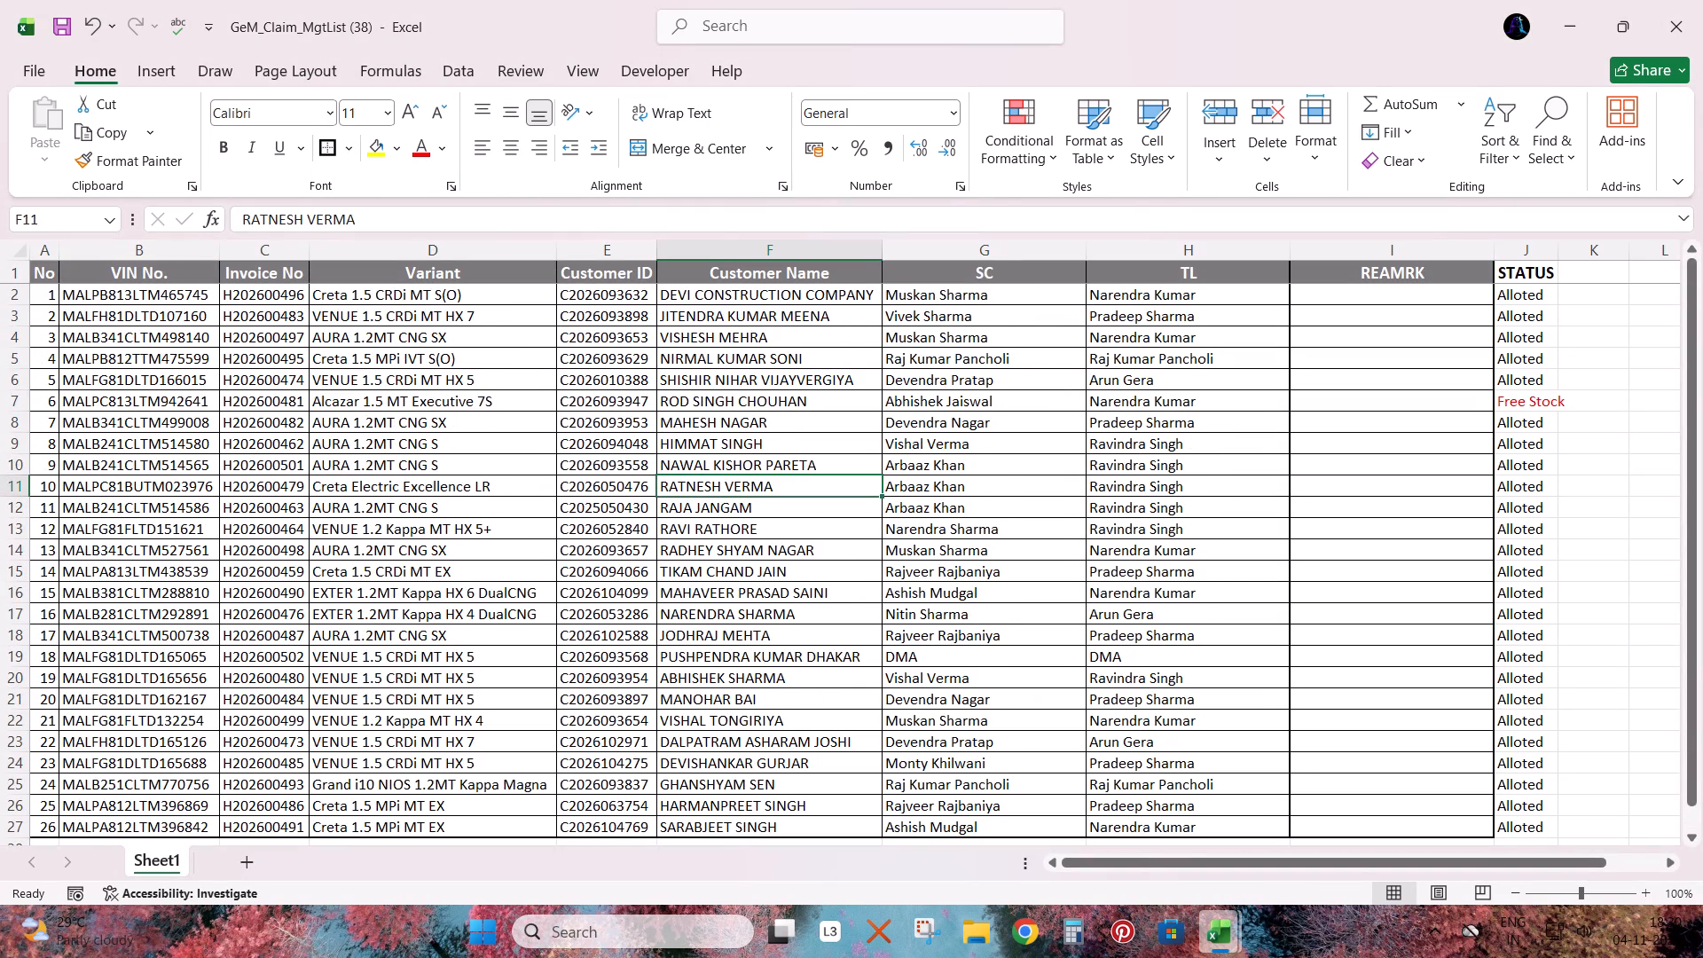
scroll(1186, 557, "up", 3)
Insert two blank columns between the TL and REAMRK columns.
left_click(1351, 244)
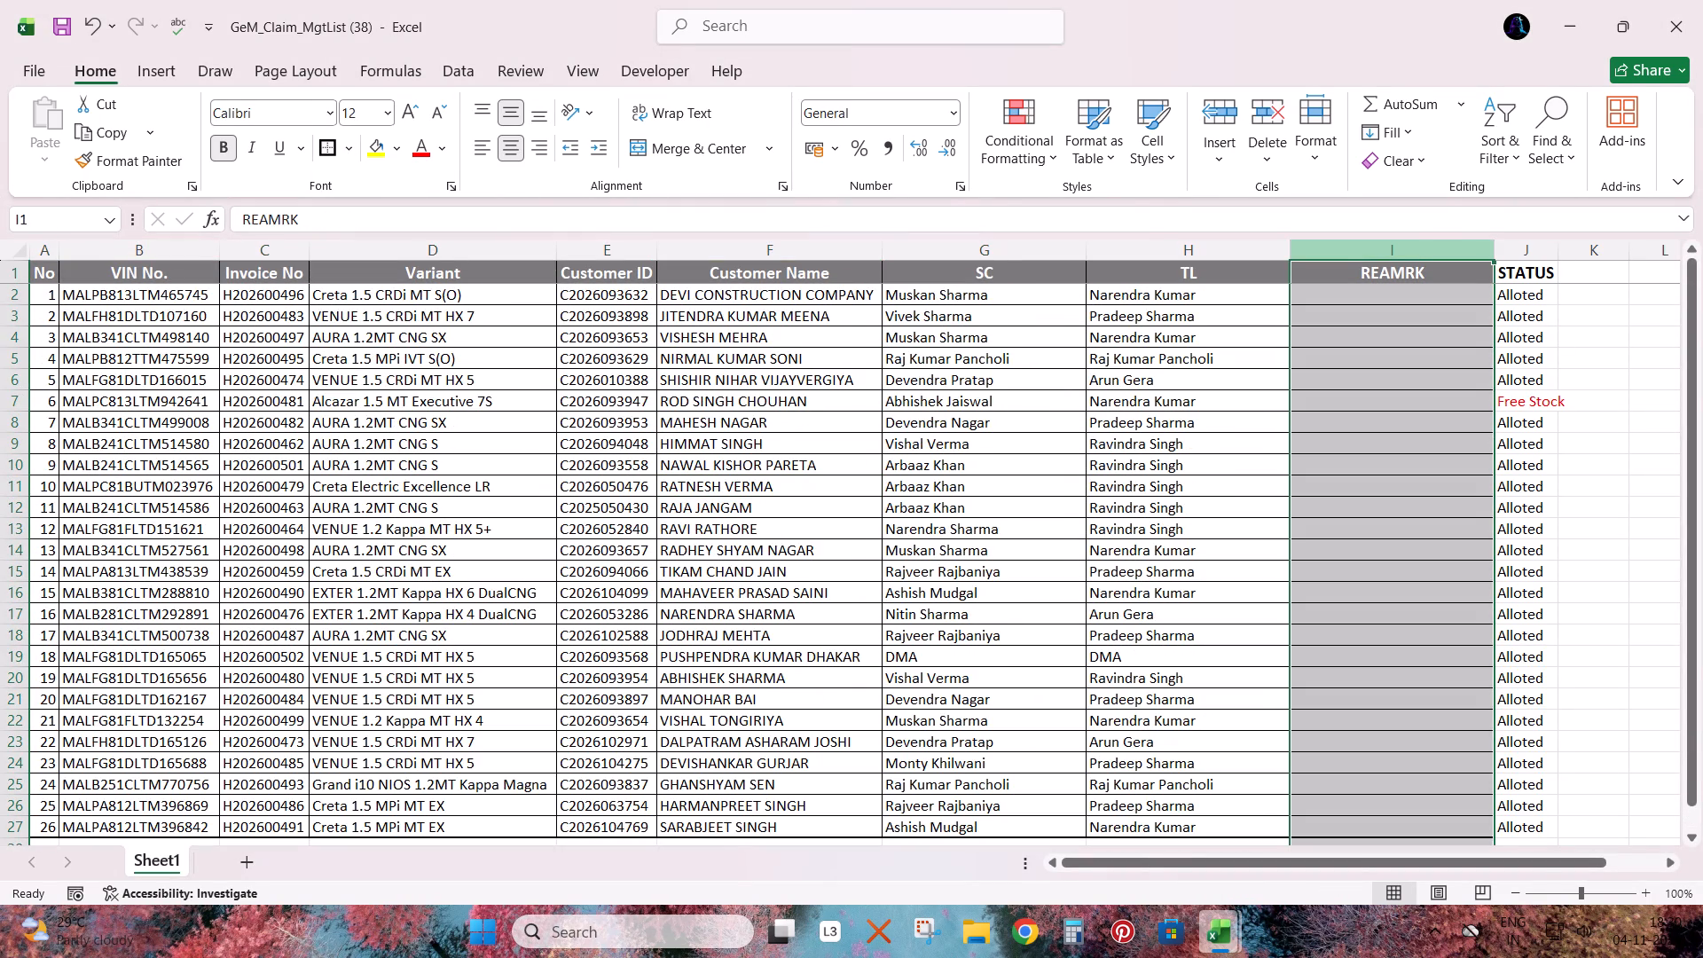
key("ctrl+plus")
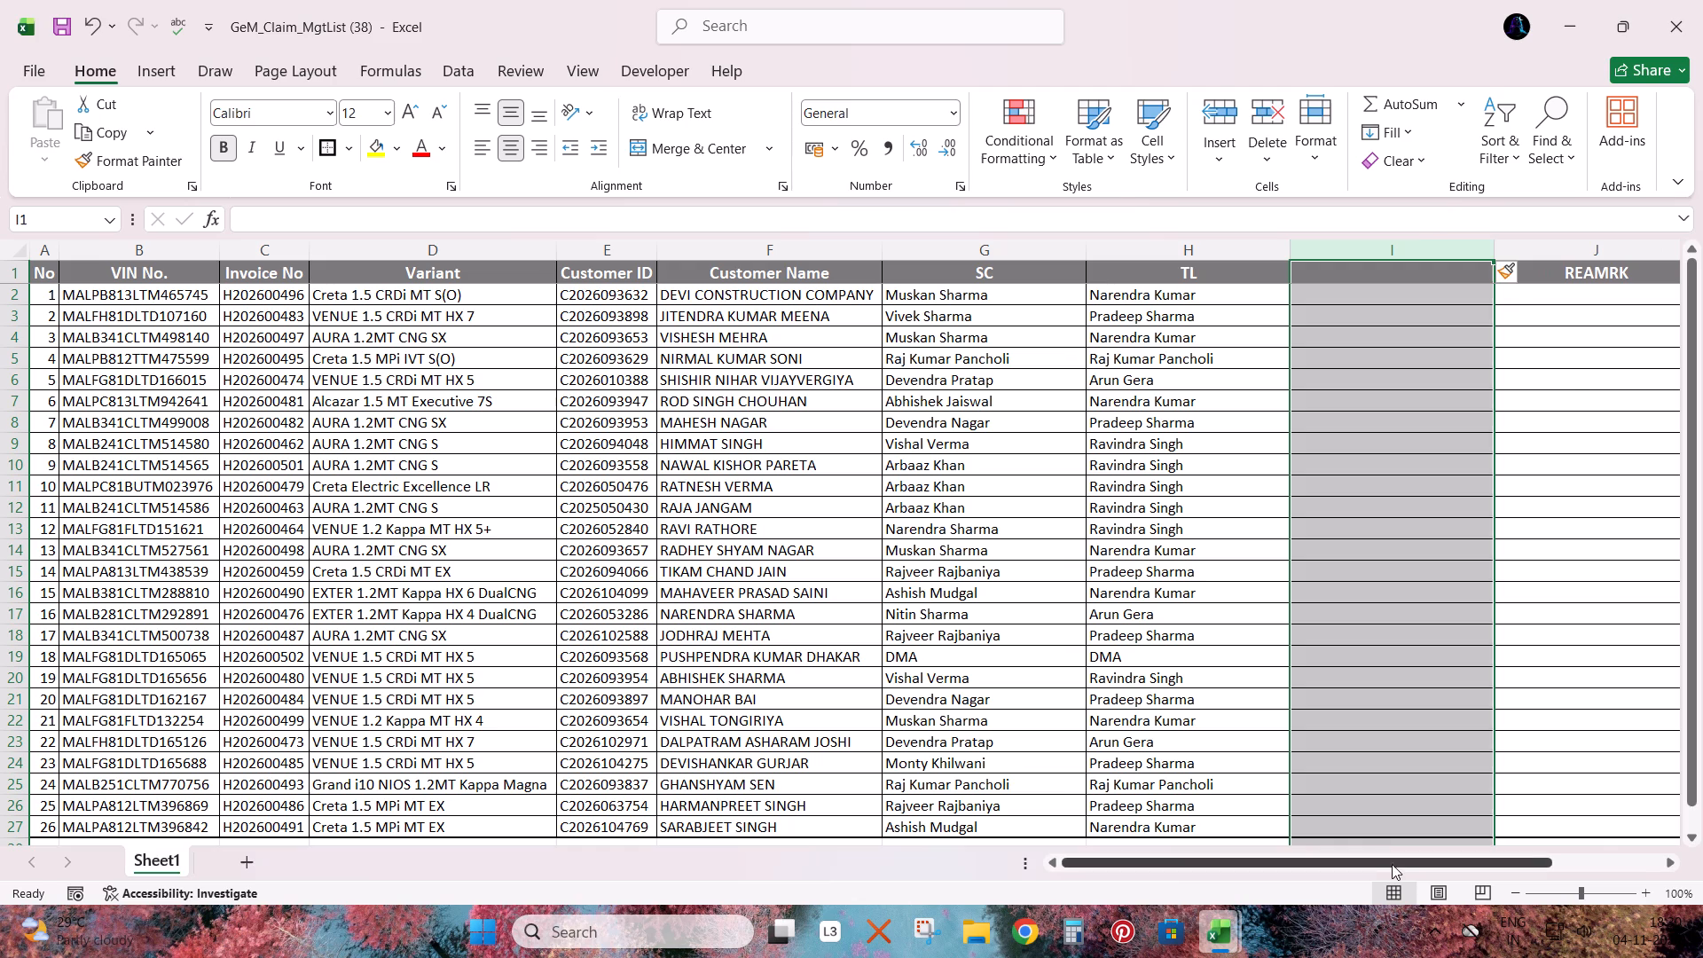
left_click_drag(1392, 864, 1489, 864)
key("ctrl+plus")
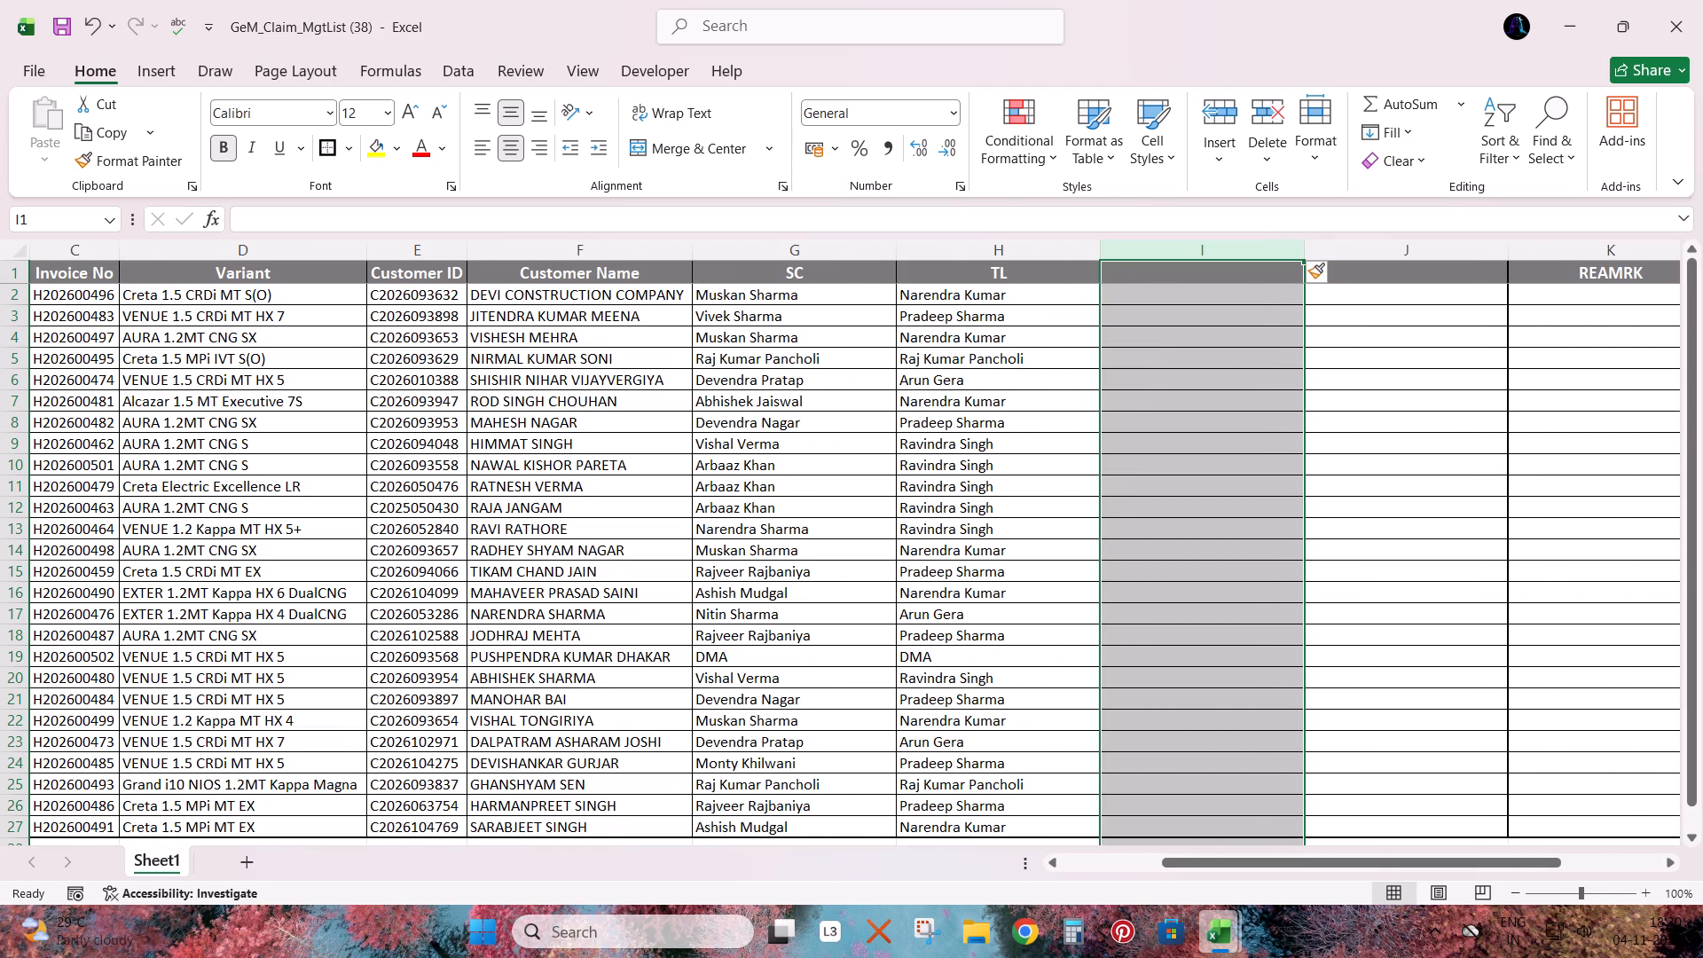
scroll(1252, 562, "up", 9)
Copy the SC column's formatting onto columns H to J with Format Painter.
left_click(1212, 267)
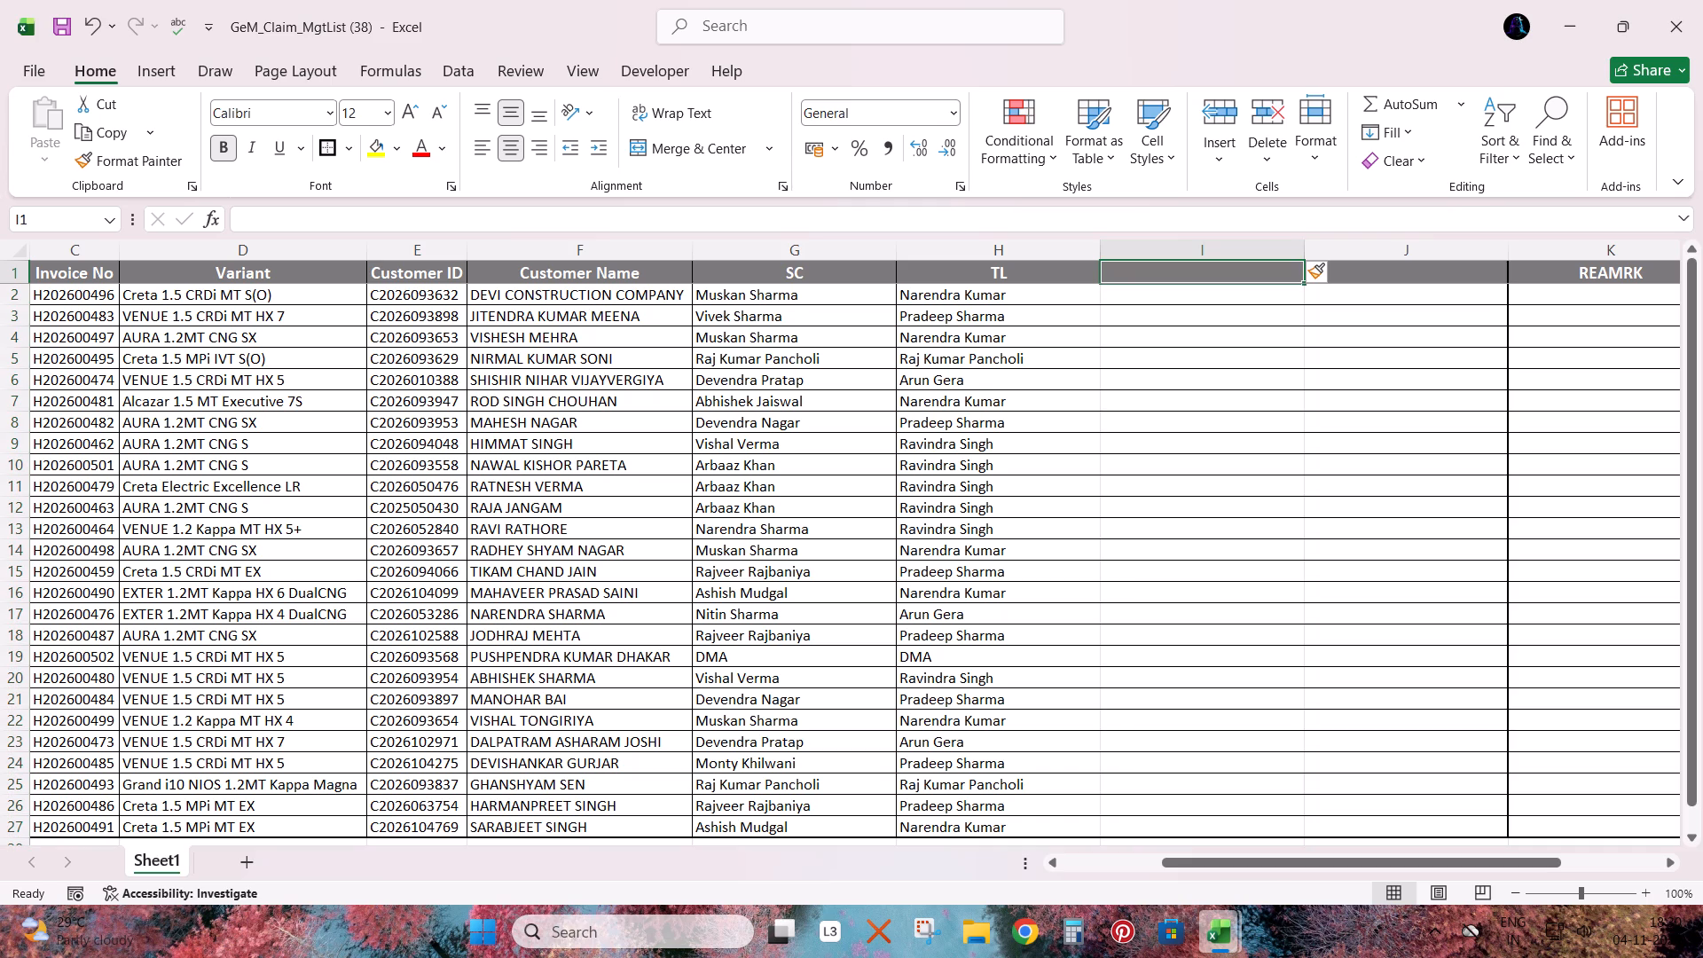
left_click(855, 250)
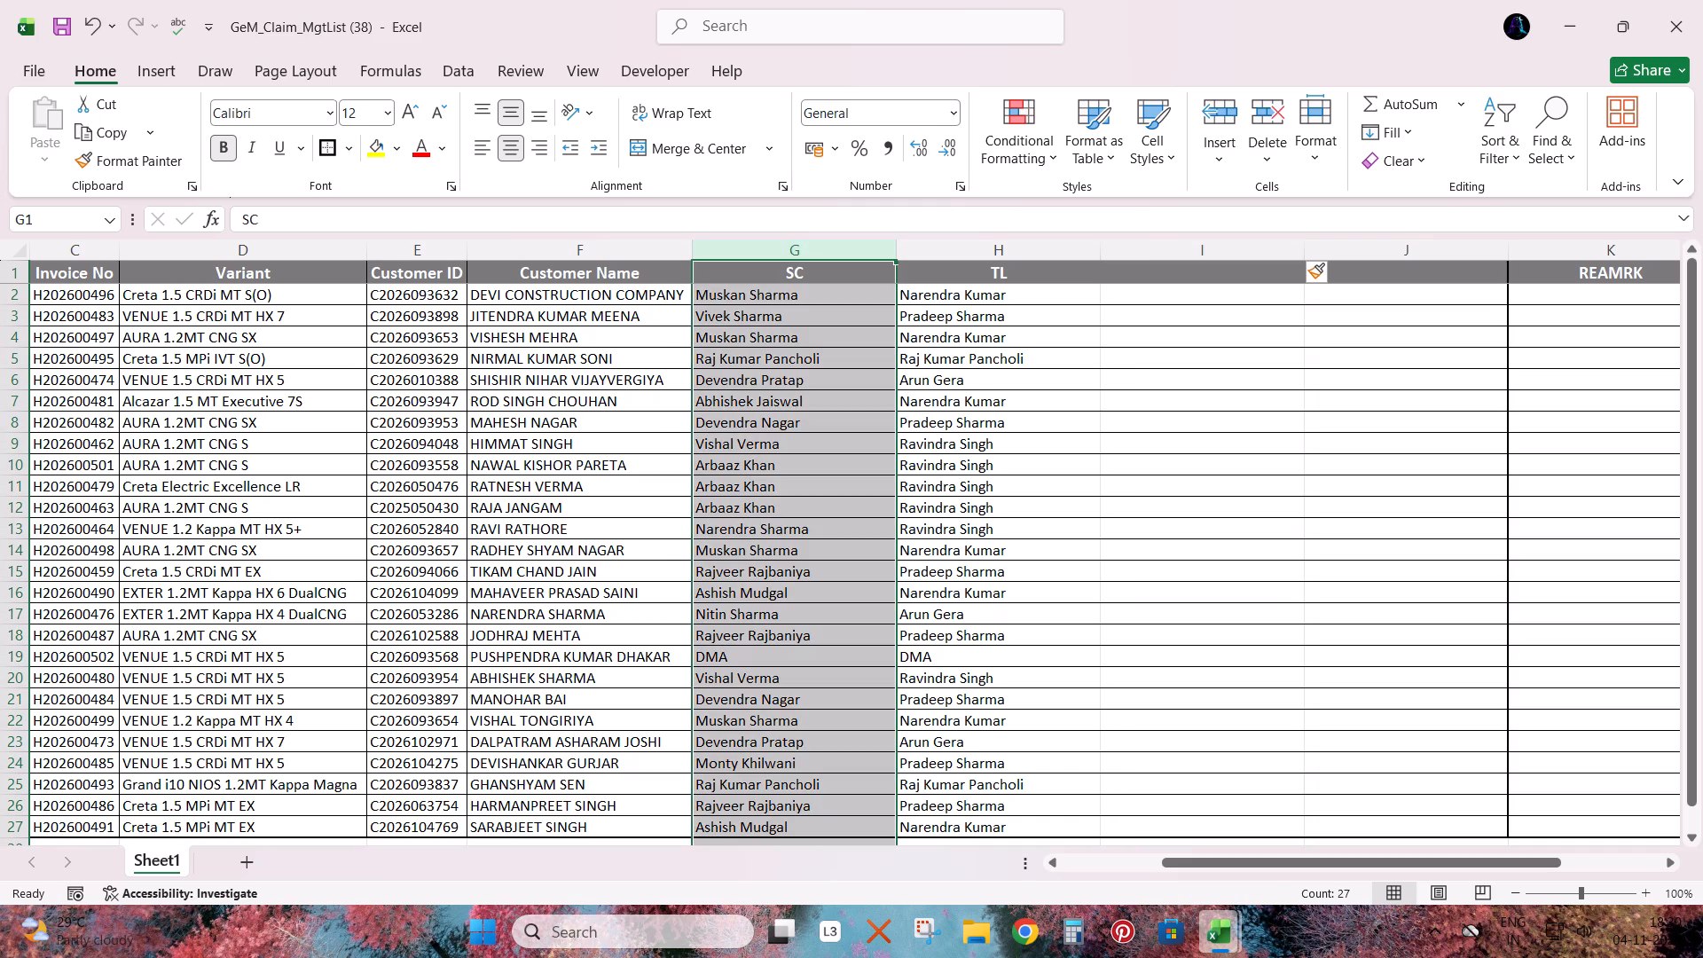
left_click_drag(107, 159, 142, 166)
left_click_drag(950, 249, 1267, 241)
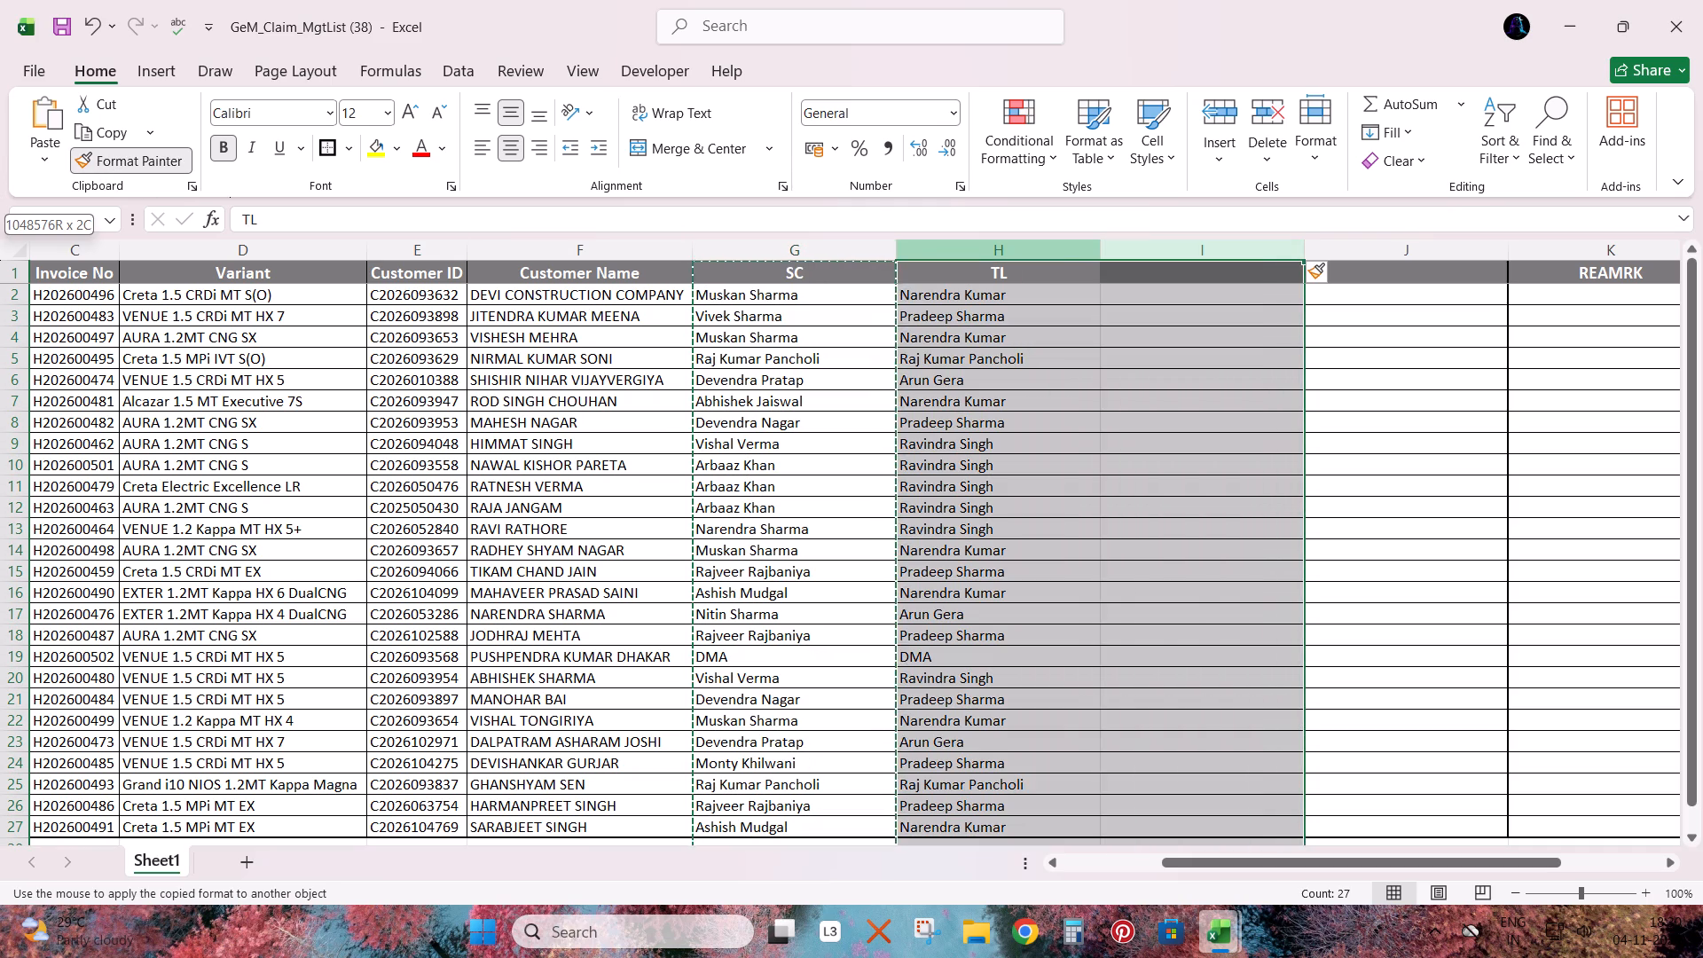
left_click_drag(1267, 241, 1326, 248)
left_click(1202, 374)
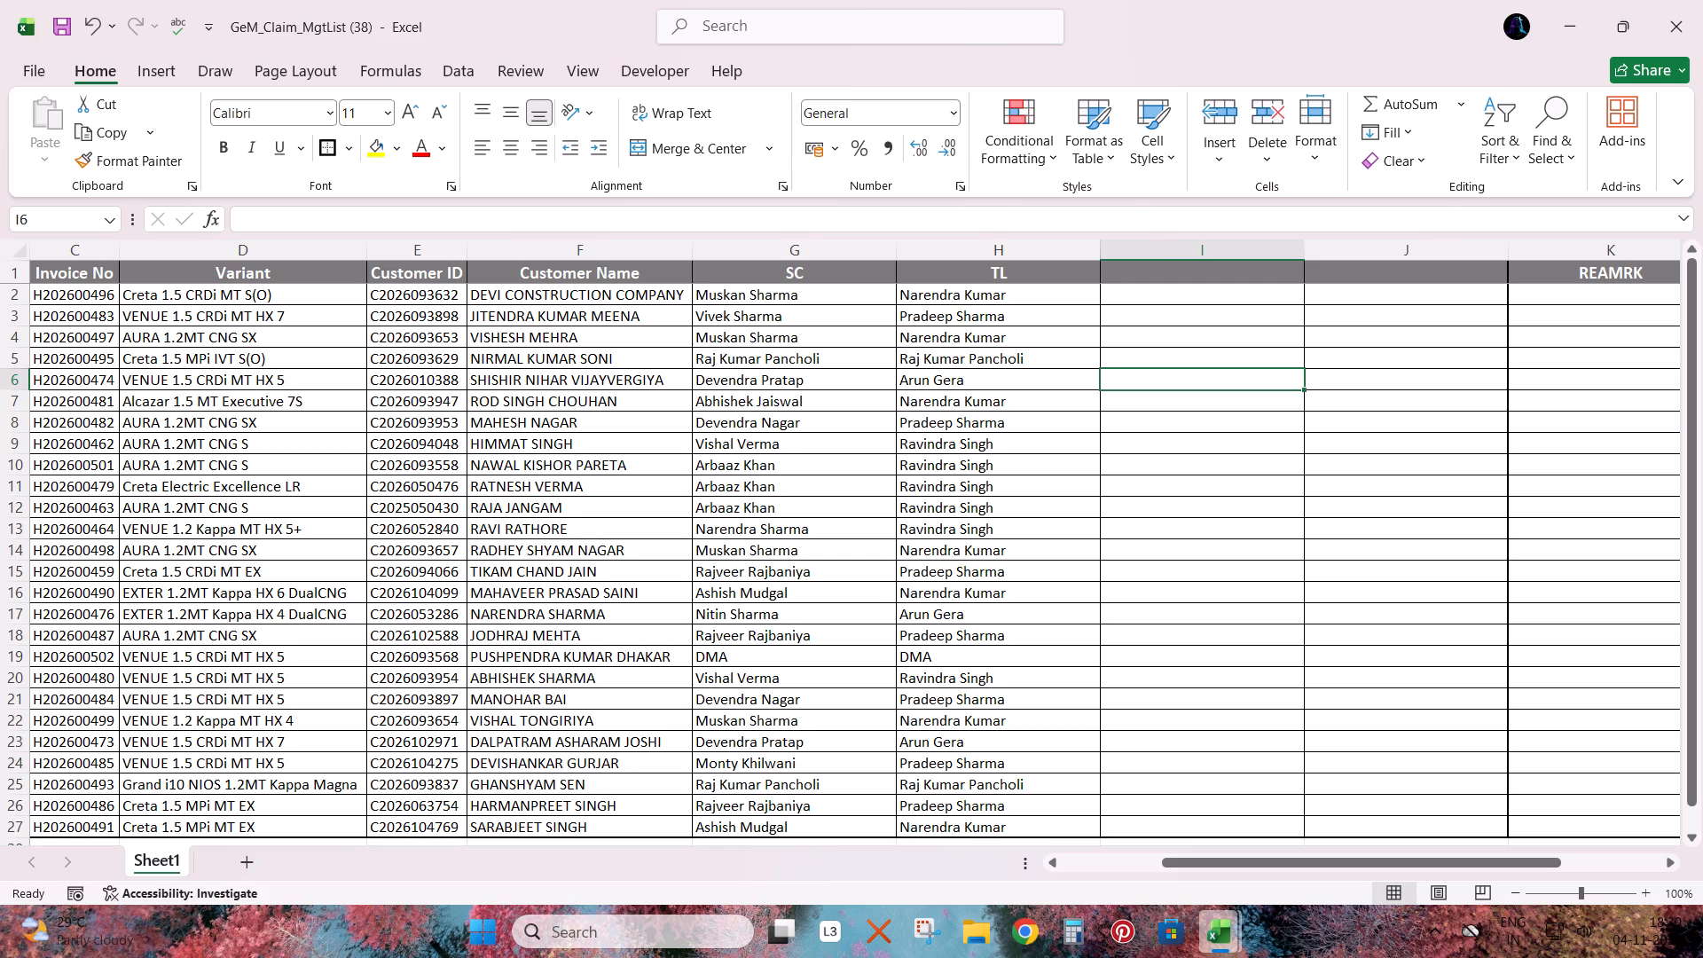
Enter the headings DOD in I1 and STATUS in J1, and save the workbook.
scroll(1101, 301, "up", 3)
left_click(1126, 260)
key("ctrl+Up")
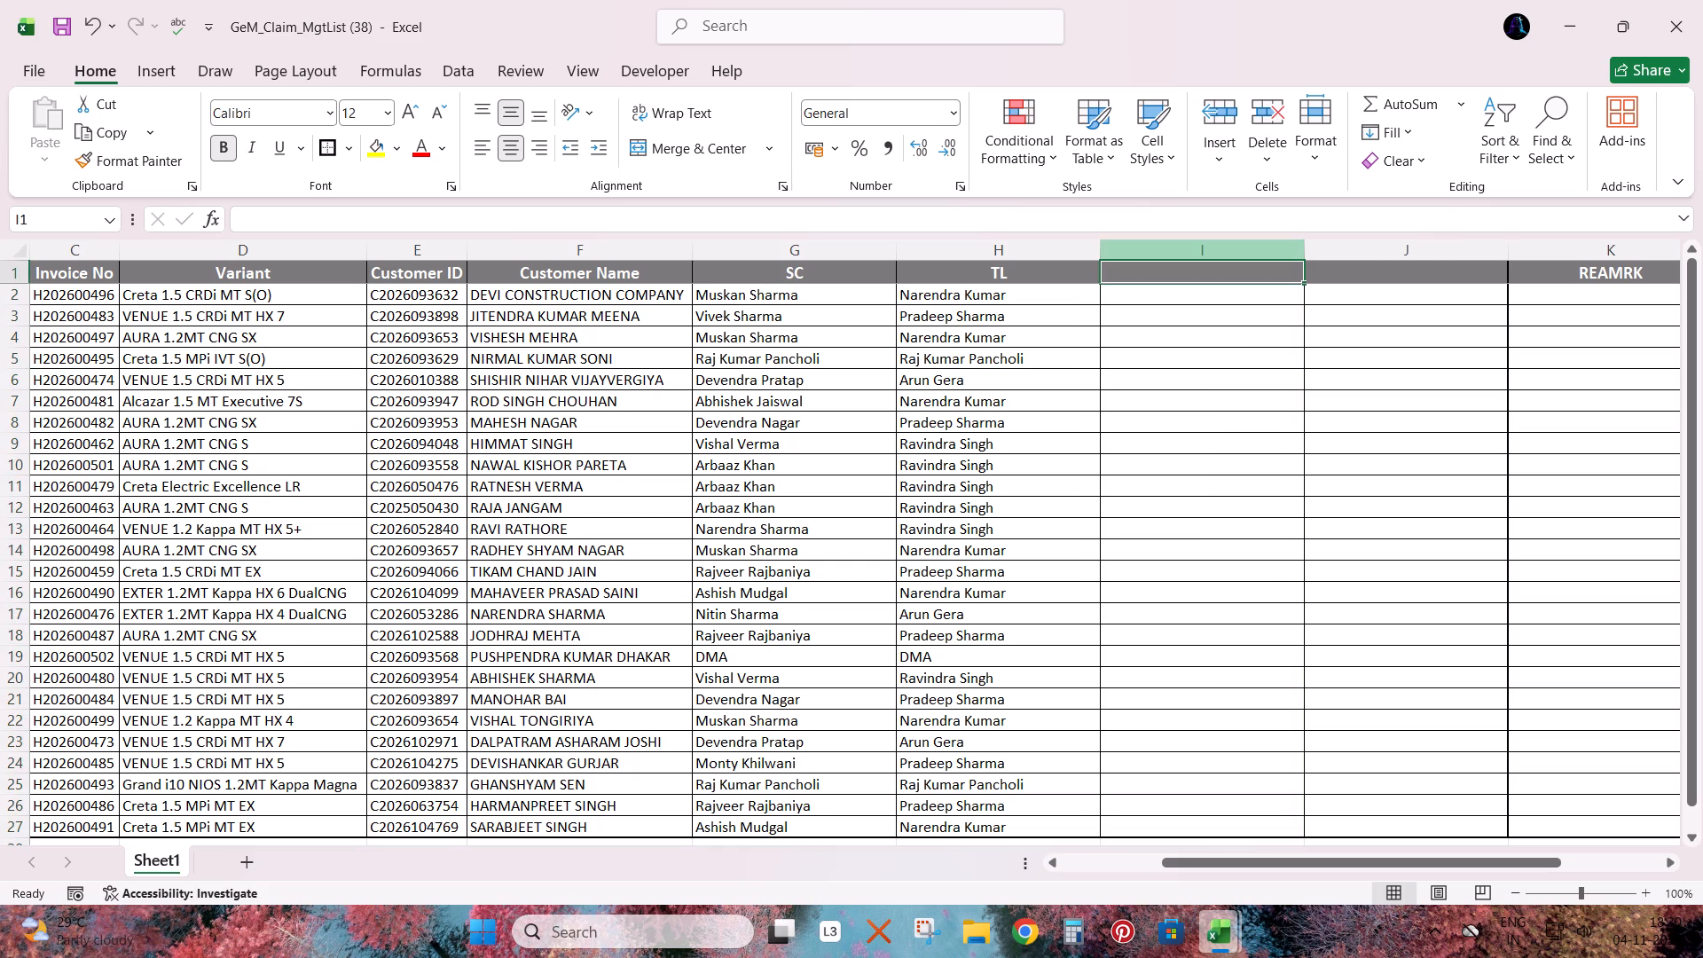
type("DOD")
key("Tab")
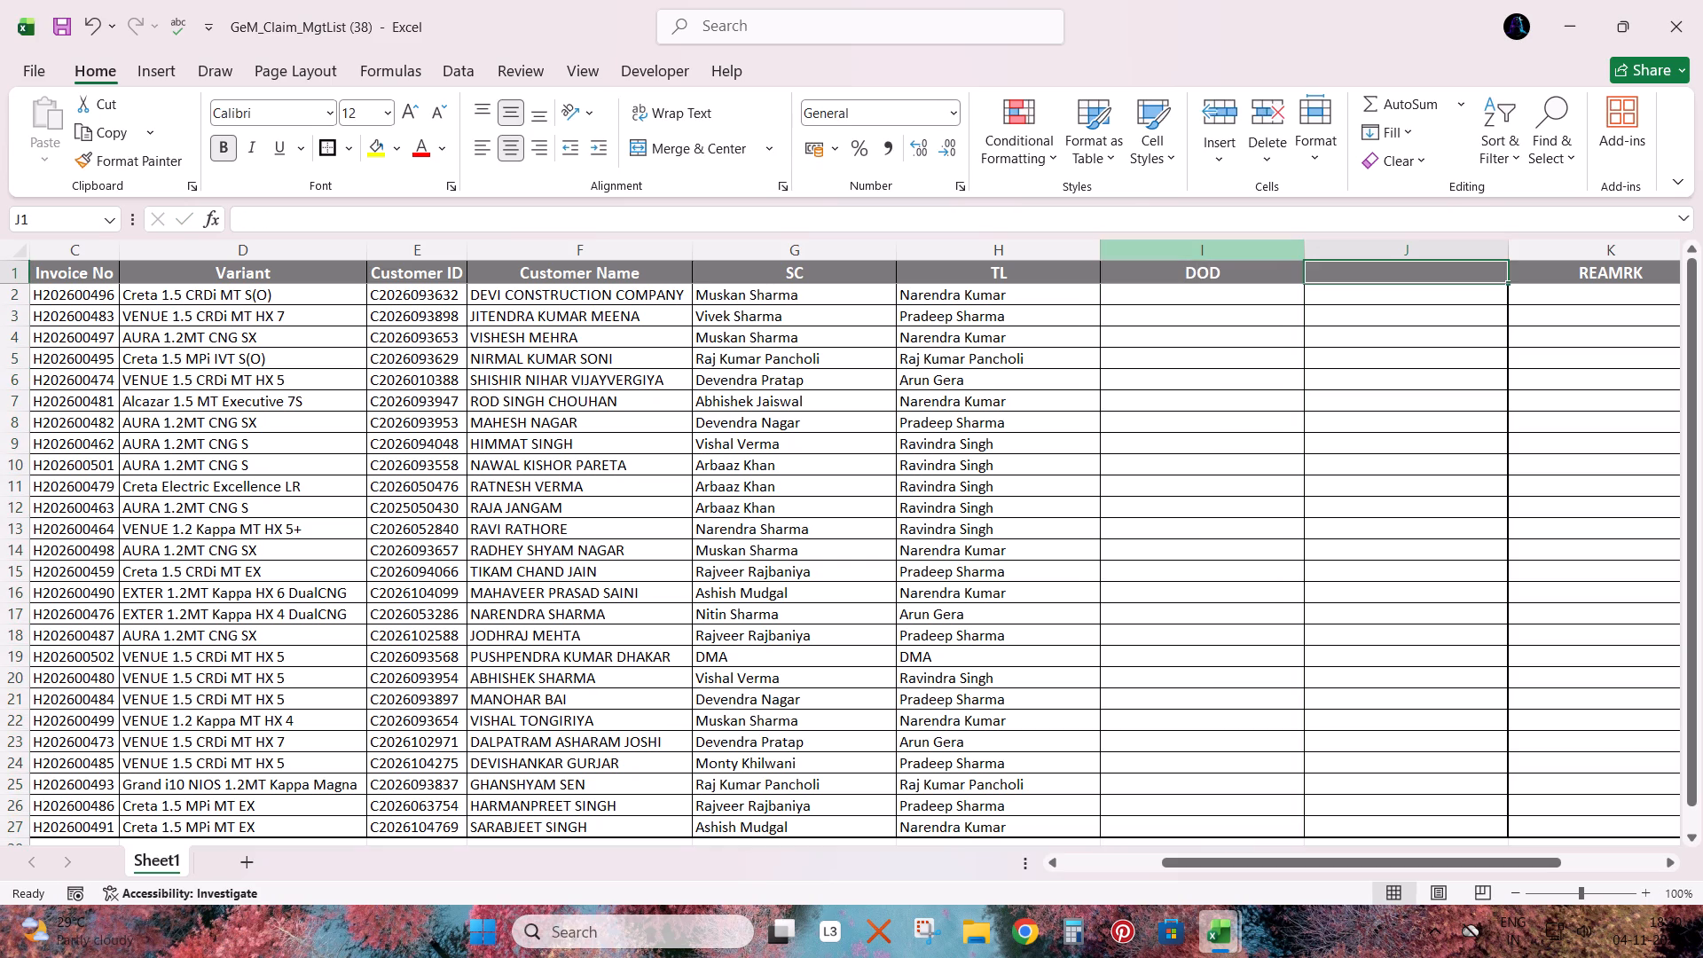
type("STATUS")
key("Return")
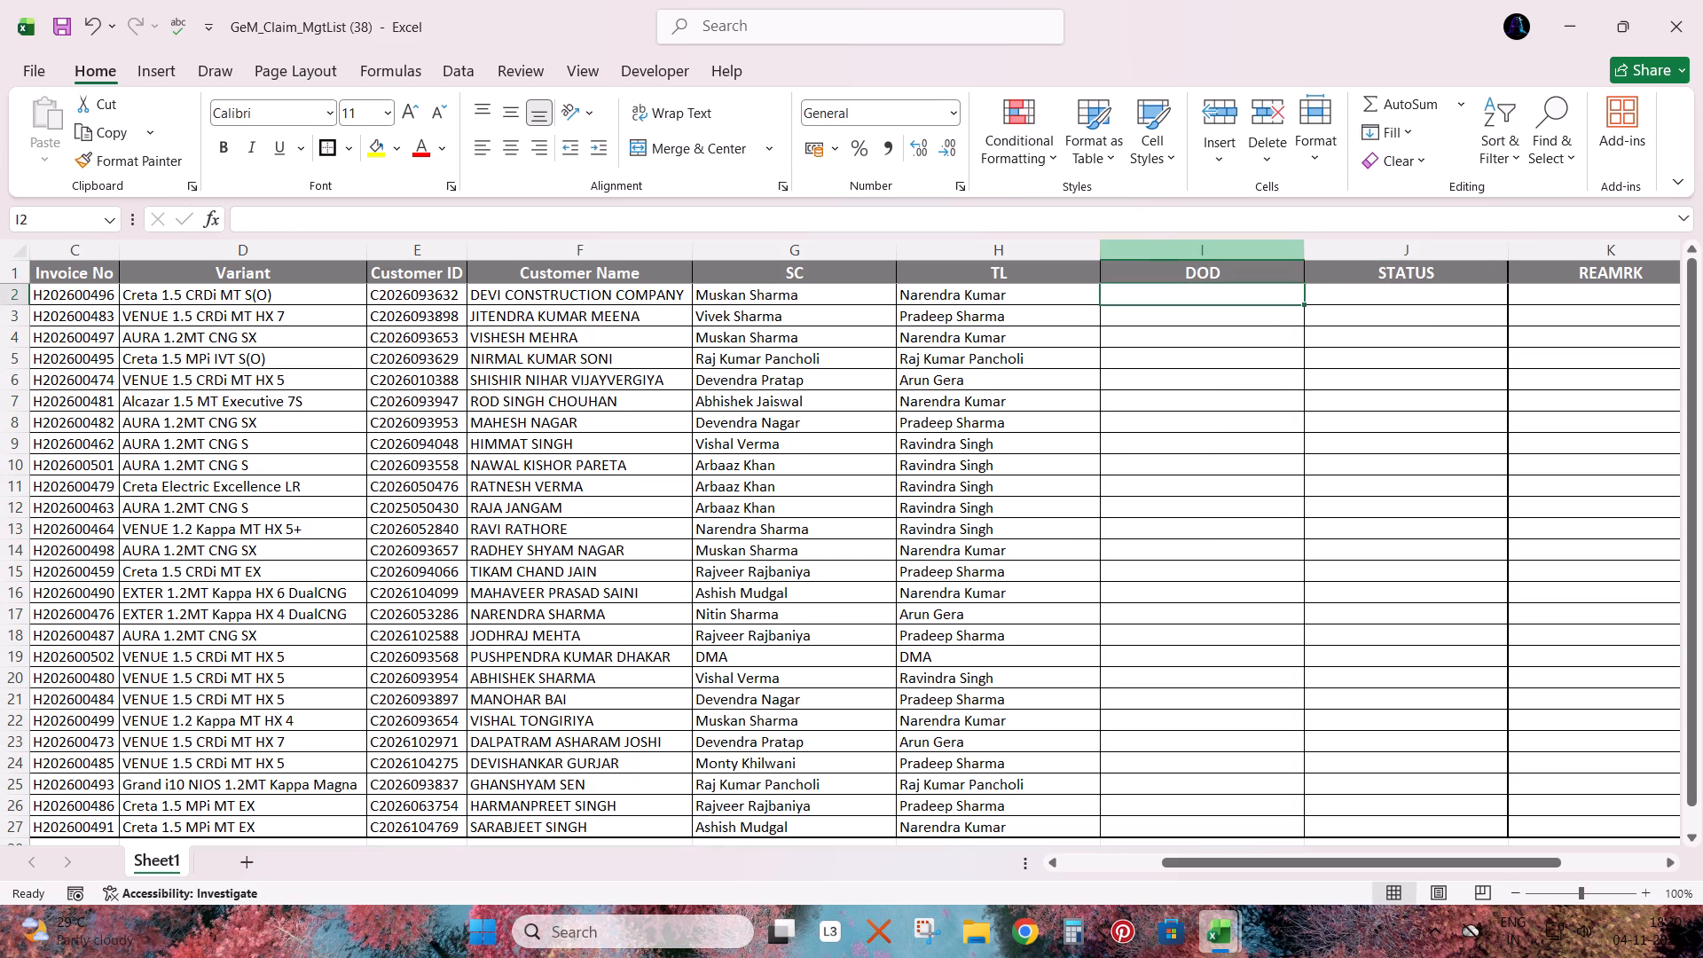
key("ctrl+s")
Set the table range A1:J27, from No to STATUS, for printing as a selection on the MF280 Series printer.
key("ctrl+Up")
key("ctrl+Left")
key("ctrl+shift+Right")
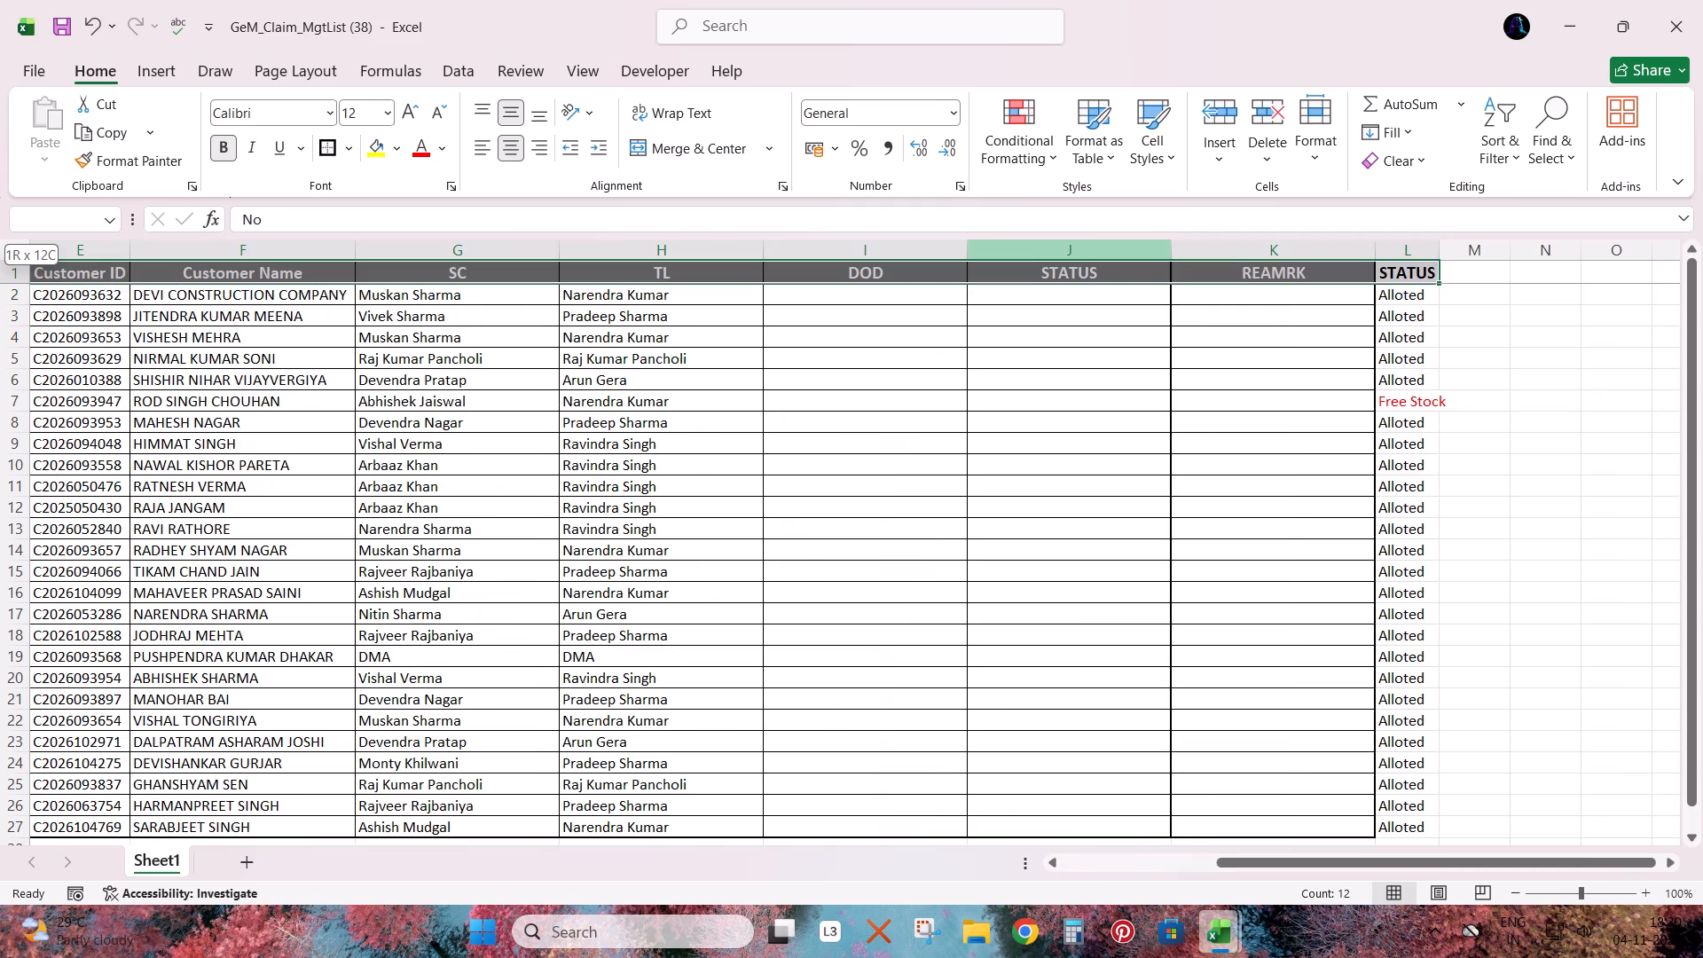
key("shift+Left")
key("shift+Left")
key("shift+Left")
key("shift+Right")
key("ctrl+shift+Down")
key("shift+Down")
key("shift+Up")
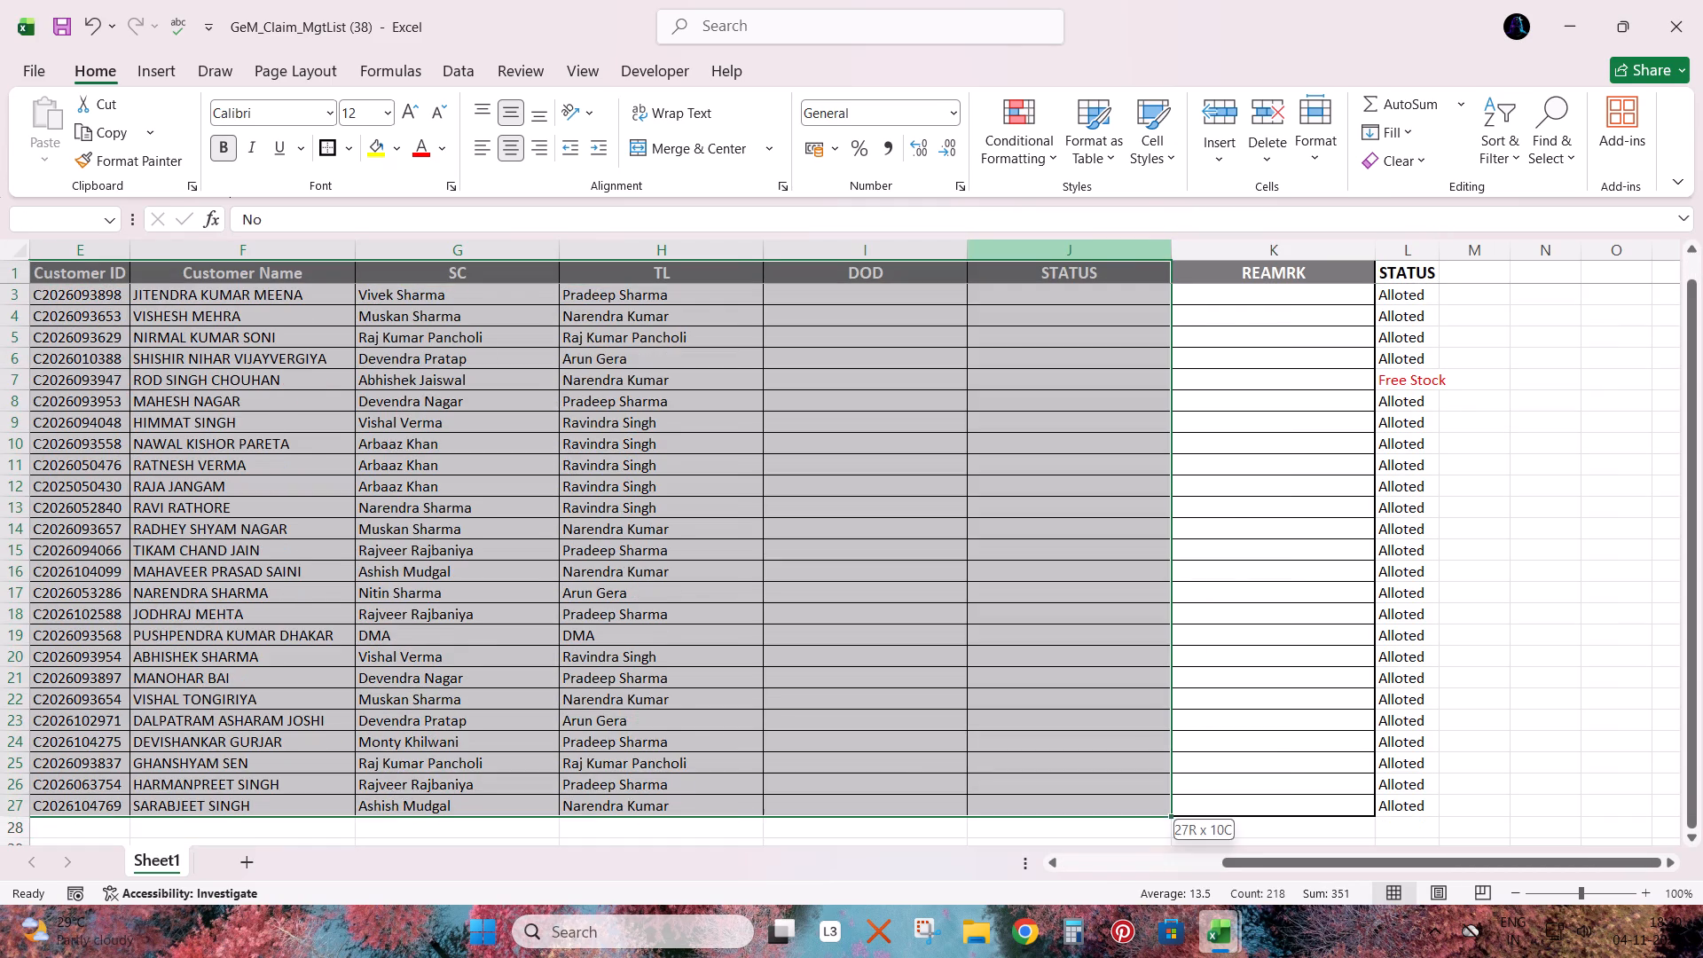
key("ctrl+p")
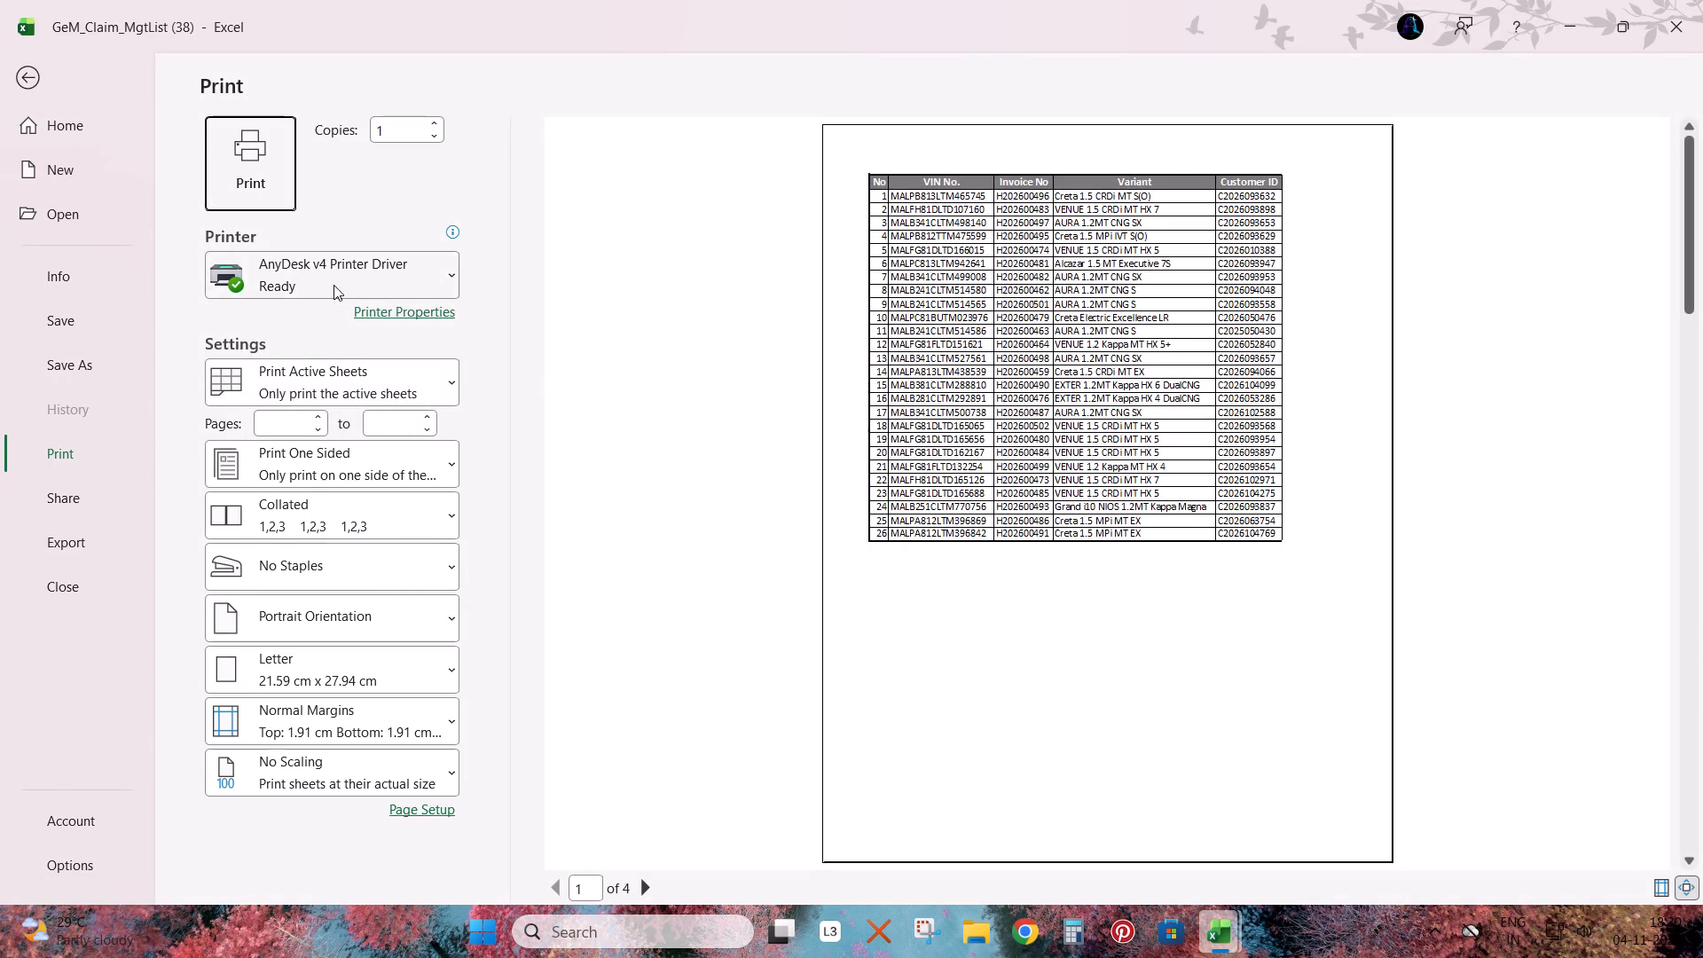
left_click(334, 285)
left_click(331, 358)
left_click(337, 391)
left_click(336, 536)
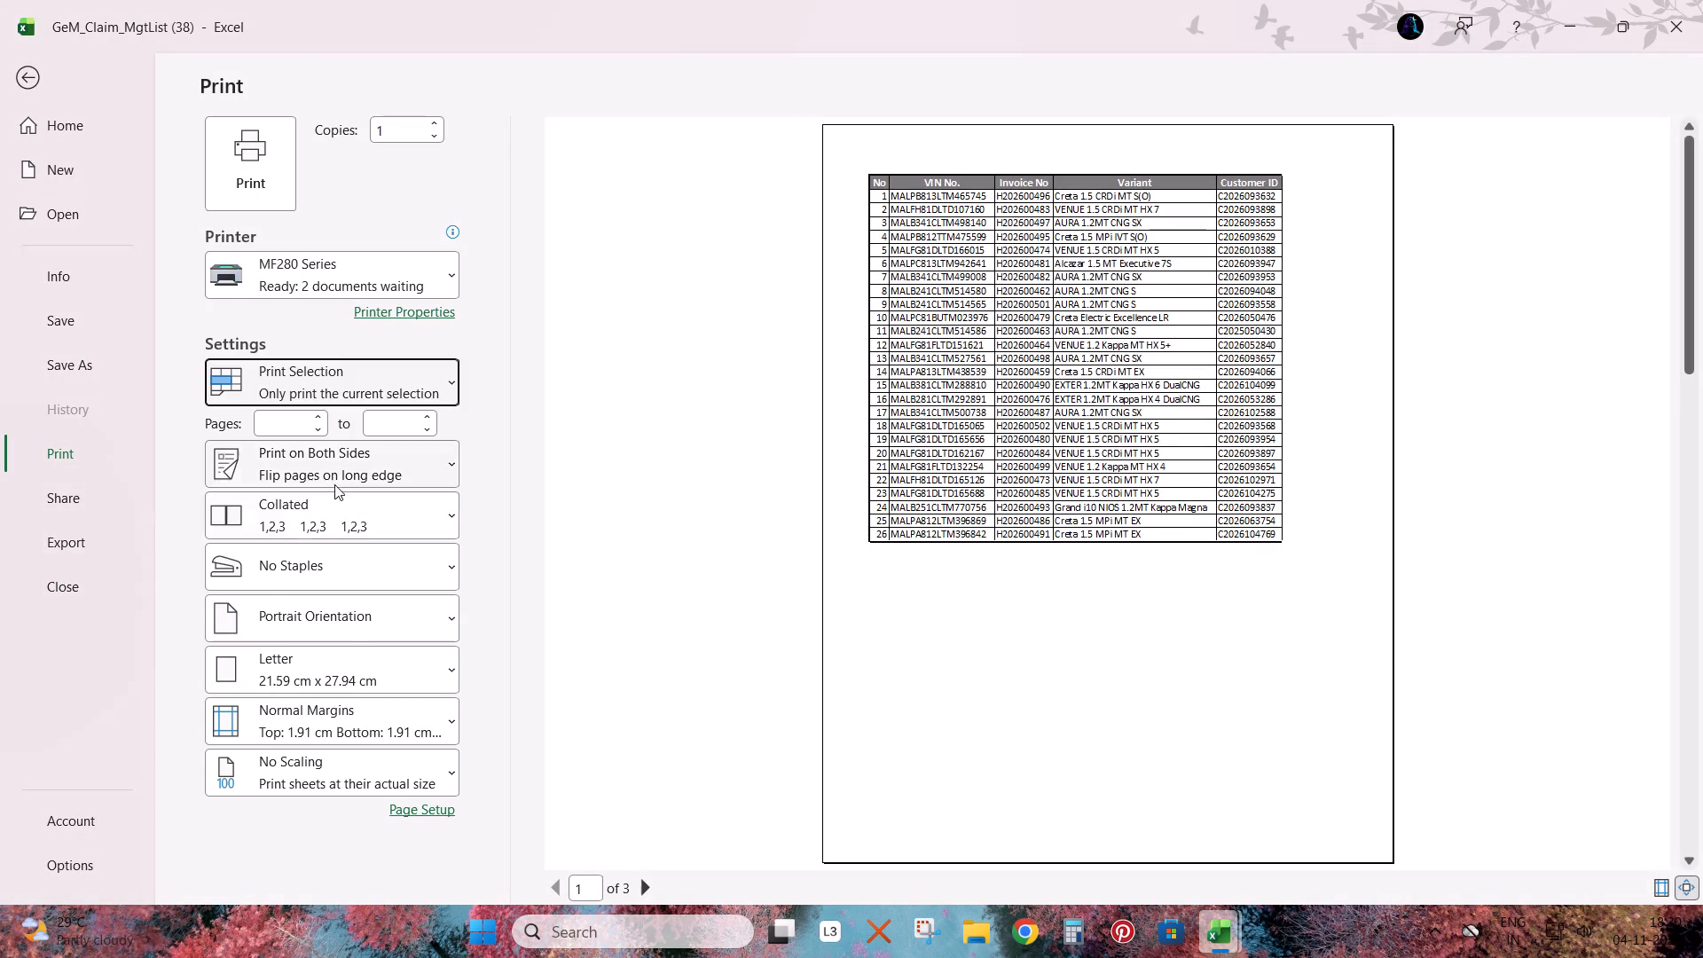
Set the printout to one-sided, landscape orientation, with all columns fitted on one page.
left_click(334, 475)
left_click(334, 520)
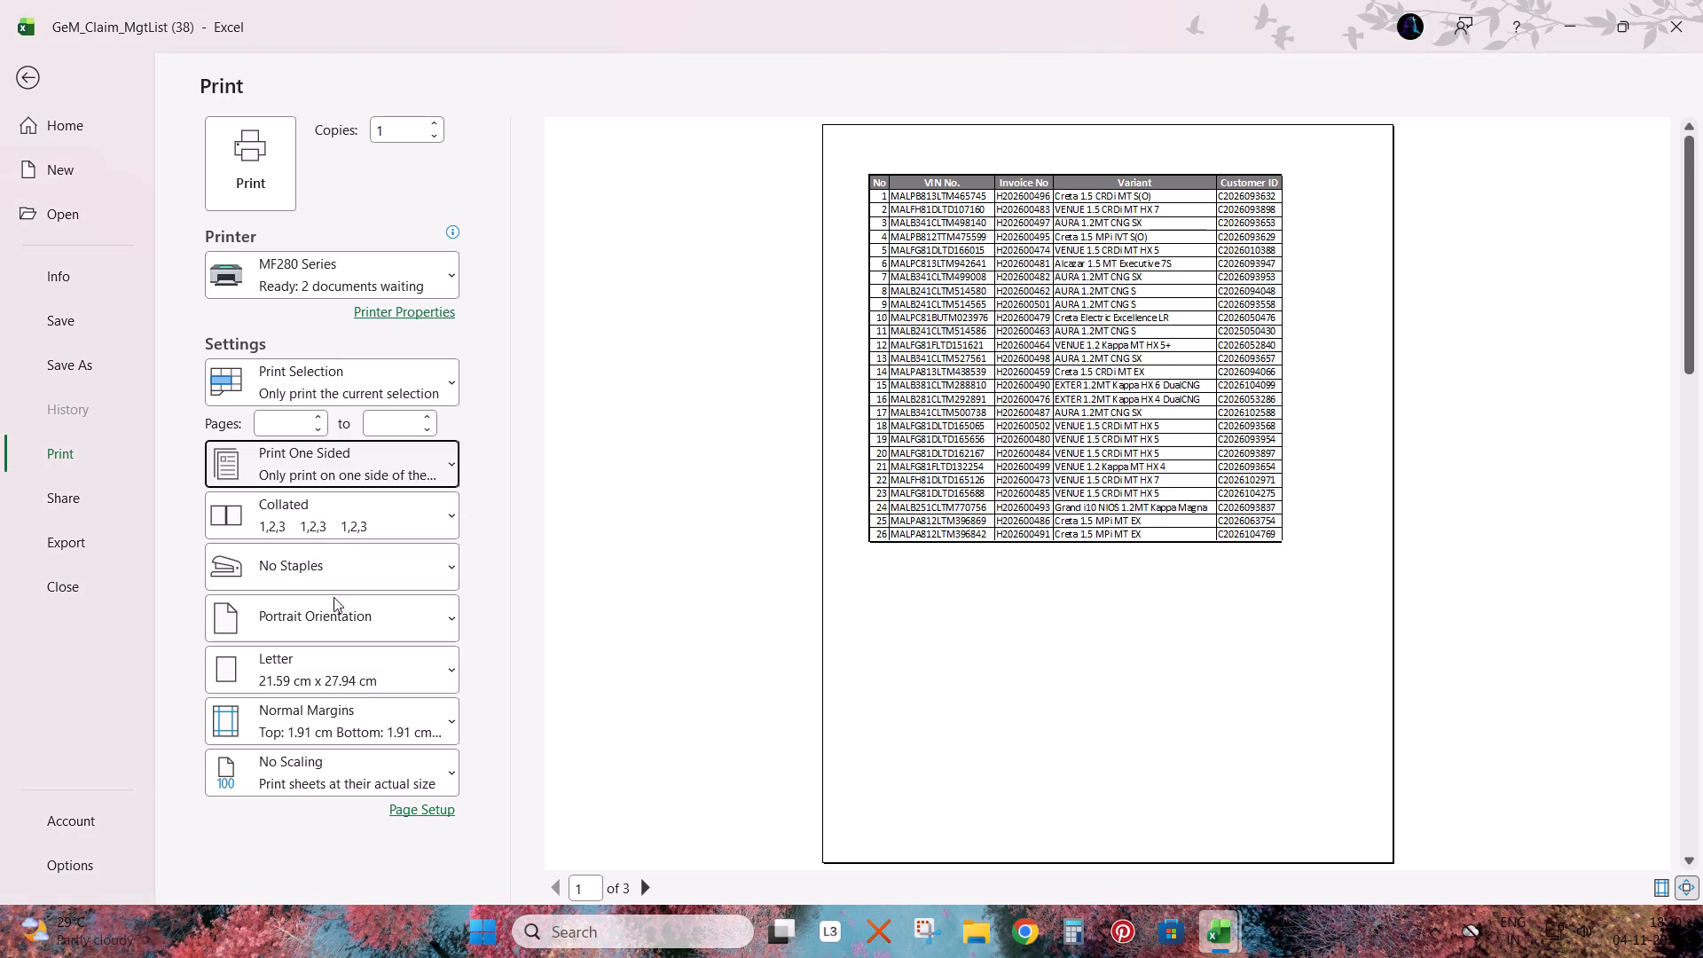
left_click(339, 618)
left_click(328, 724)
left_click(334, 767)
left_click(387, 606)
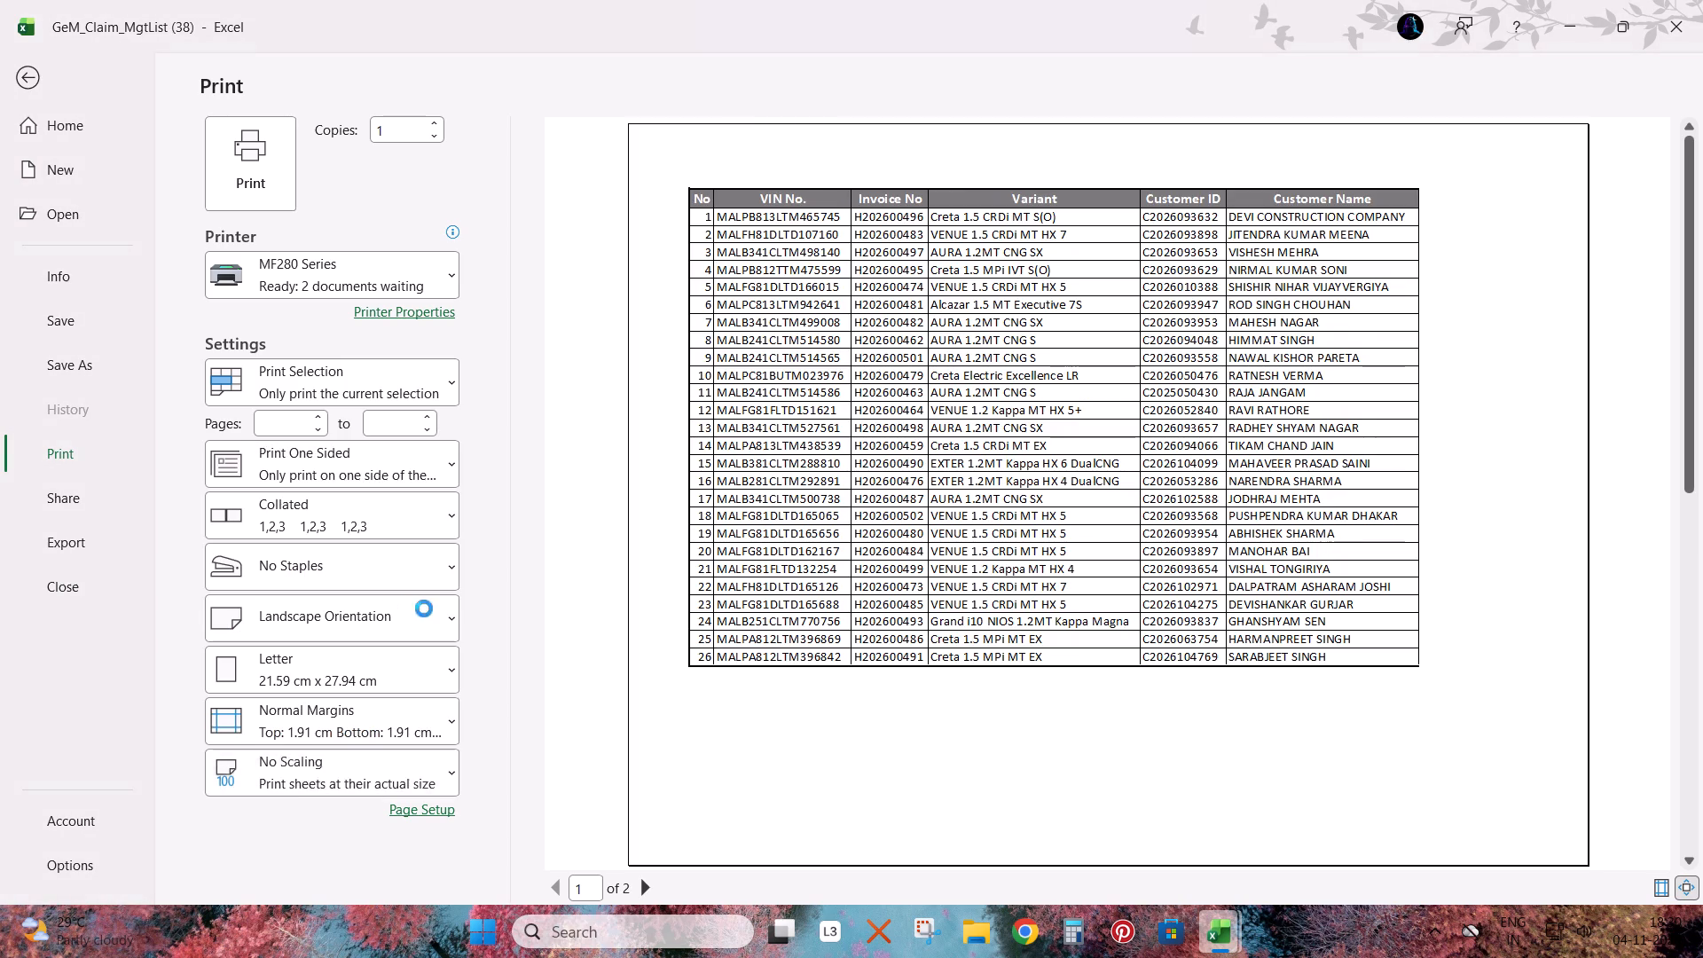
Show the page margins in the print preview, narrow the left and right ones, and return to the sheet.
left_click(1663, 889)
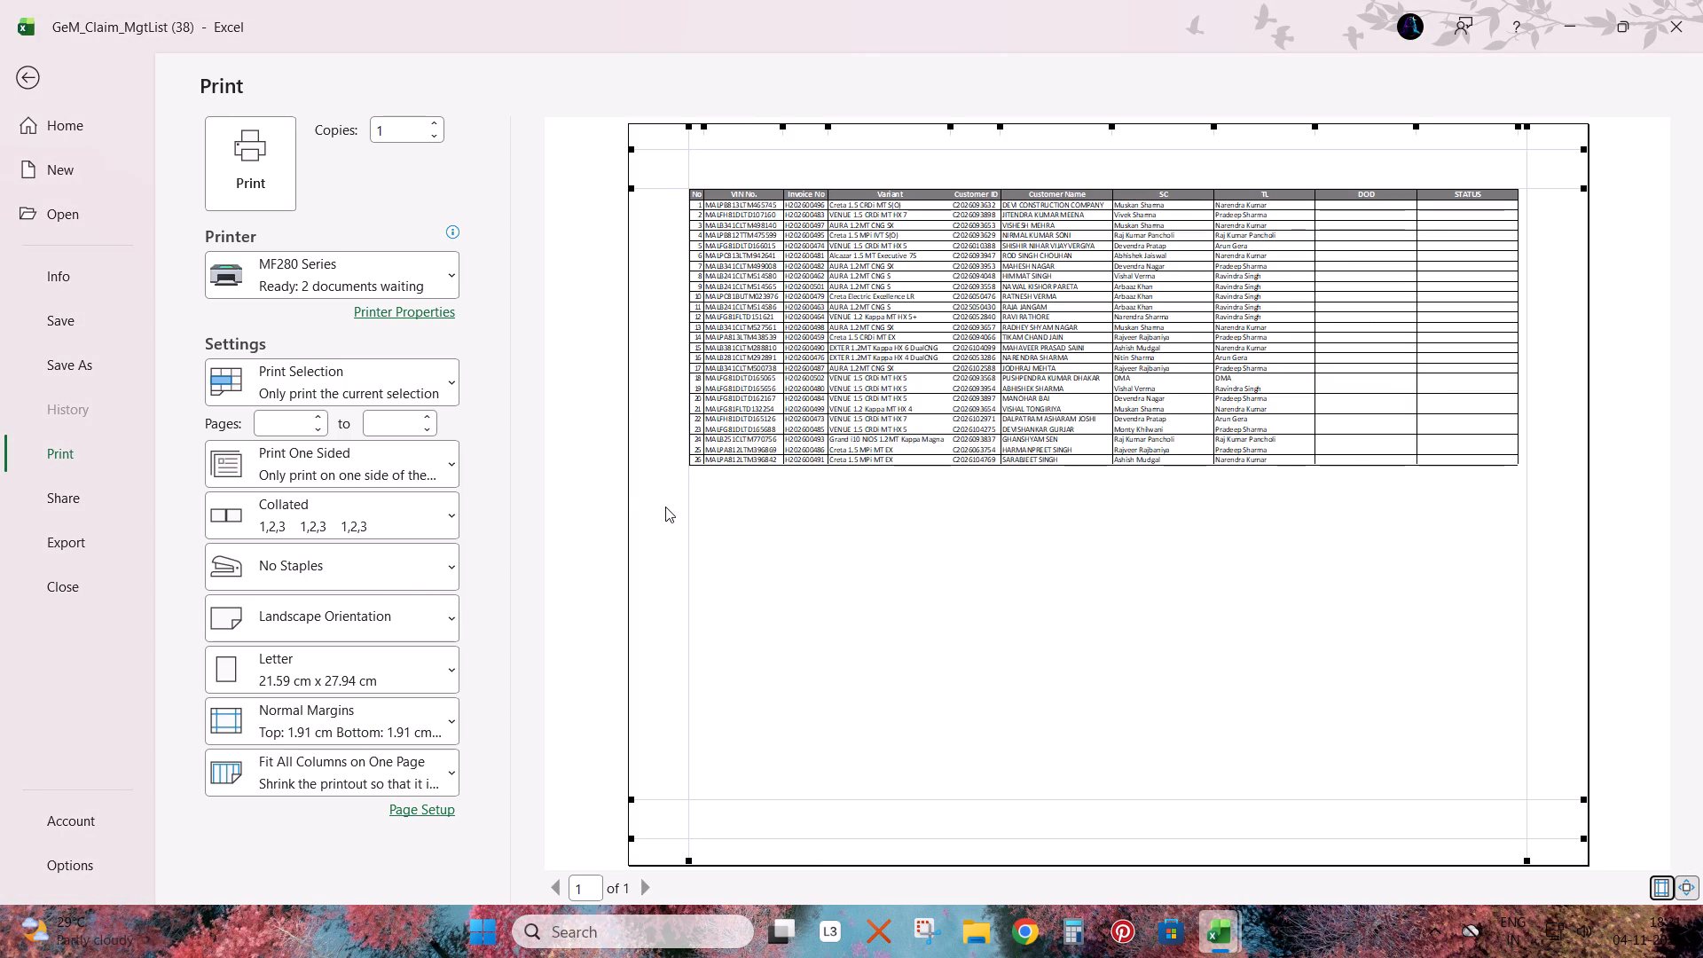
left_click_drag(687, 508, 625, 499)
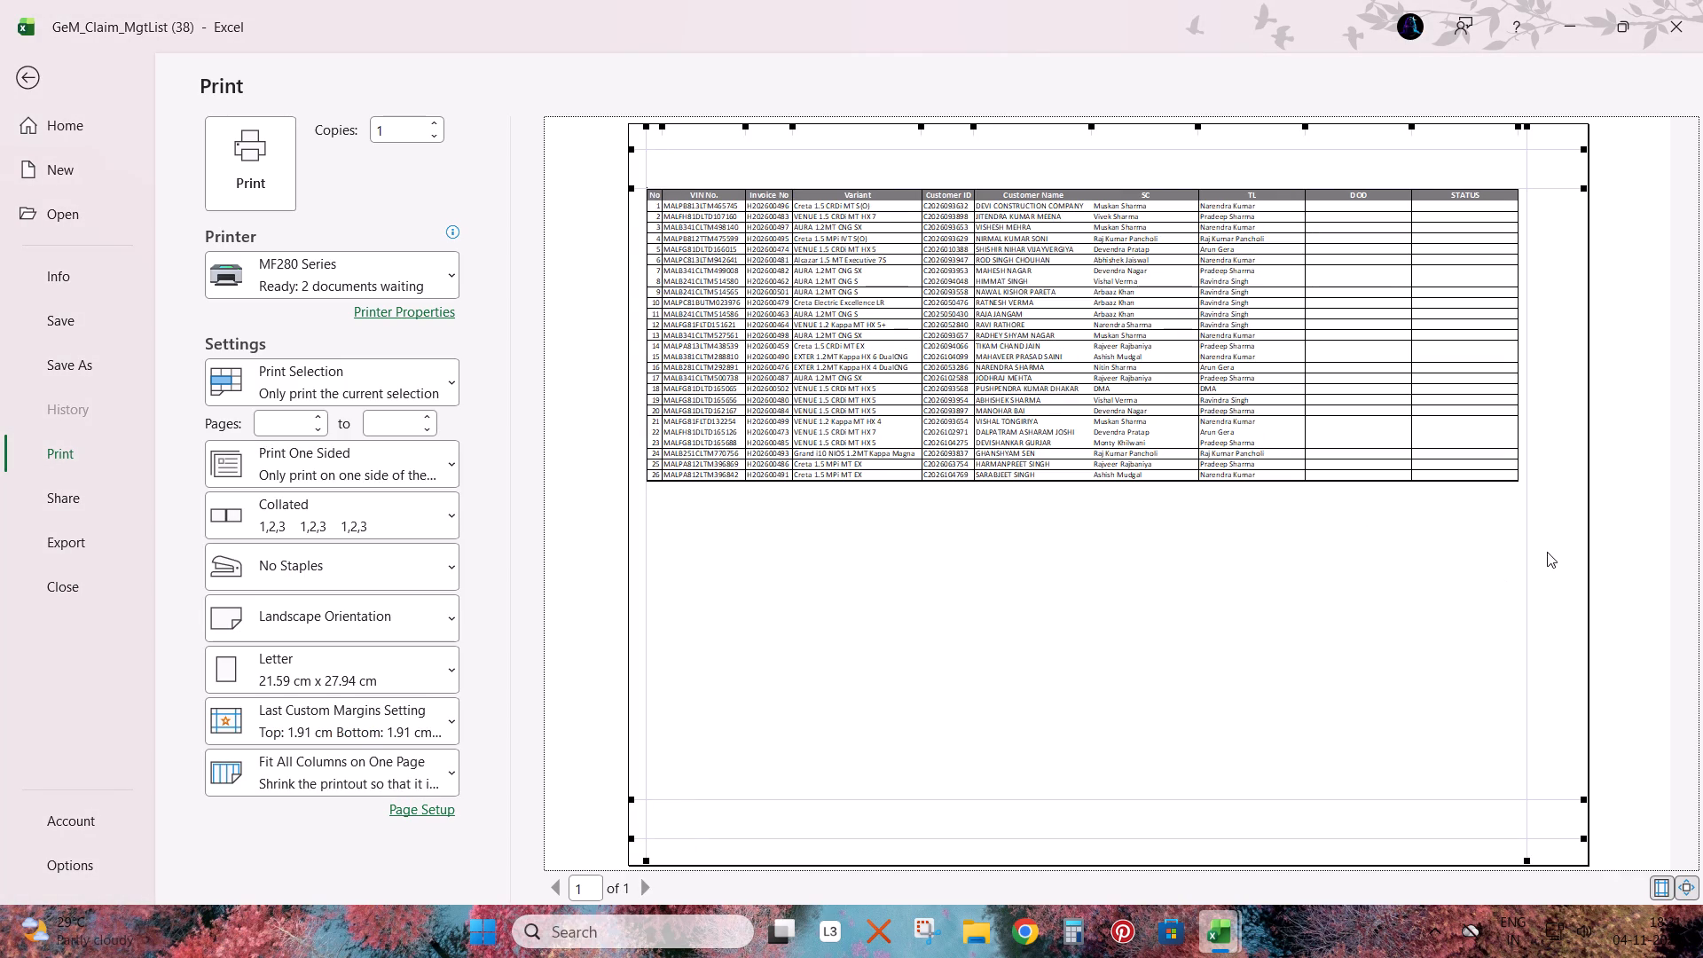
left_click_drag(1530, 552, 1591, 542)
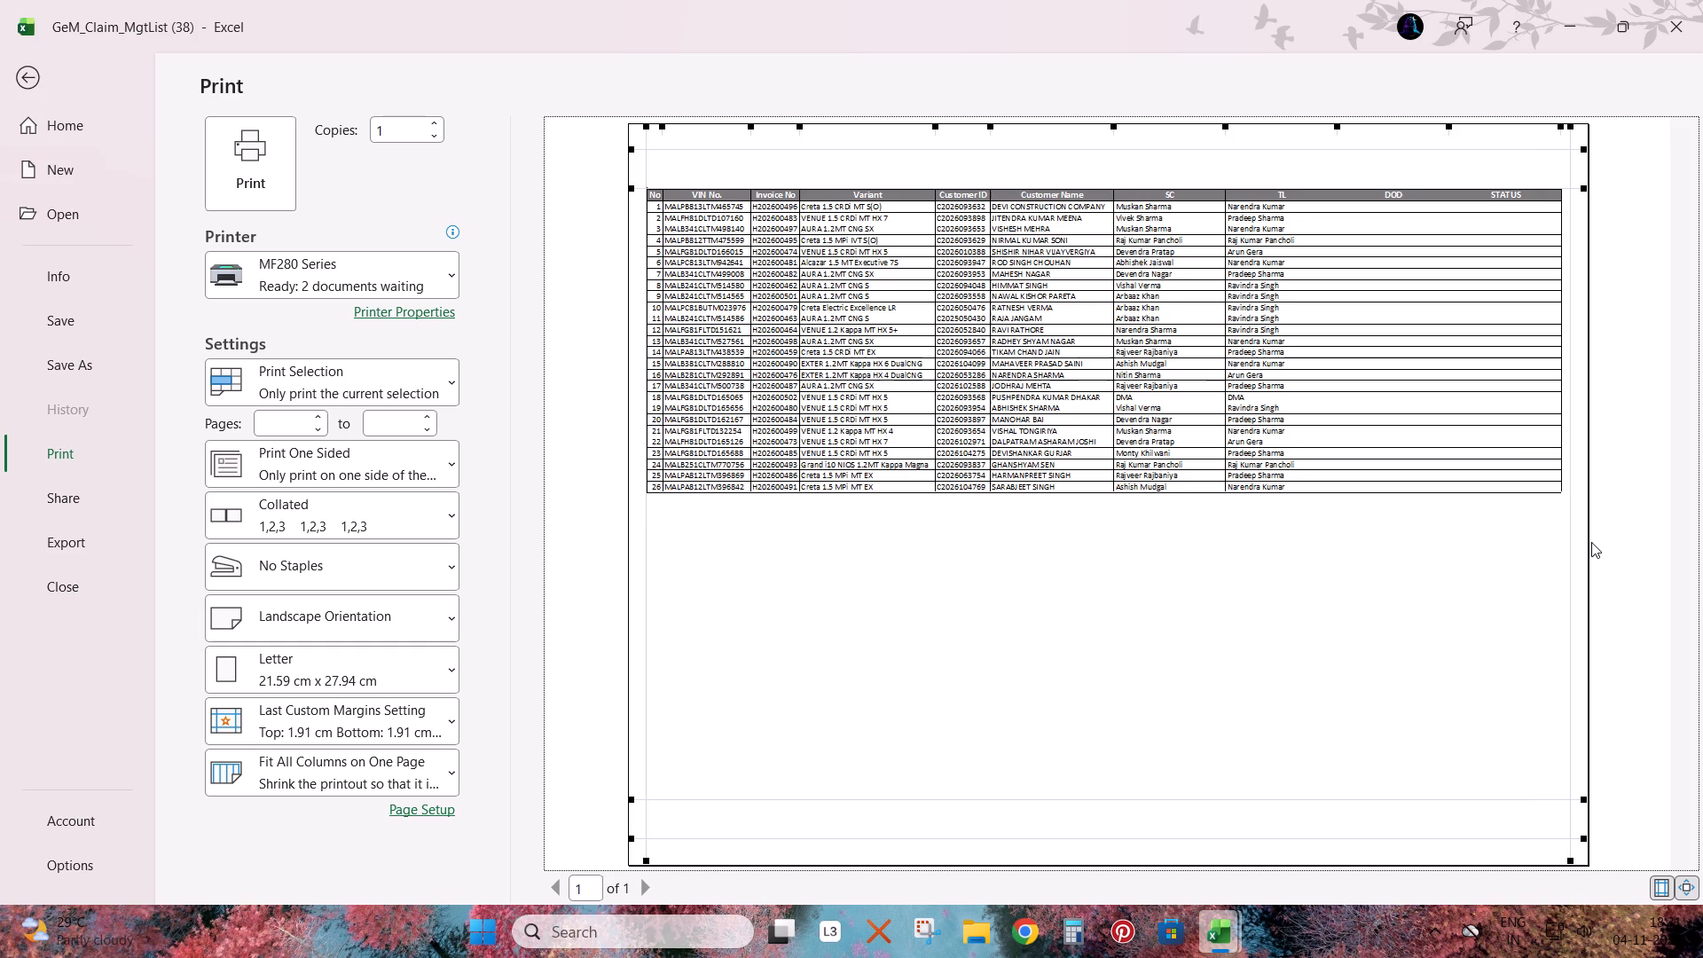
left_click(34, 83)
Increase the height of rows 3 to 27 to roughly double.
left_click_drag(666, 291, 705, 796)
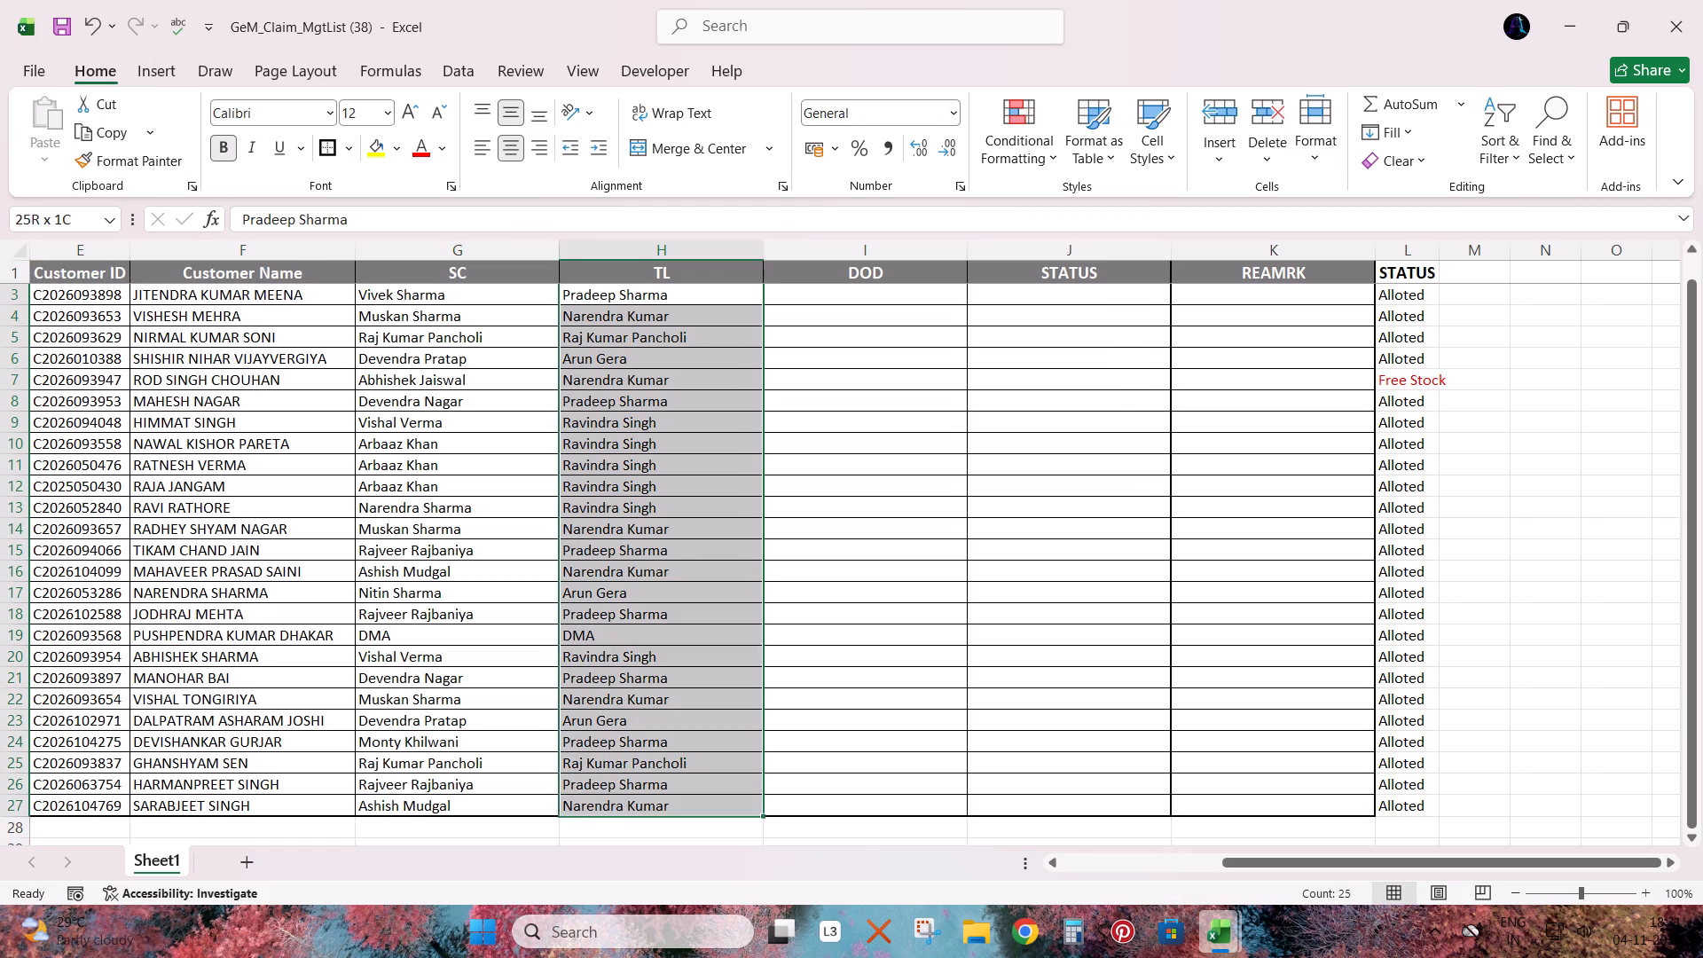
left_click_drag(705, 796, 703, 789)
key("shift+space")
key("shift+Down")
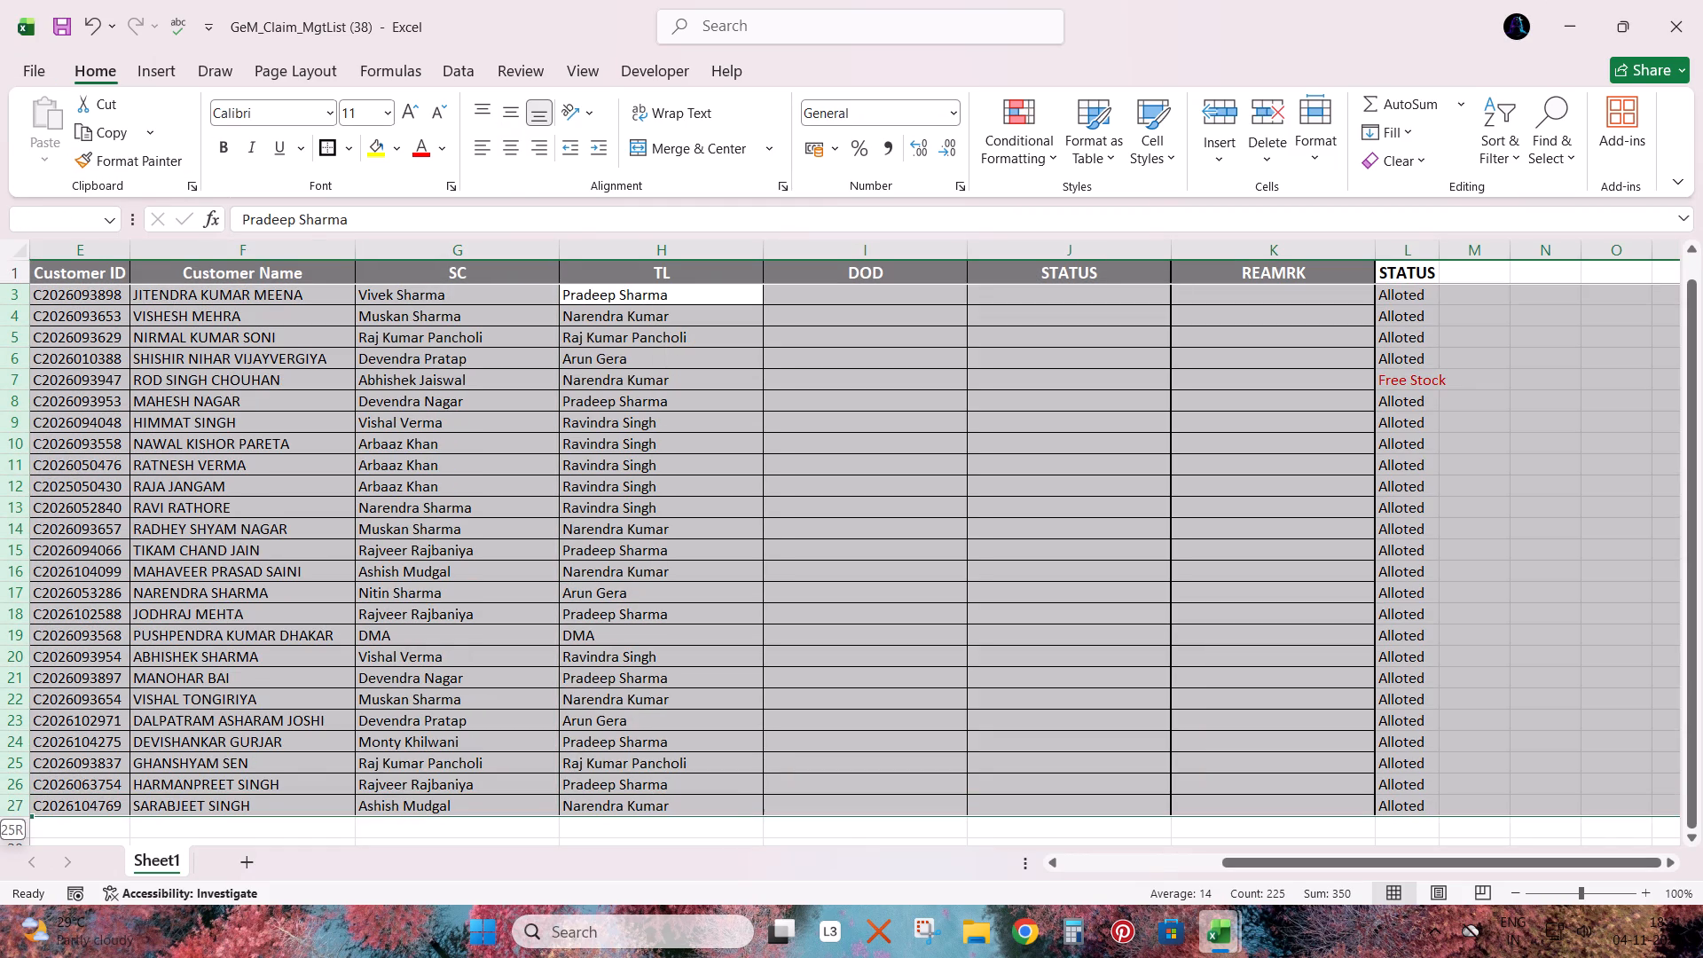
left_click_drag(14, 323, 20, 341)
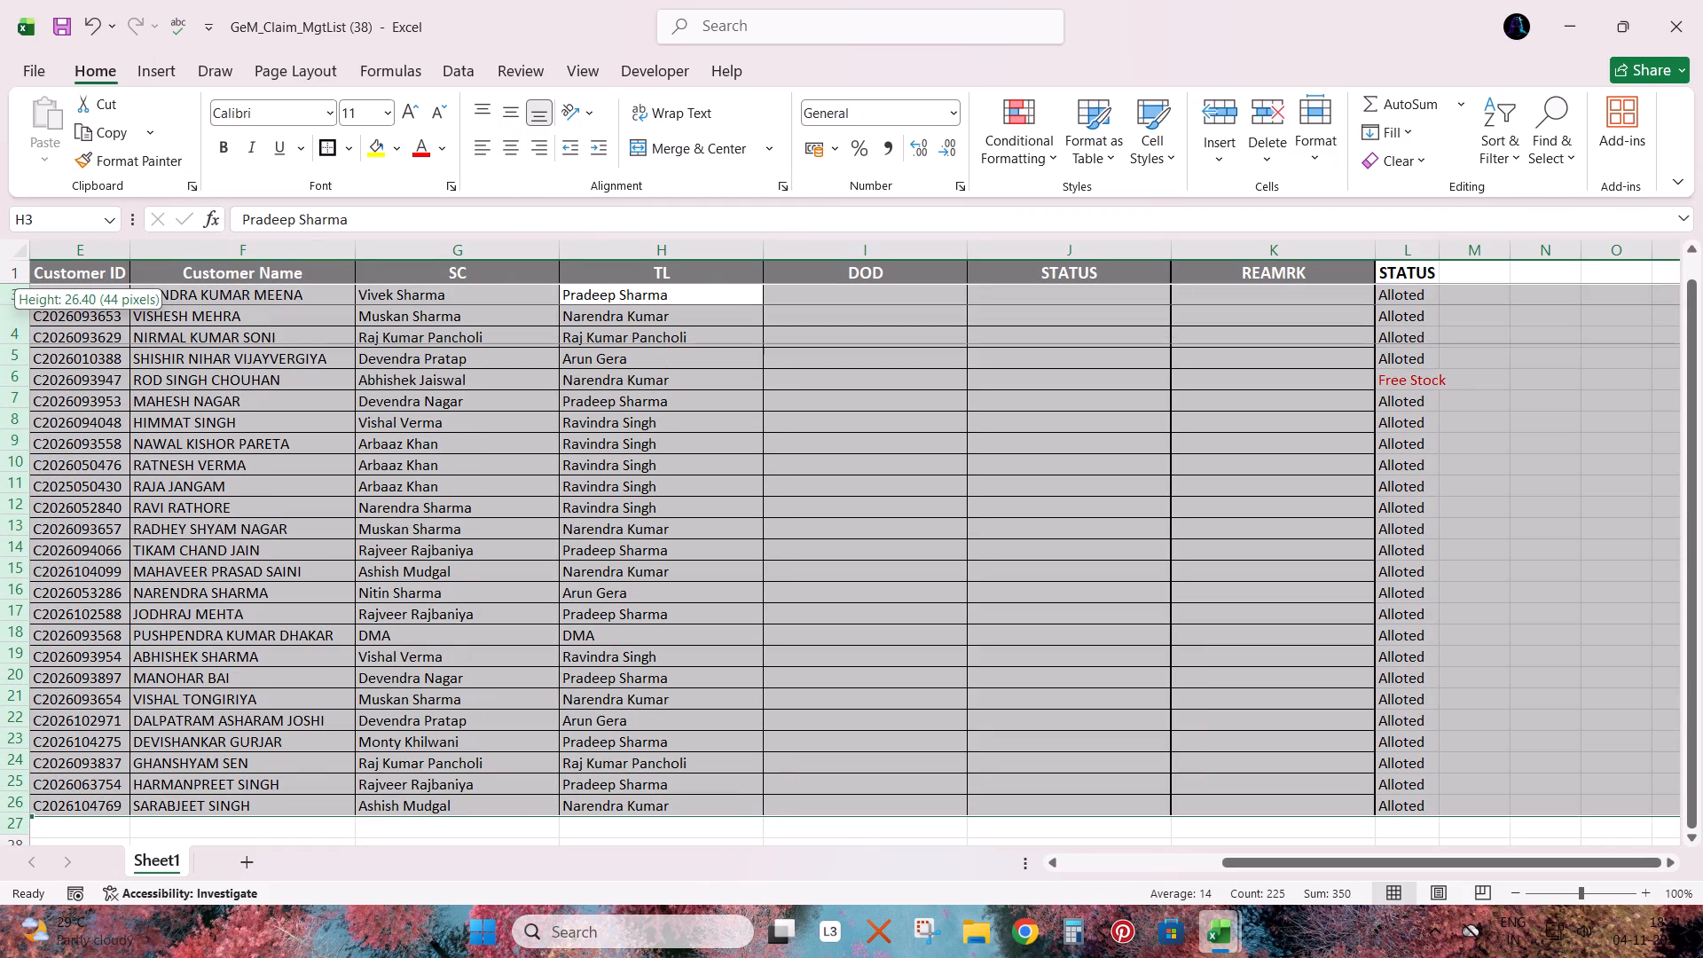
left_click_drag(20, 341, 20, 343)
left_click(425, 414)
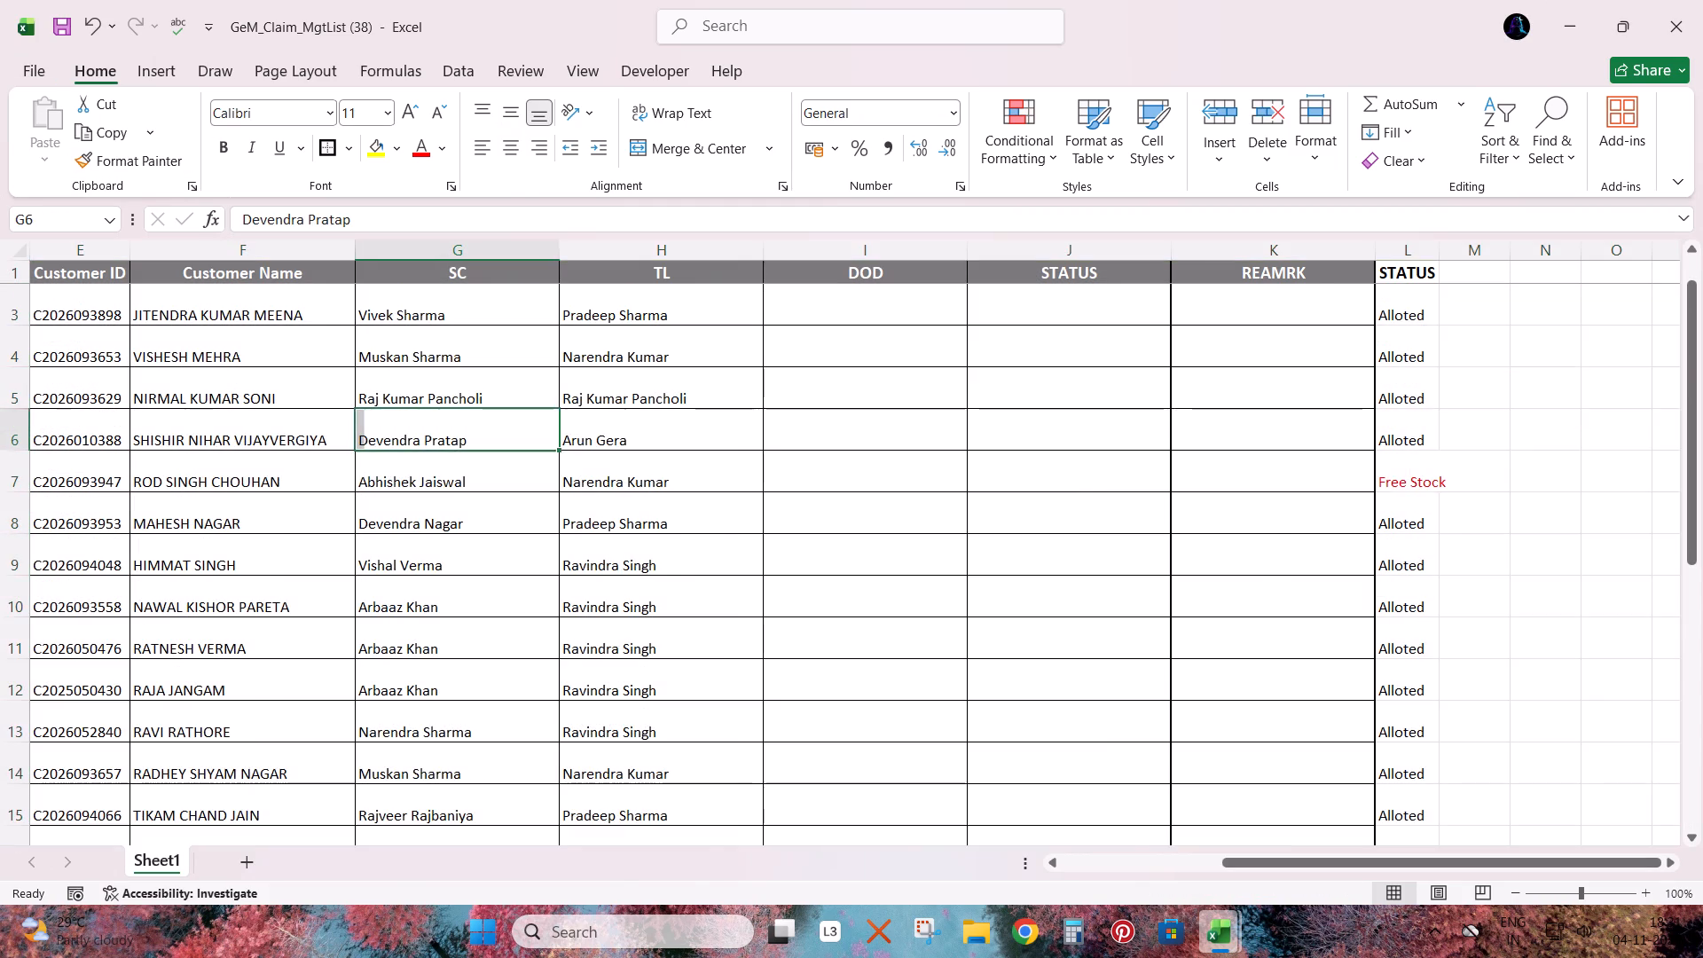
Print the table range A1:K27, from No to REAMRK, on the MF280 Series printer.
key("ctrl+Up")
key("ctrl+Left")
key("ctrl+Up")
key("ctrl+shift+Right")
key("shift+Left")
key("ctrl+shift+Down")
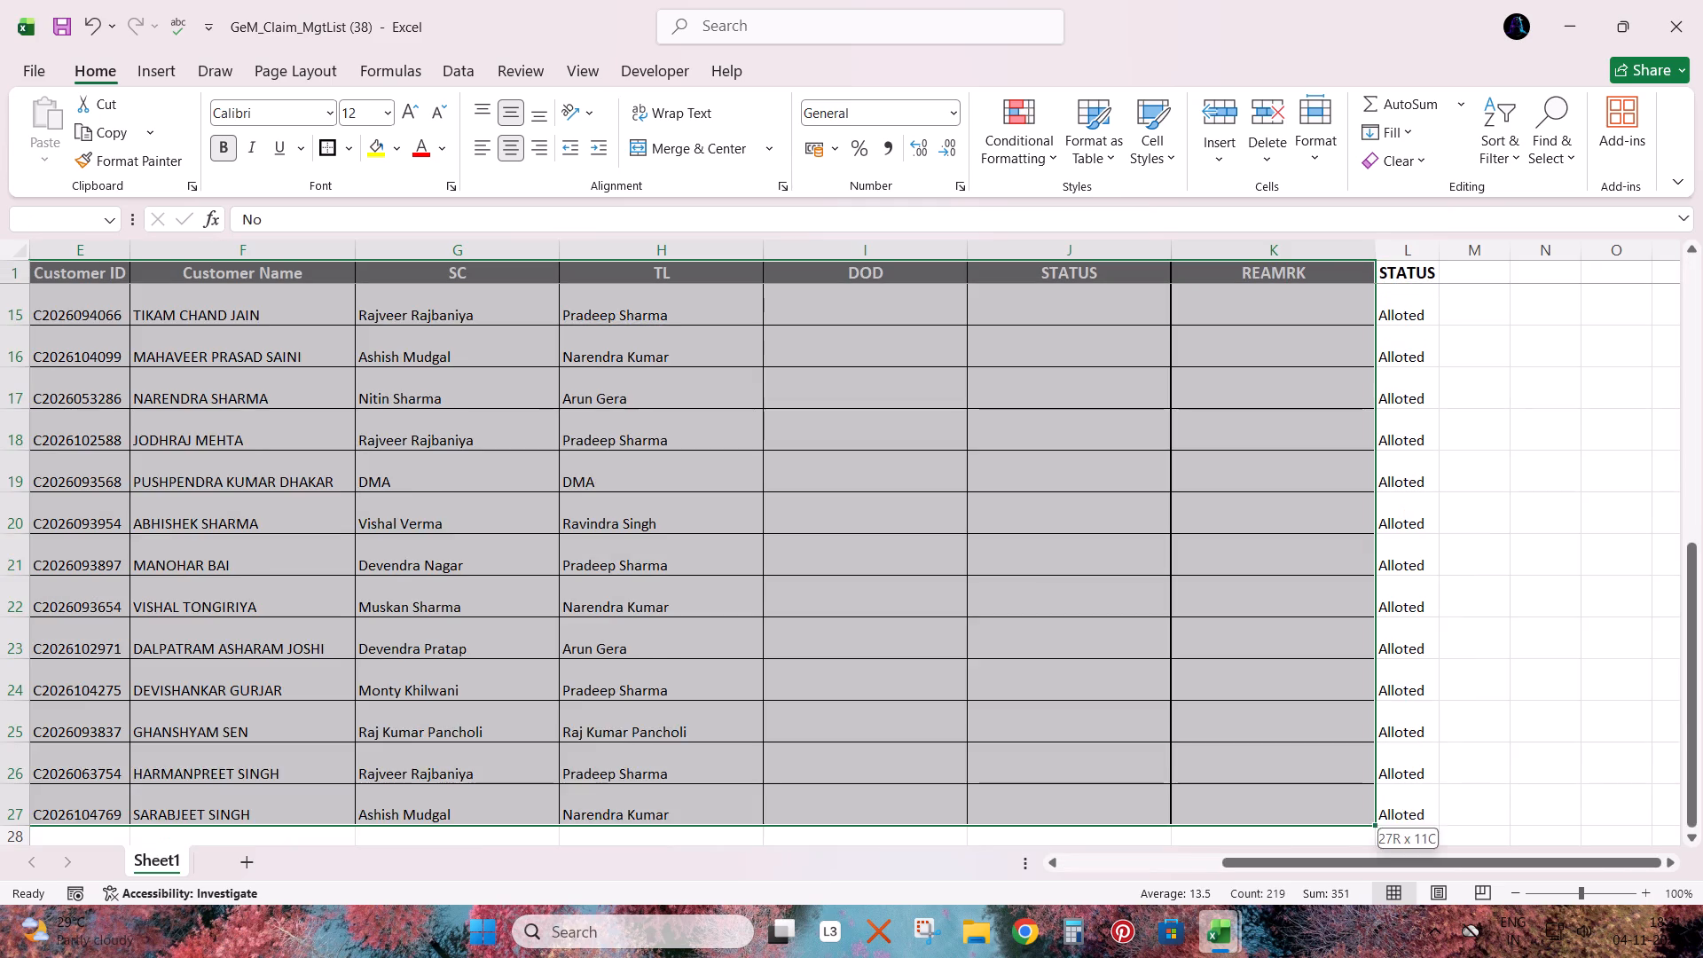
key("shift+Down")
key("shift+Up")
key("ctrl+p")
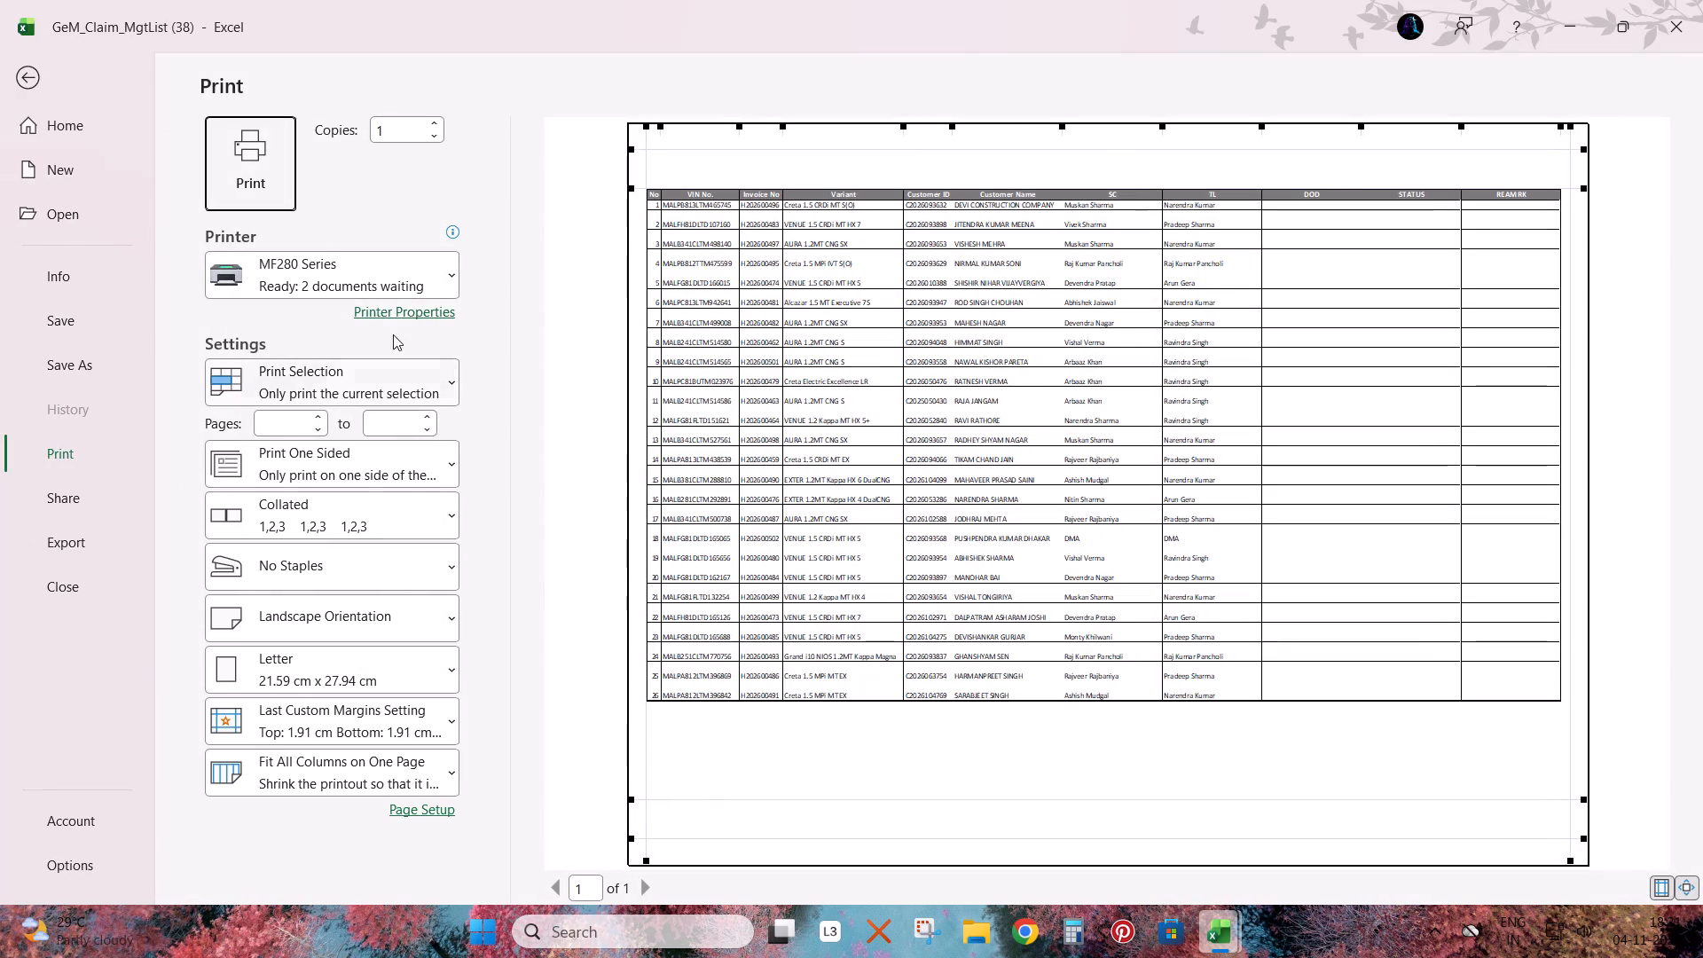
left_click(276, 169)
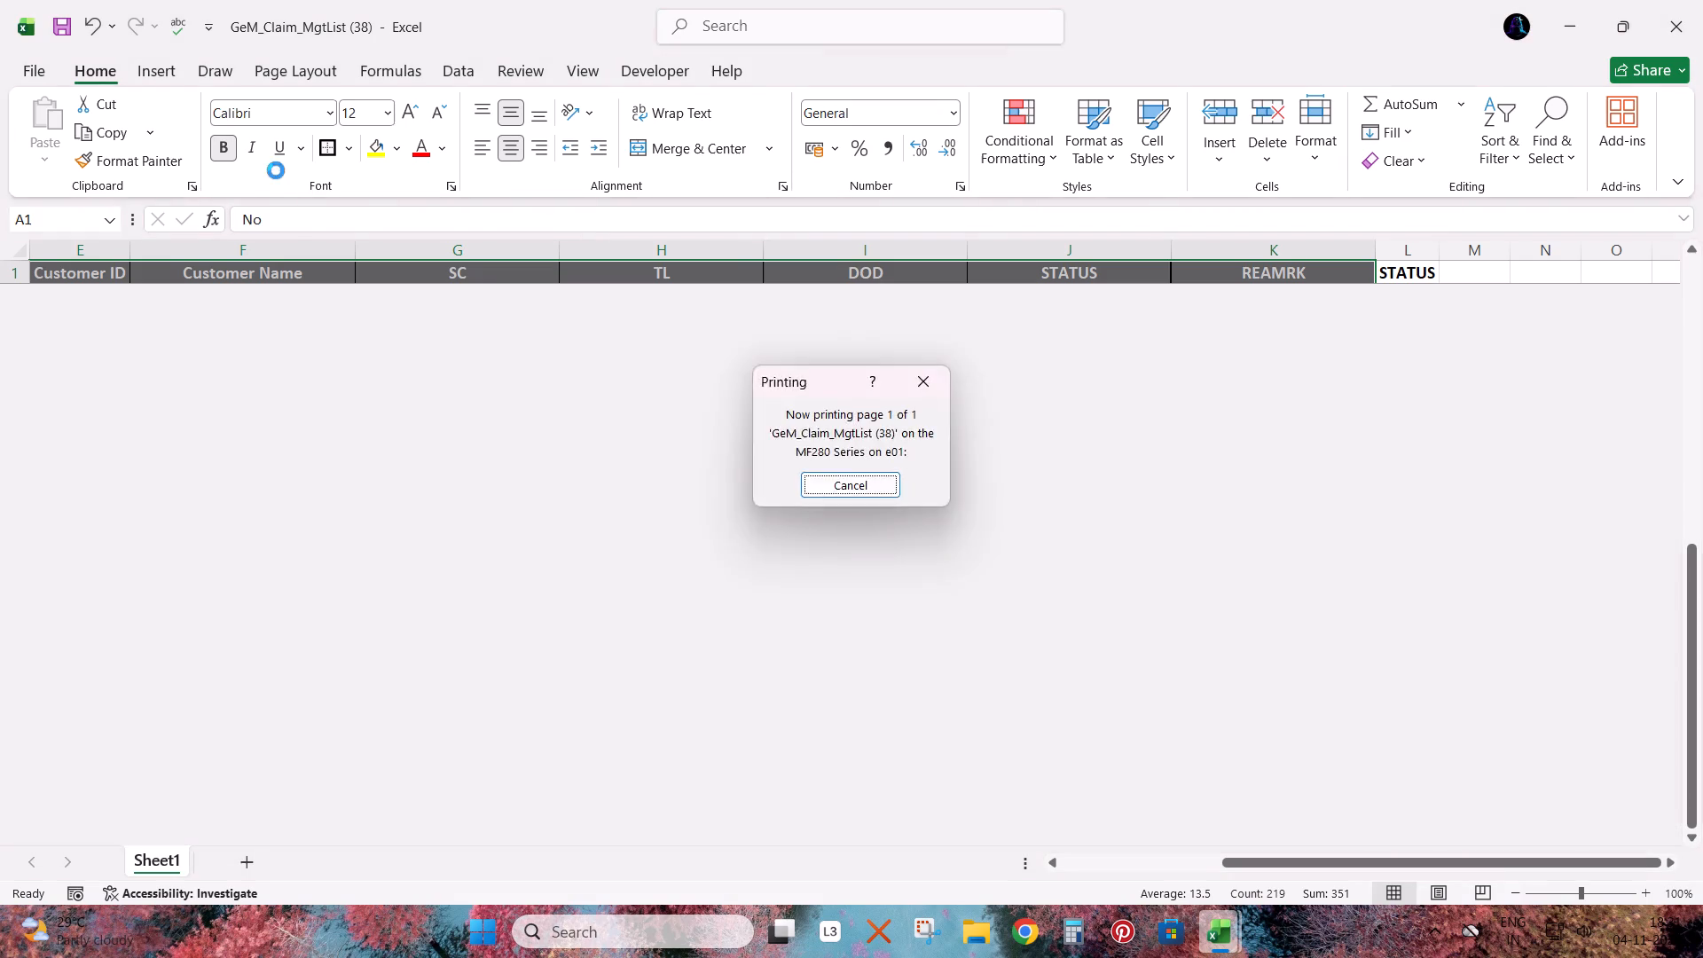
Undo the row heights, the DOD and STATUS headings and the inserted columns, keeping the thick outside borders on A1:I27.
left_click(725, 521)
key("ctrl+z")
key("ctrl+z")
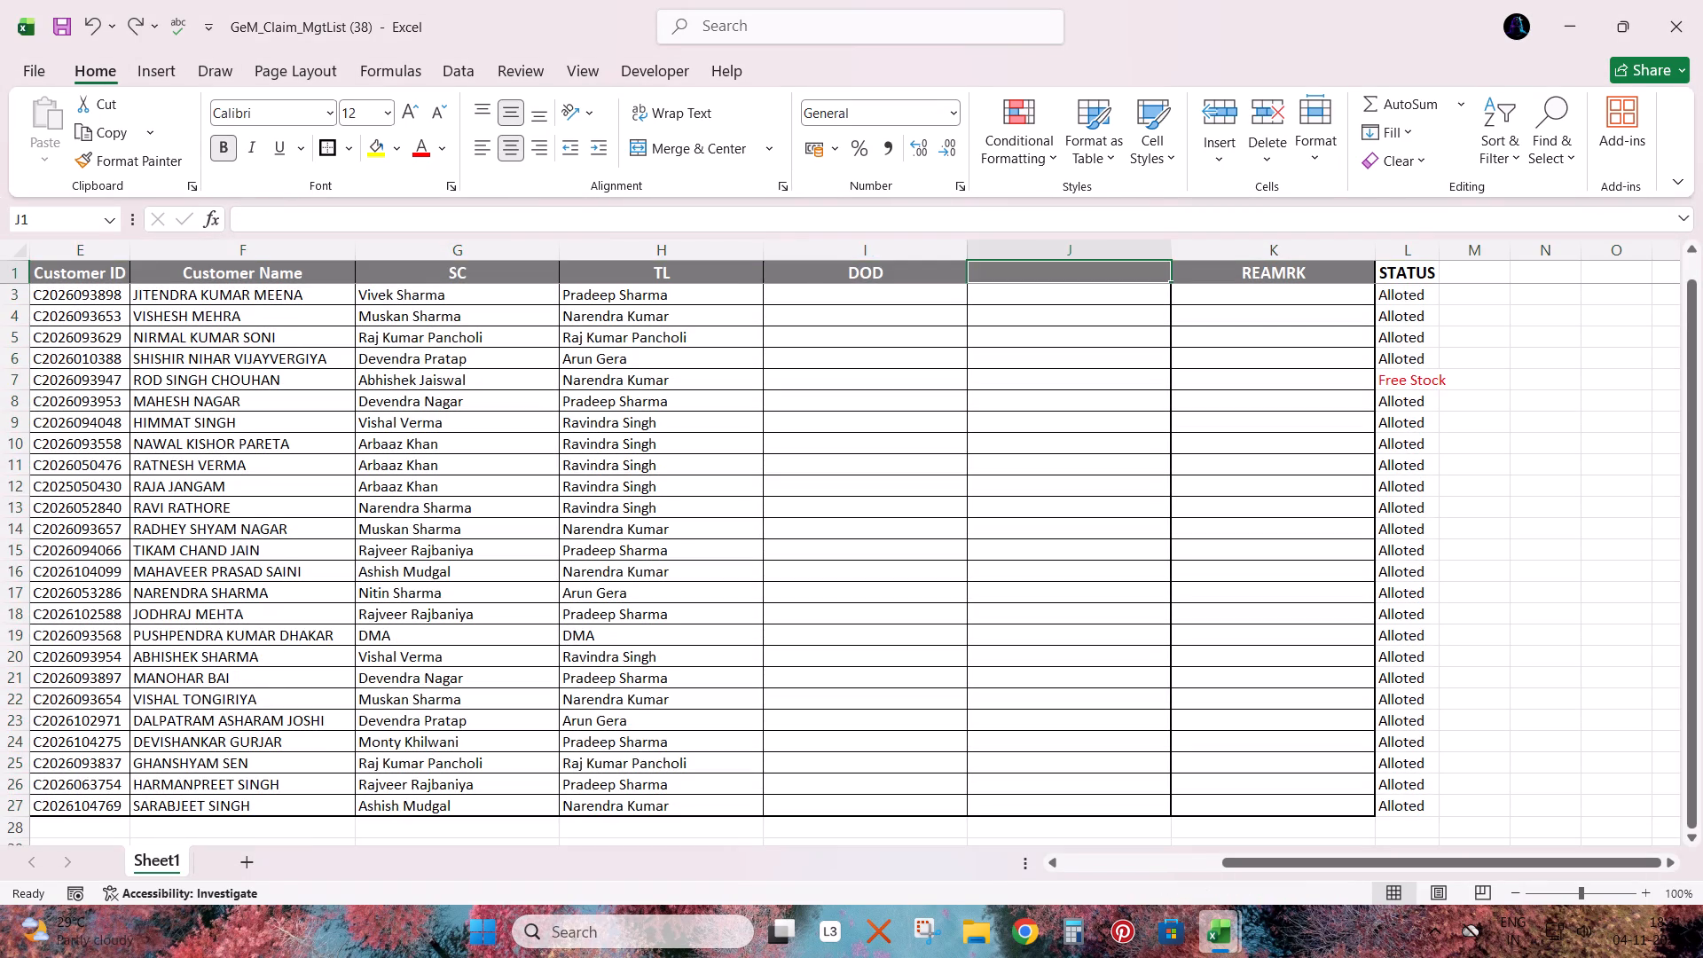
key("ctrl+z")
key("ctrl+z")
key("ctrl+z")
key("ctrl+z")
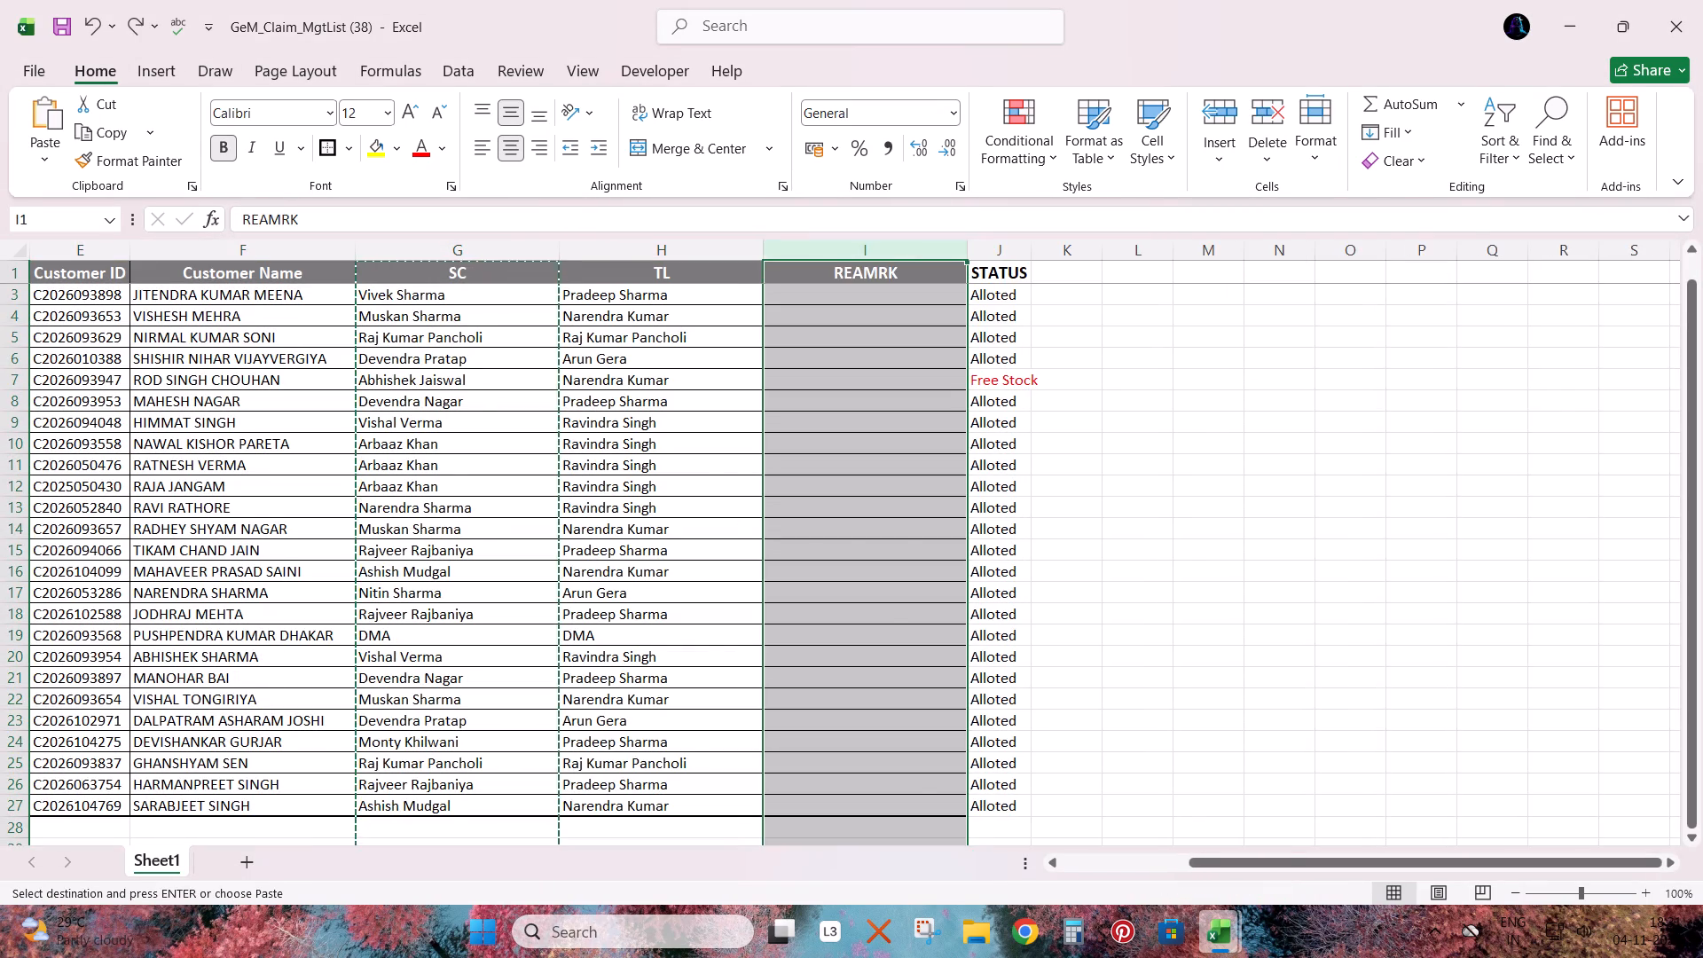
key("ctrl+z")
left_click(726, 518)
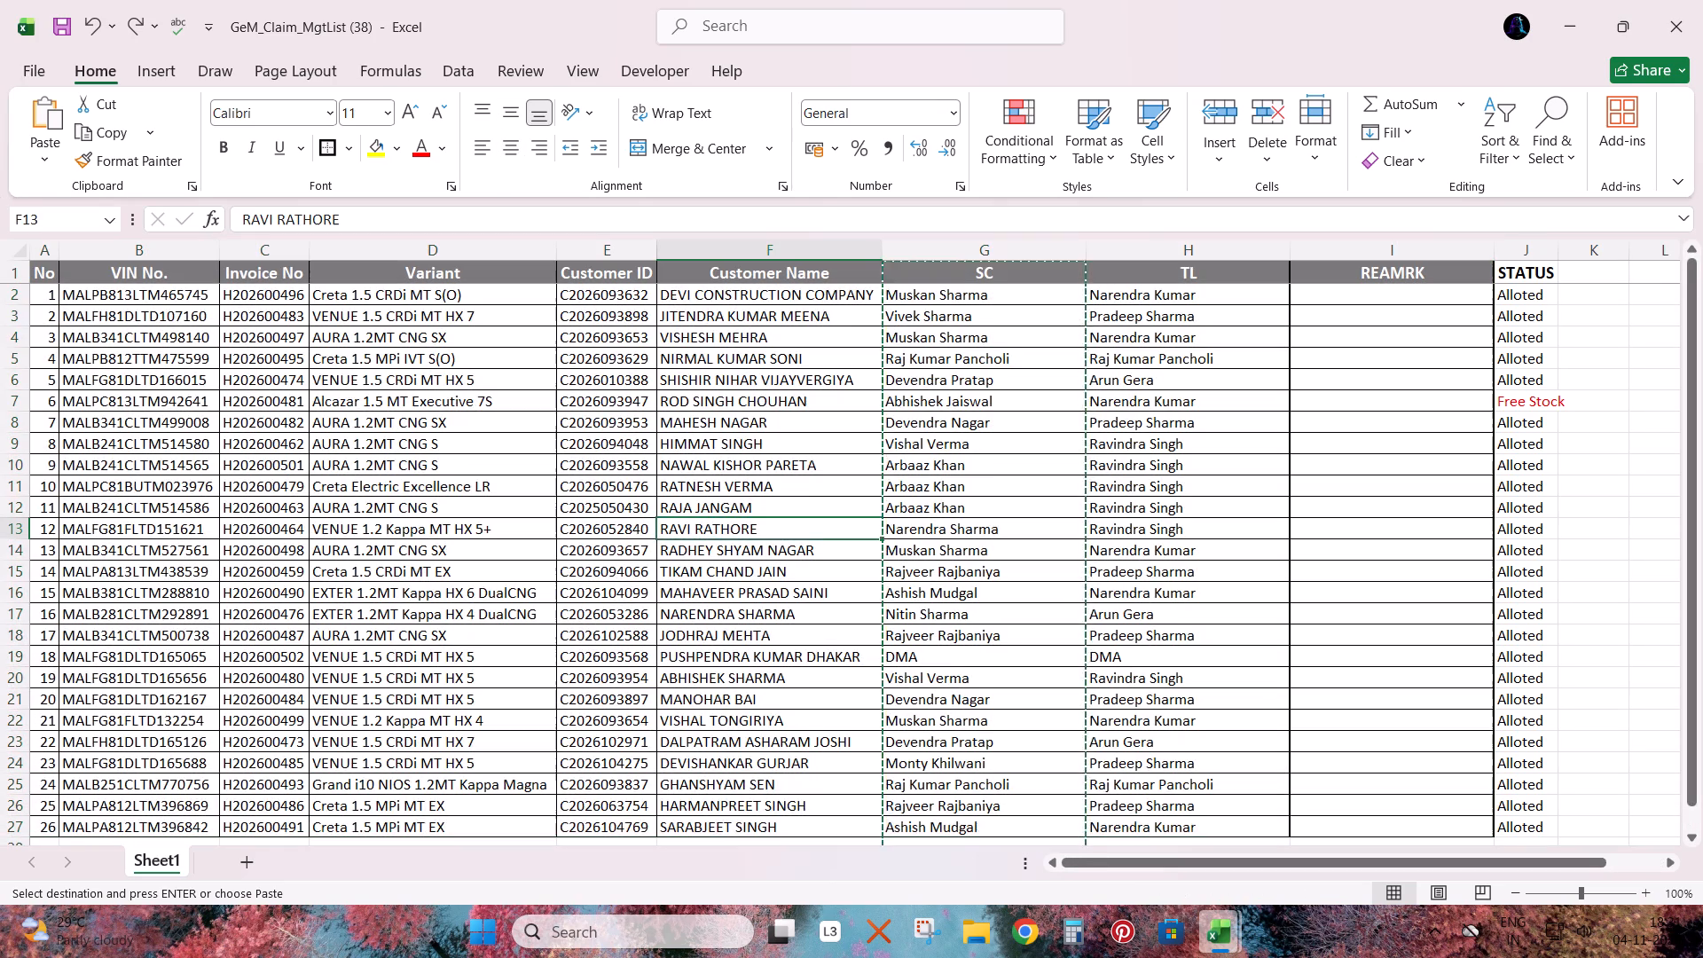
scroll(727, 508, "down", 1)
key("ctrl+y")
scroll(727, 508, "down", 2)
key("Escape")
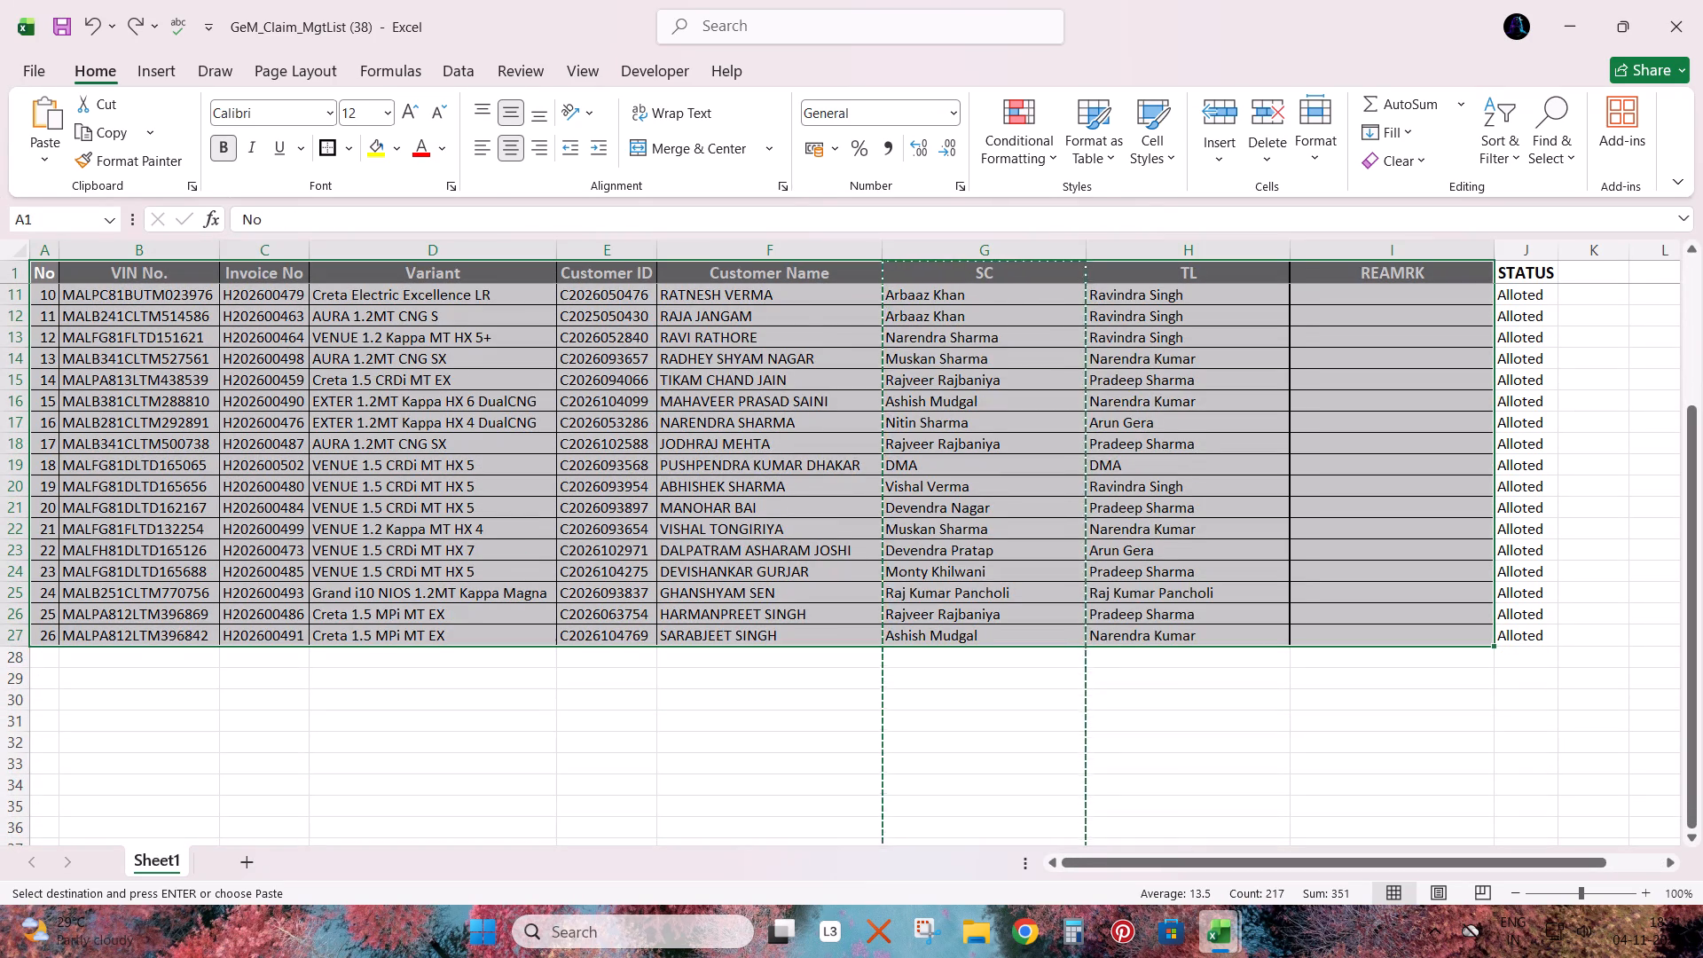
Return to cell A1, save the GeM_Claim_MgtList (38) workbook and close it.
left_click(562, 433)
key("ctrl+Up")
key("ctrl+Left")
key("Down")
key("Up")
key("Up")
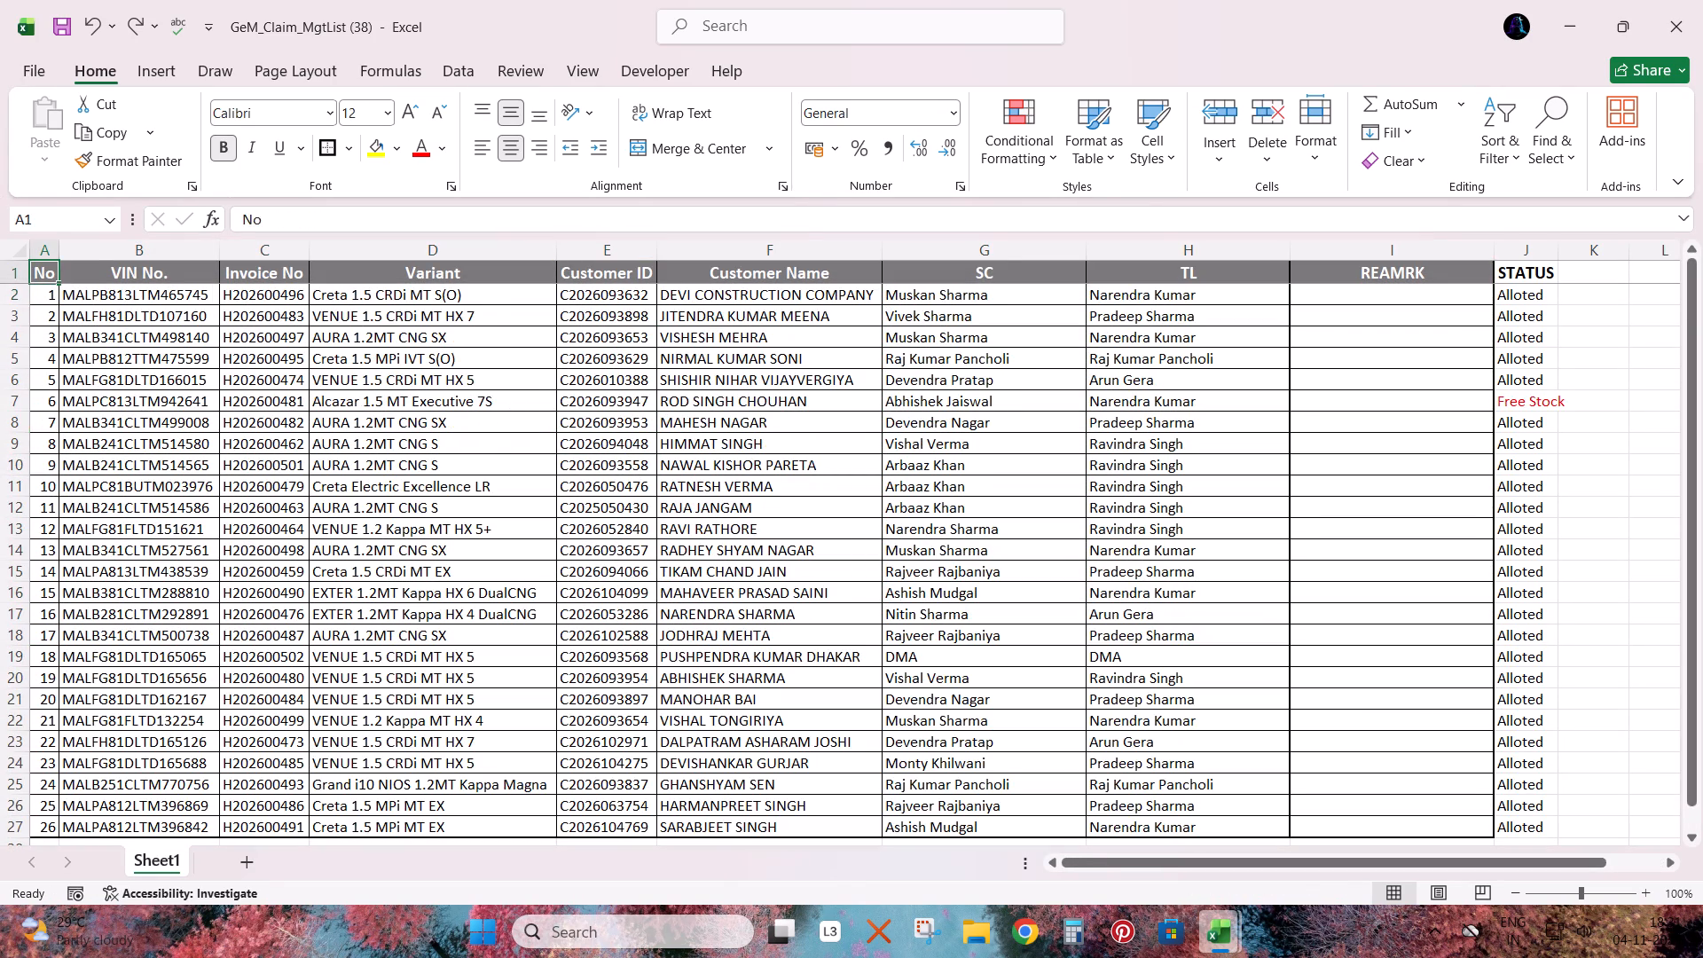
key("ctrl+s")
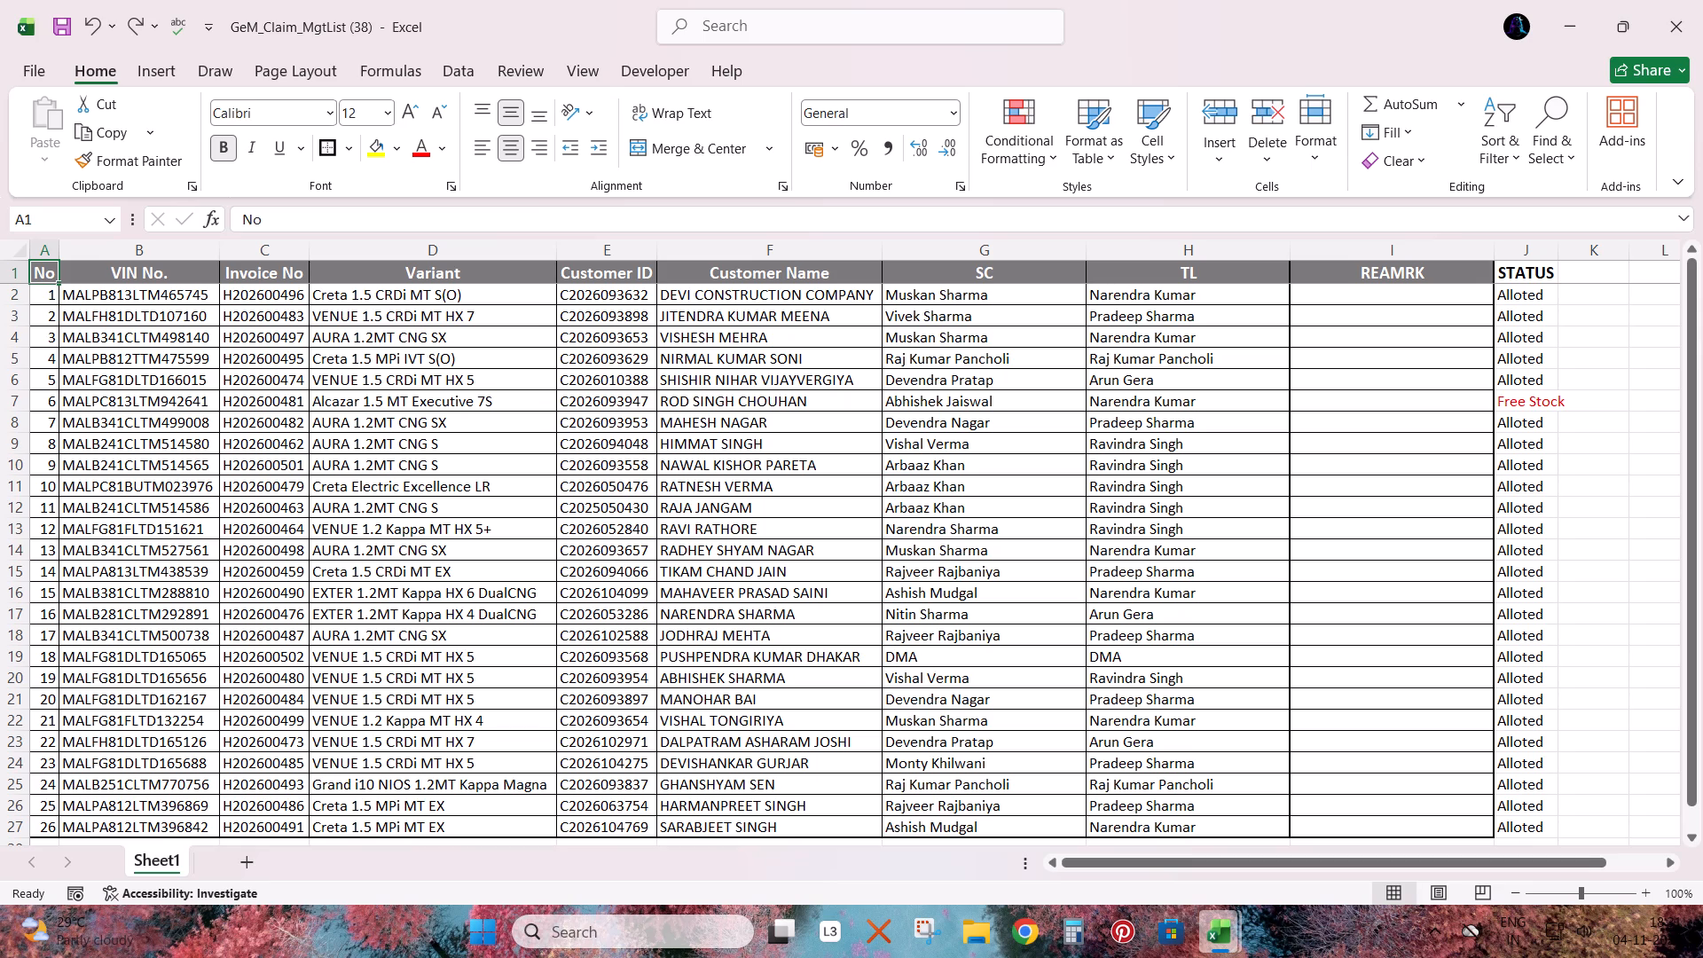
left_click(65, 27)
left_click(1702, 0)
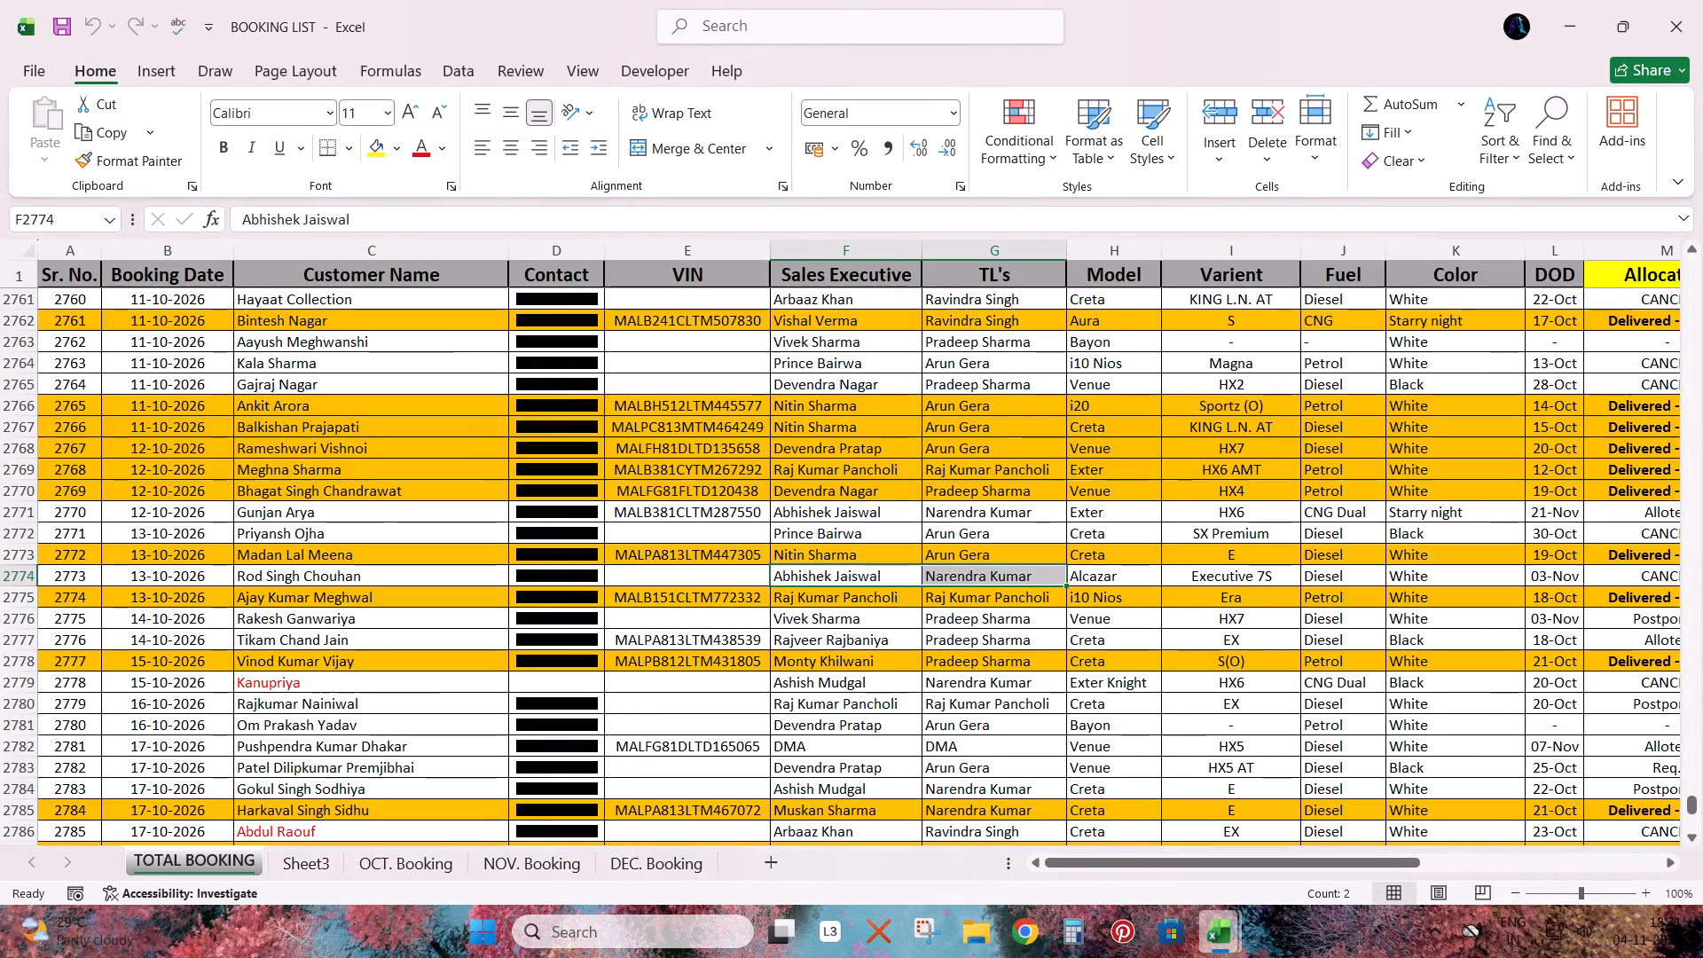
Switch to File Explorer and open the Downloads folder.
key("Escape")
left_click(956, 714)
left_click(974, 932)
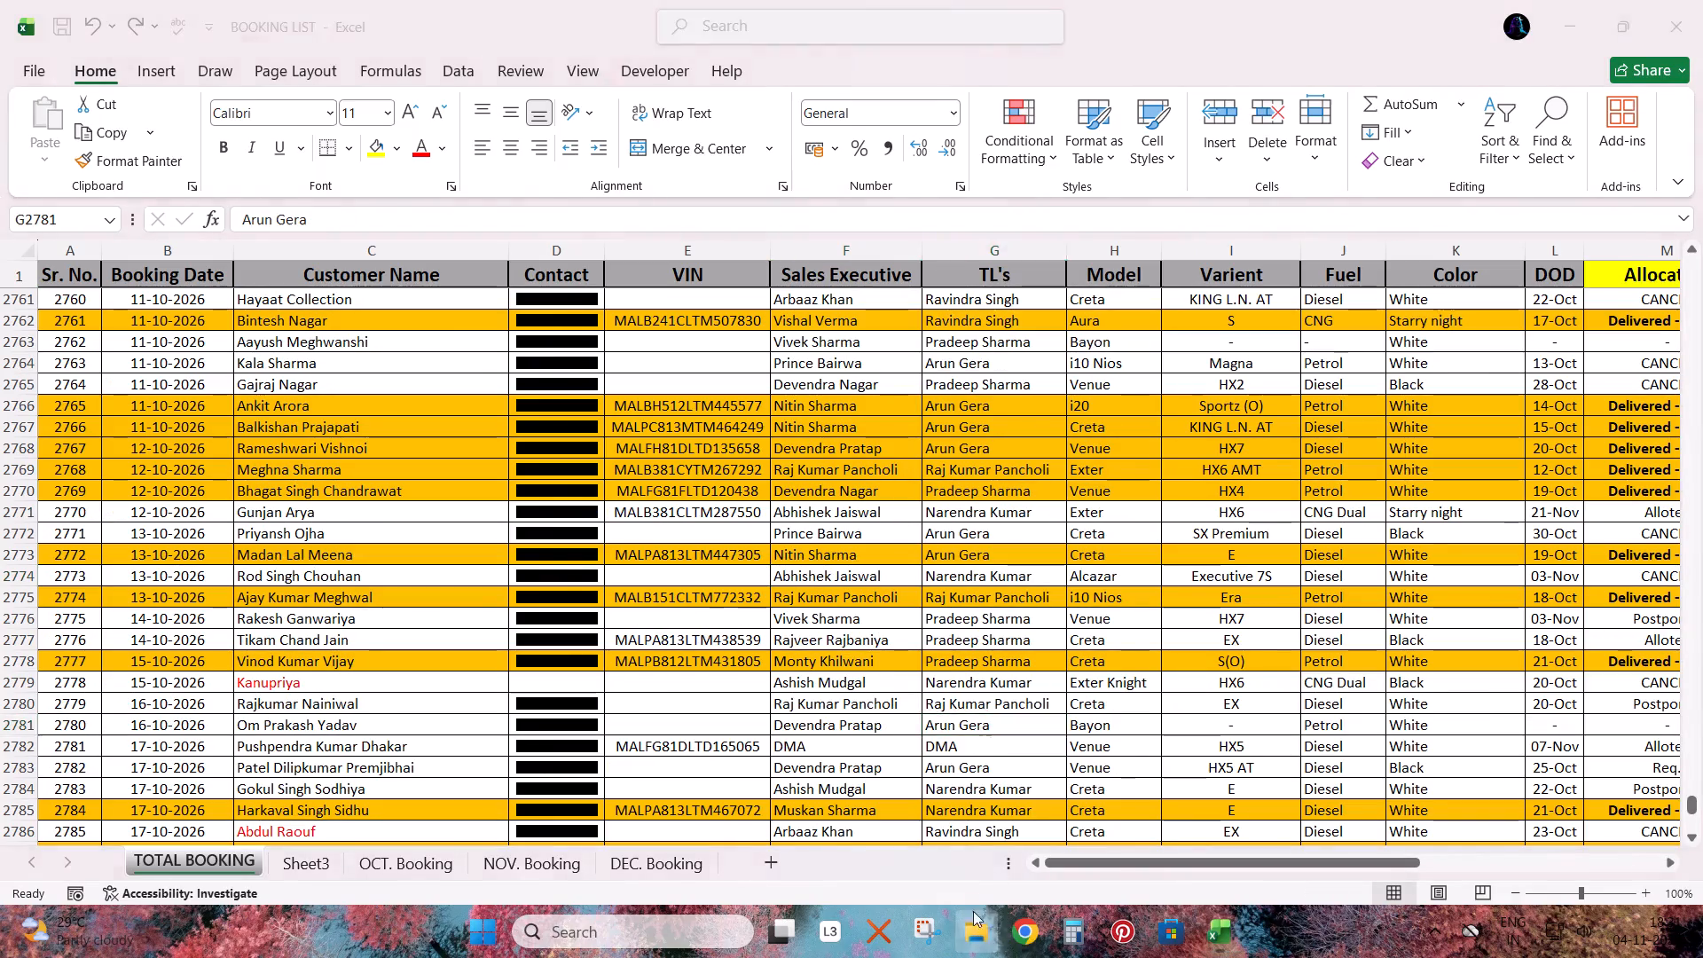
left_click(86, 347)
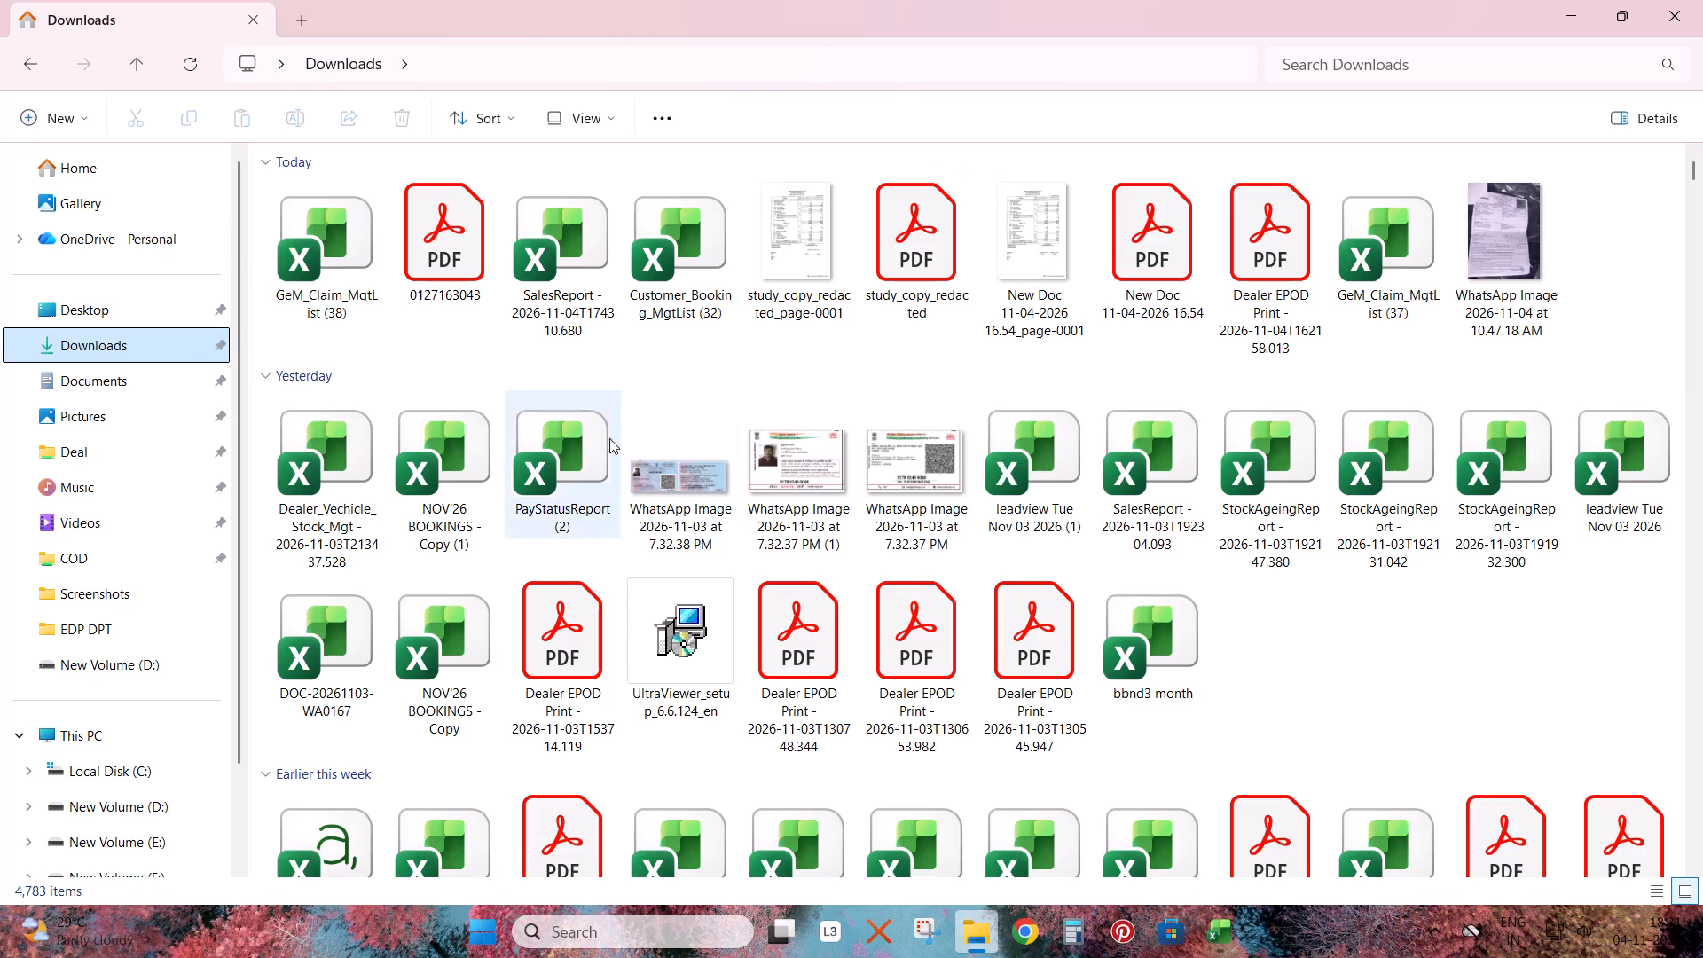
Switch to the RETAIL VERIFICATION - SEP'26 workbook in Excel, save it and close it.
left_click(1220, 940)
left_click(1220, 804)
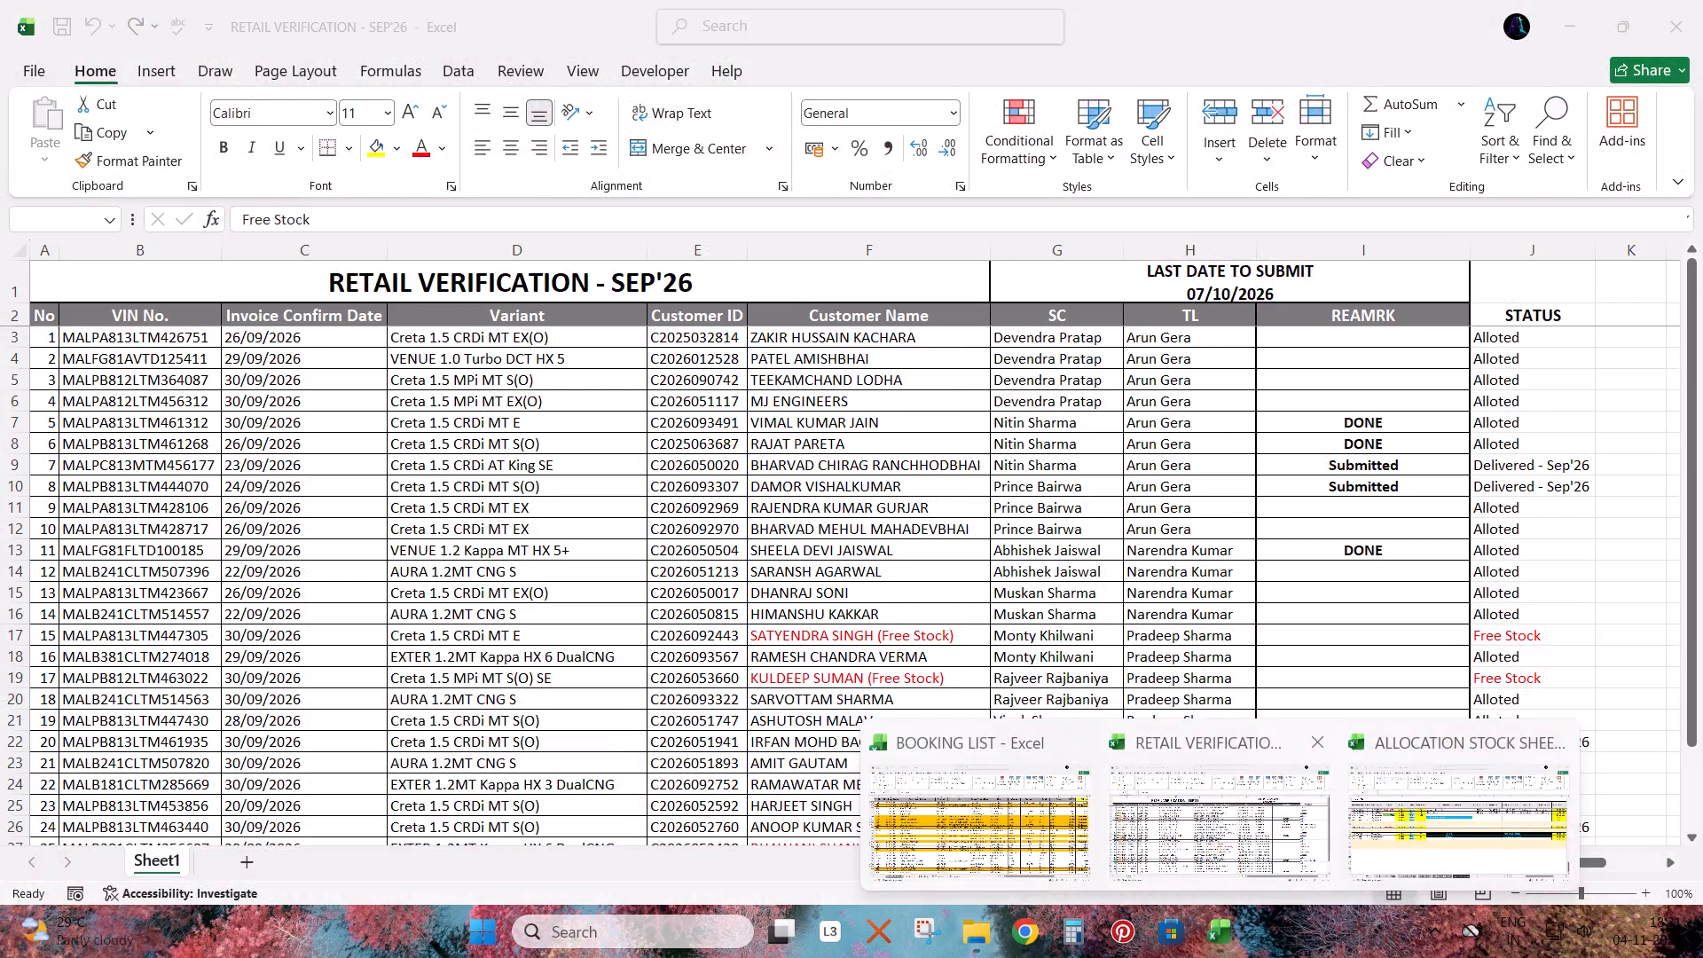
left_click(71, 40)
left_click(1702, 0)
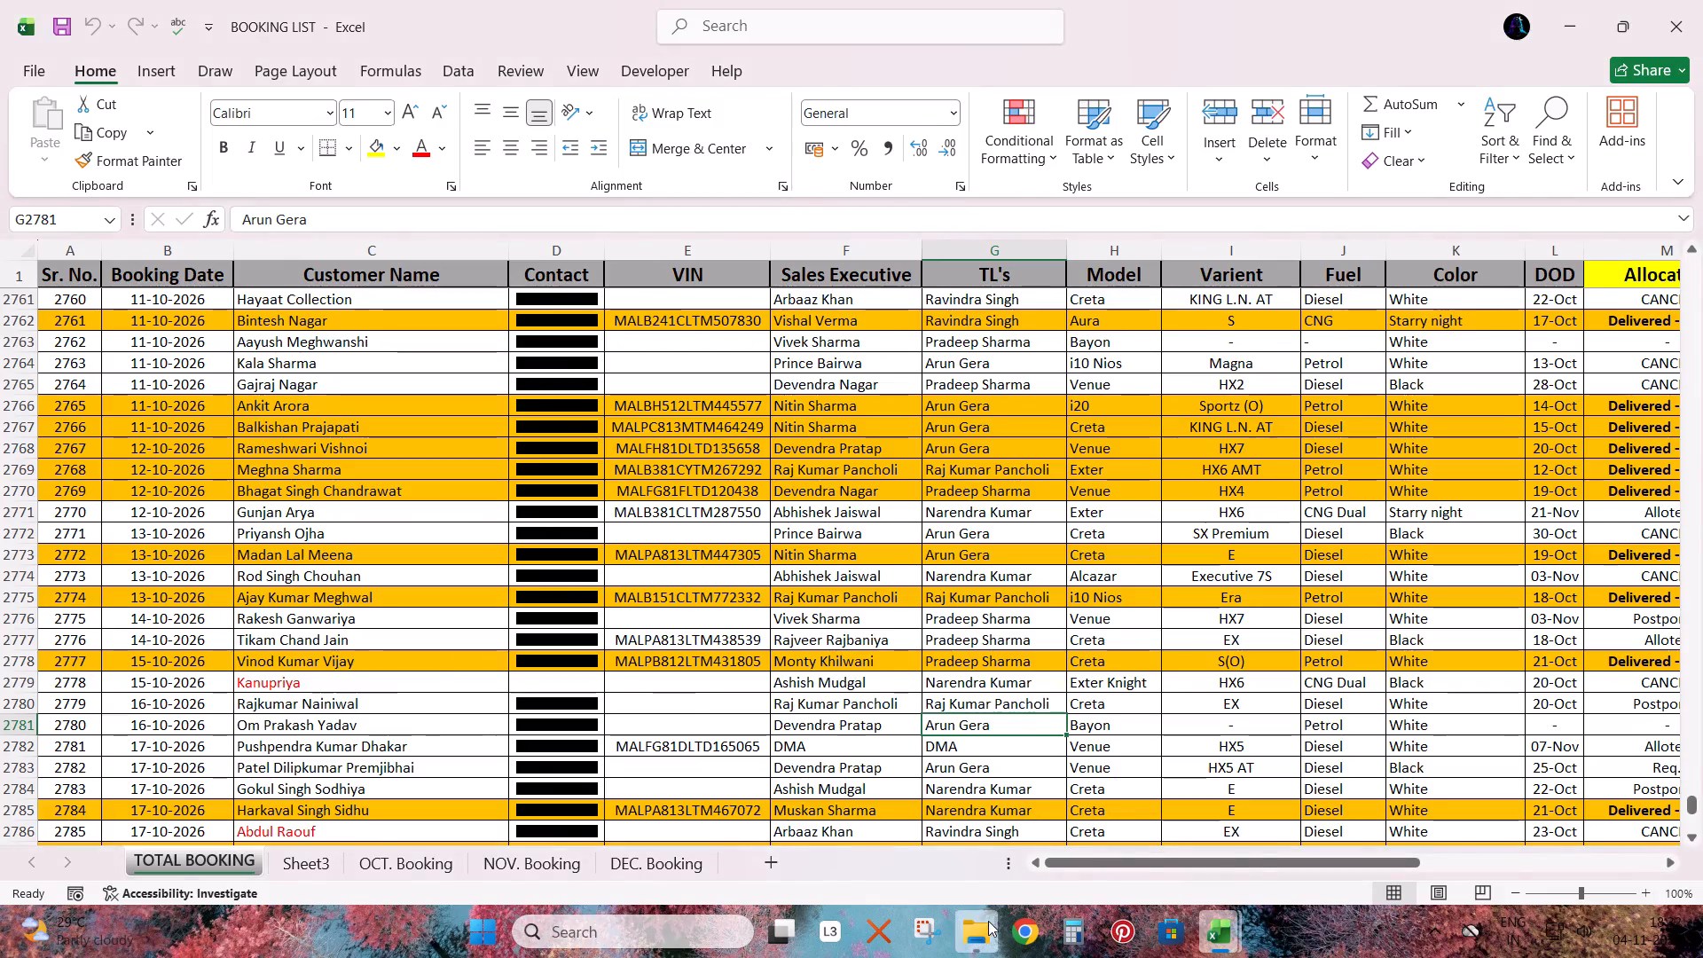
In the Downloads folder, rename GeM_Claim_MgtList (38) as RETAIL VERIFICATION - OCT'26, reusing the September file's name, and refresh the folder.
left_click(988, 923)
left_click(1584, 226)
key("F5")
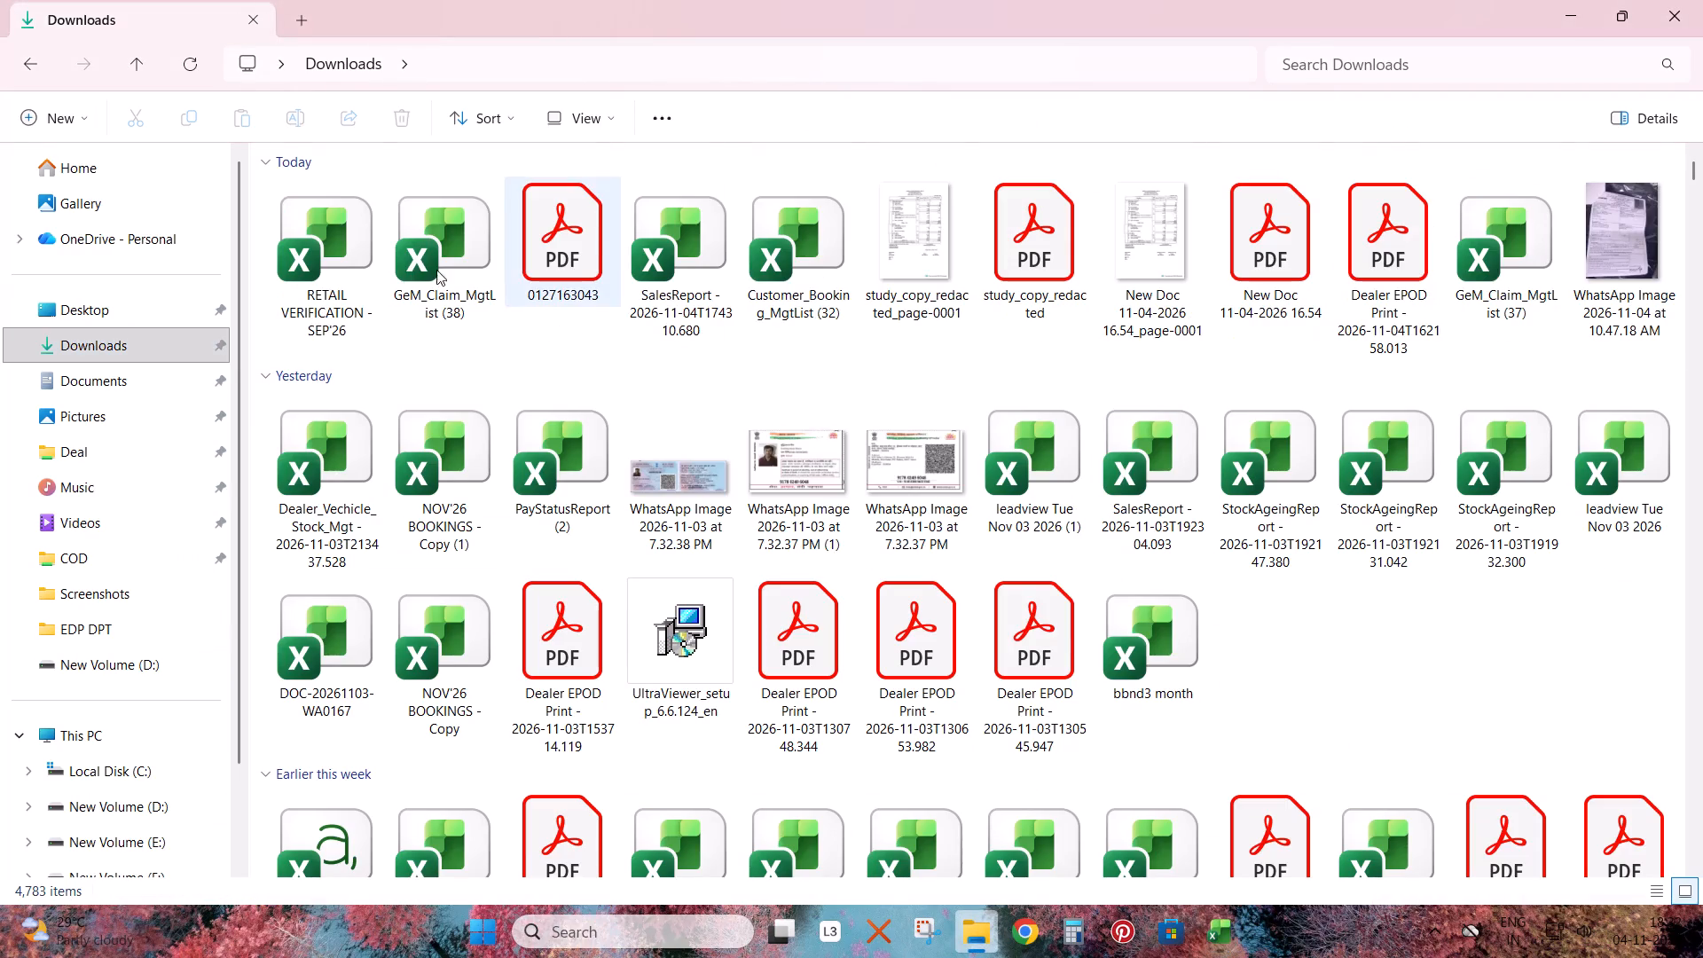
left_click(291, 263)
key("F2")
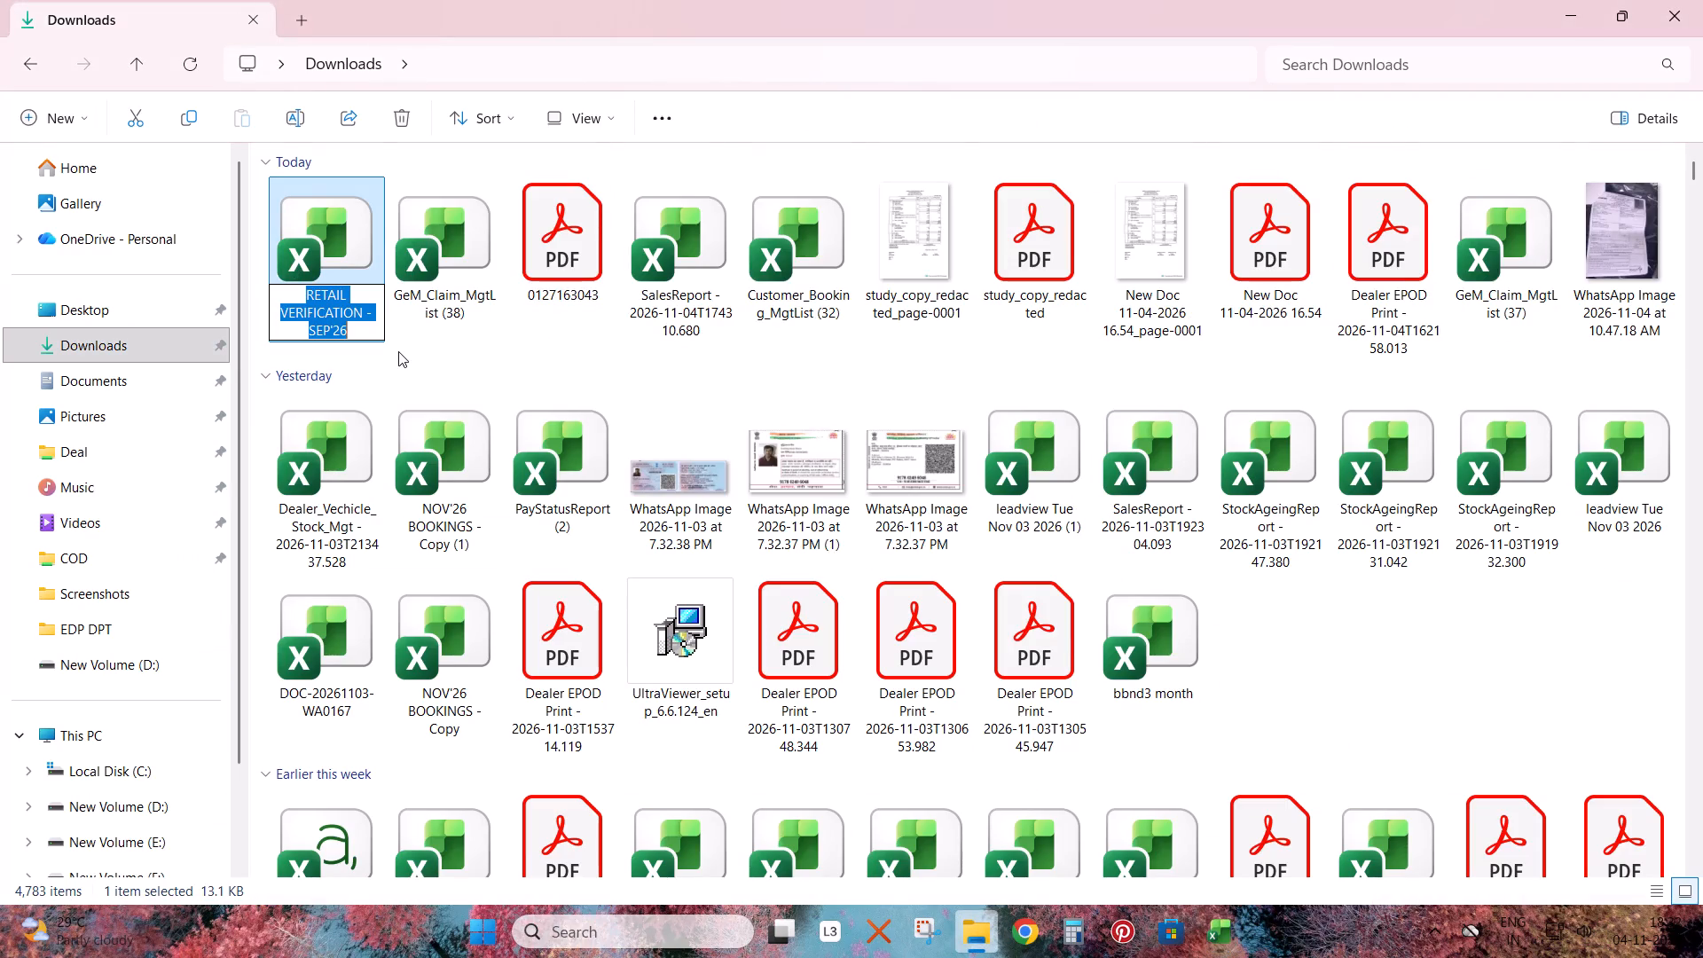
key("ctrl+c")
left_click(431, 311)
key("F2")
key("ctrl+v")
key("Left")
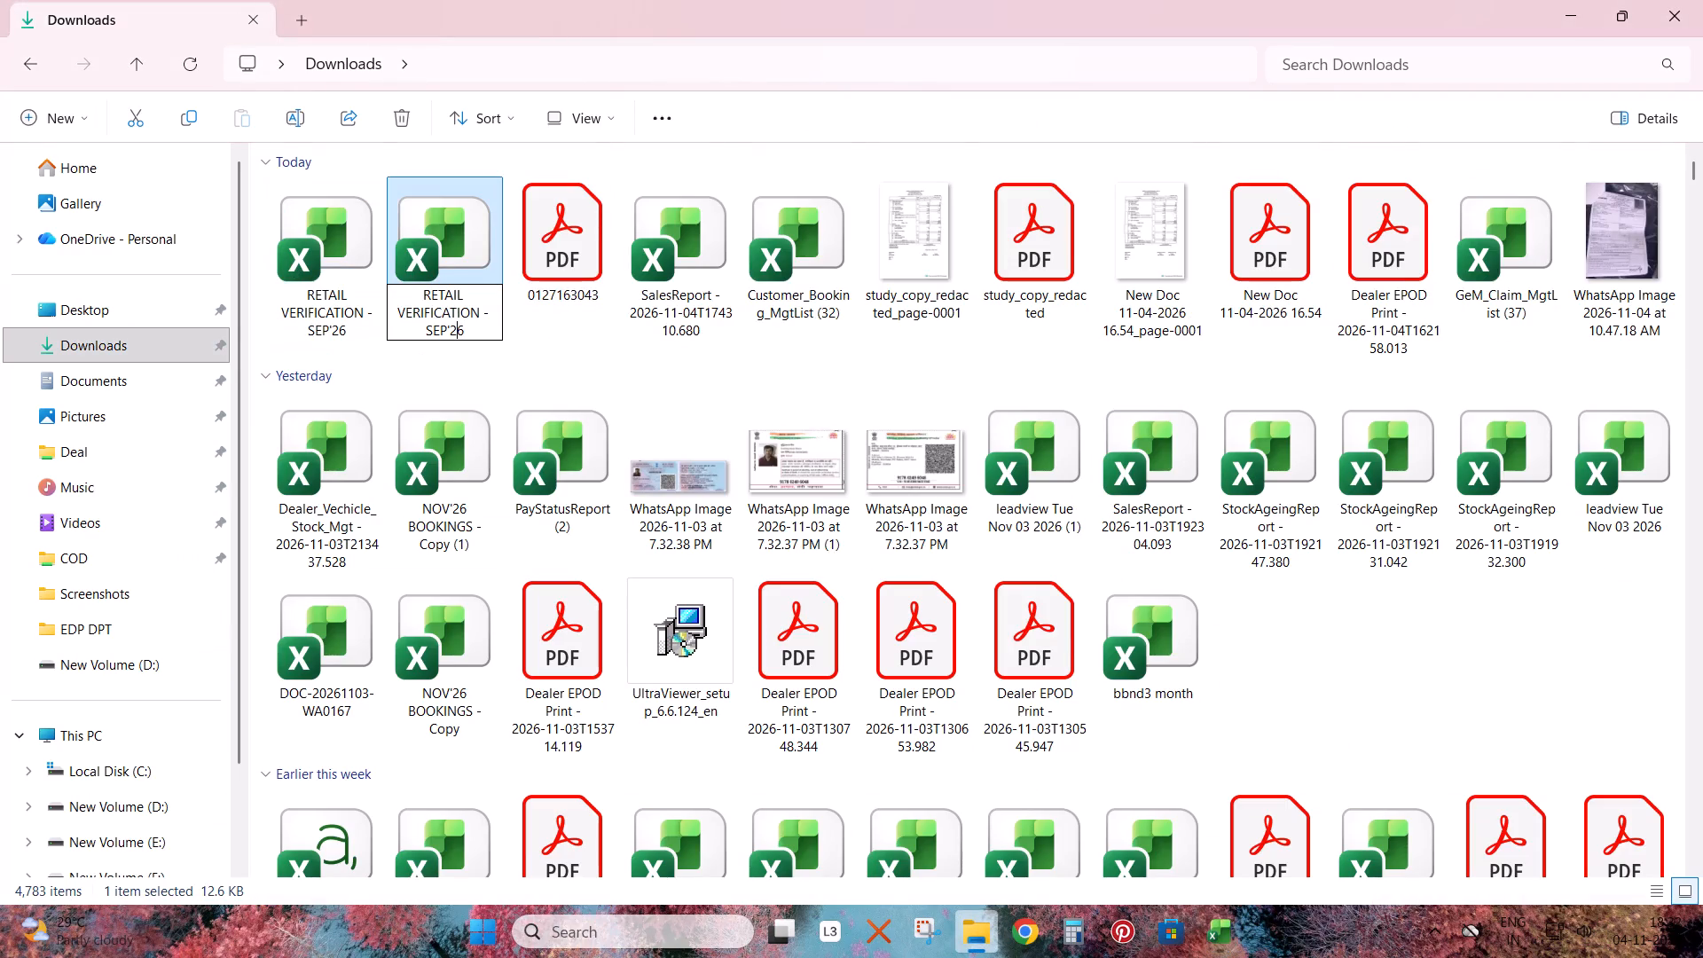
key("Left")
key("Left")
key("shift+Left")
key("shift+Left")
key("shift+Left")
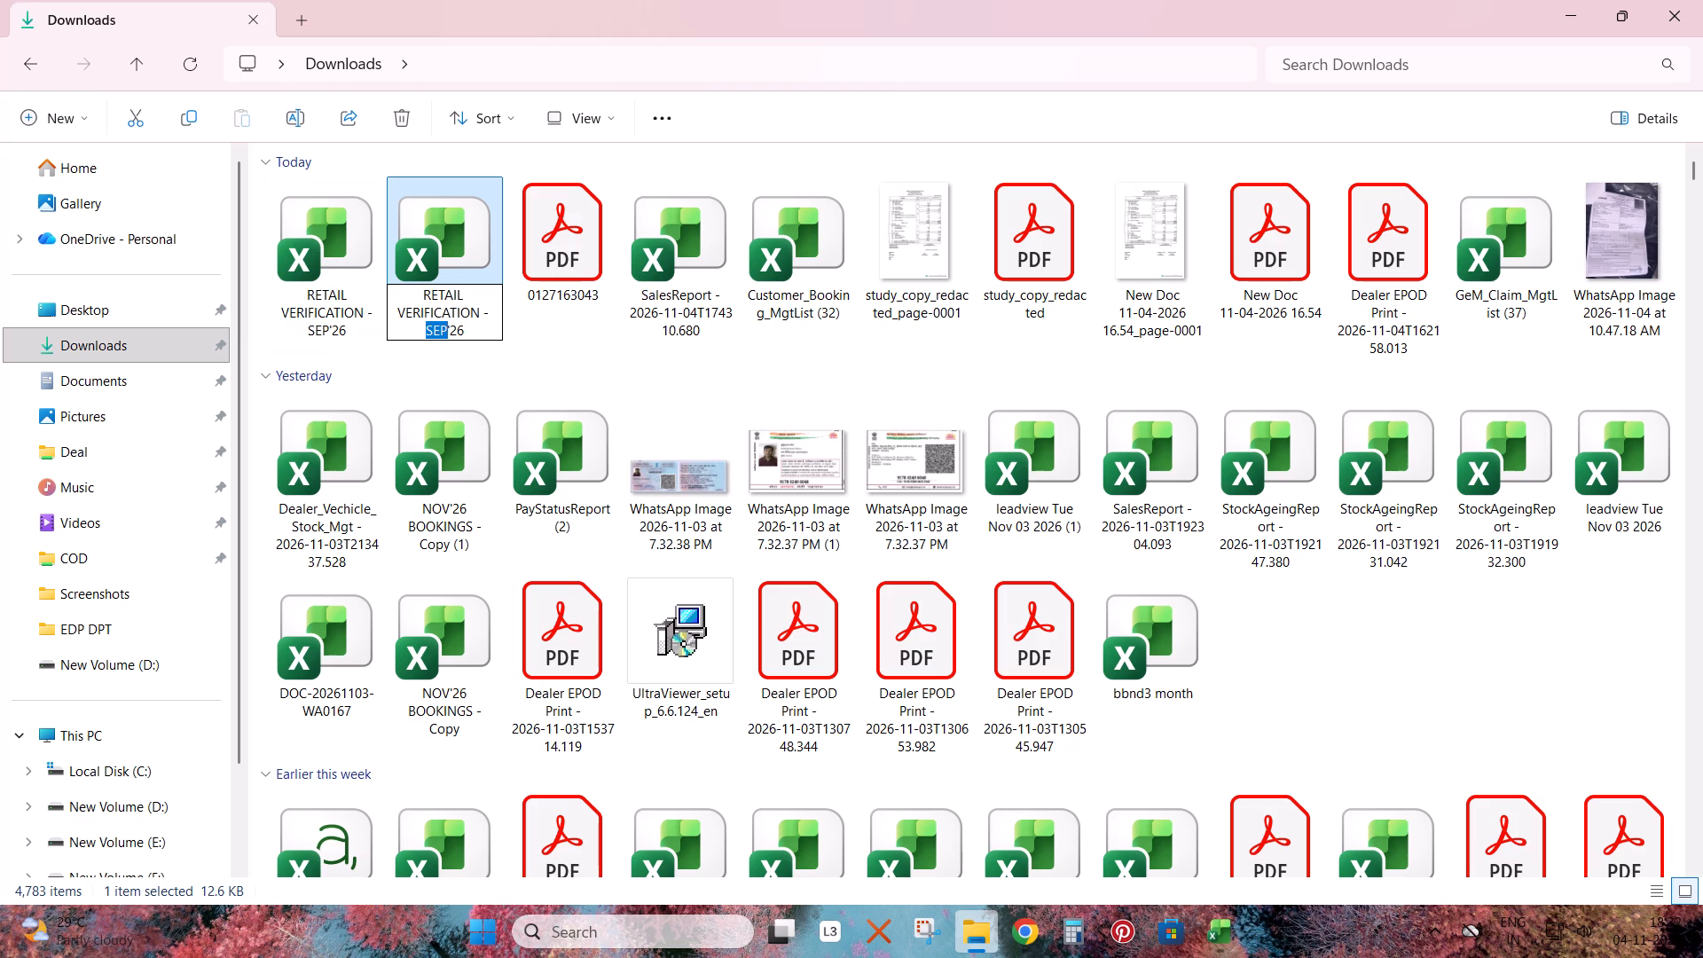
type("OCT")
key("Return")
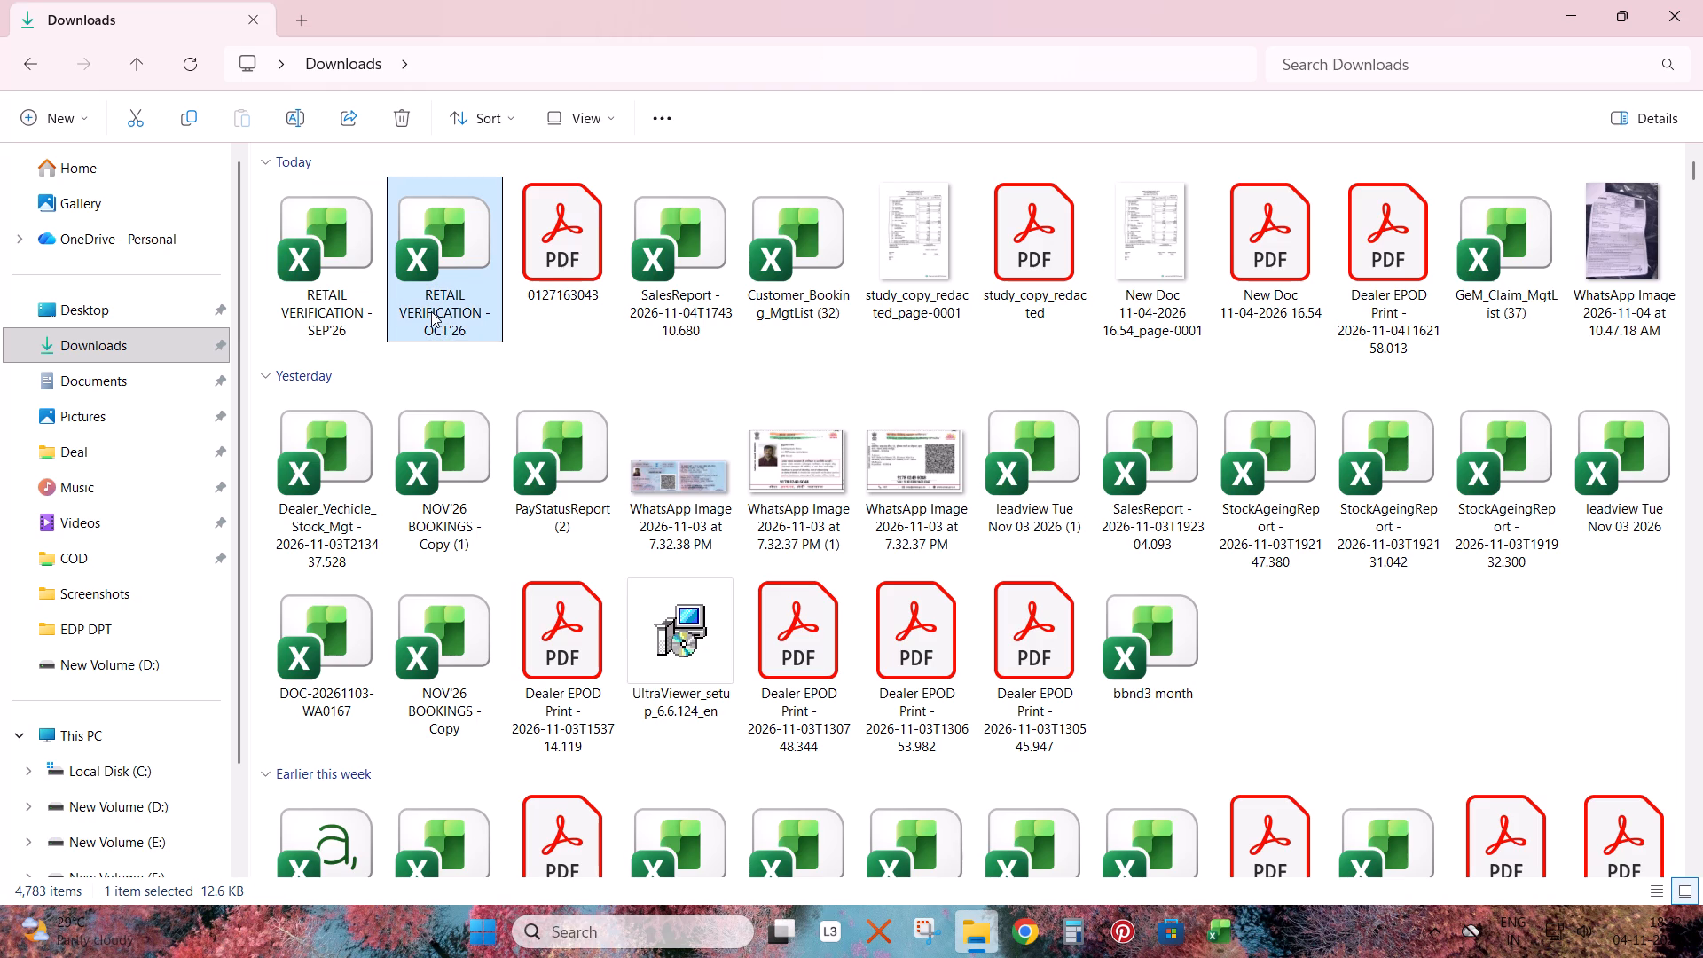
left_click(538, 338)
key("F5")
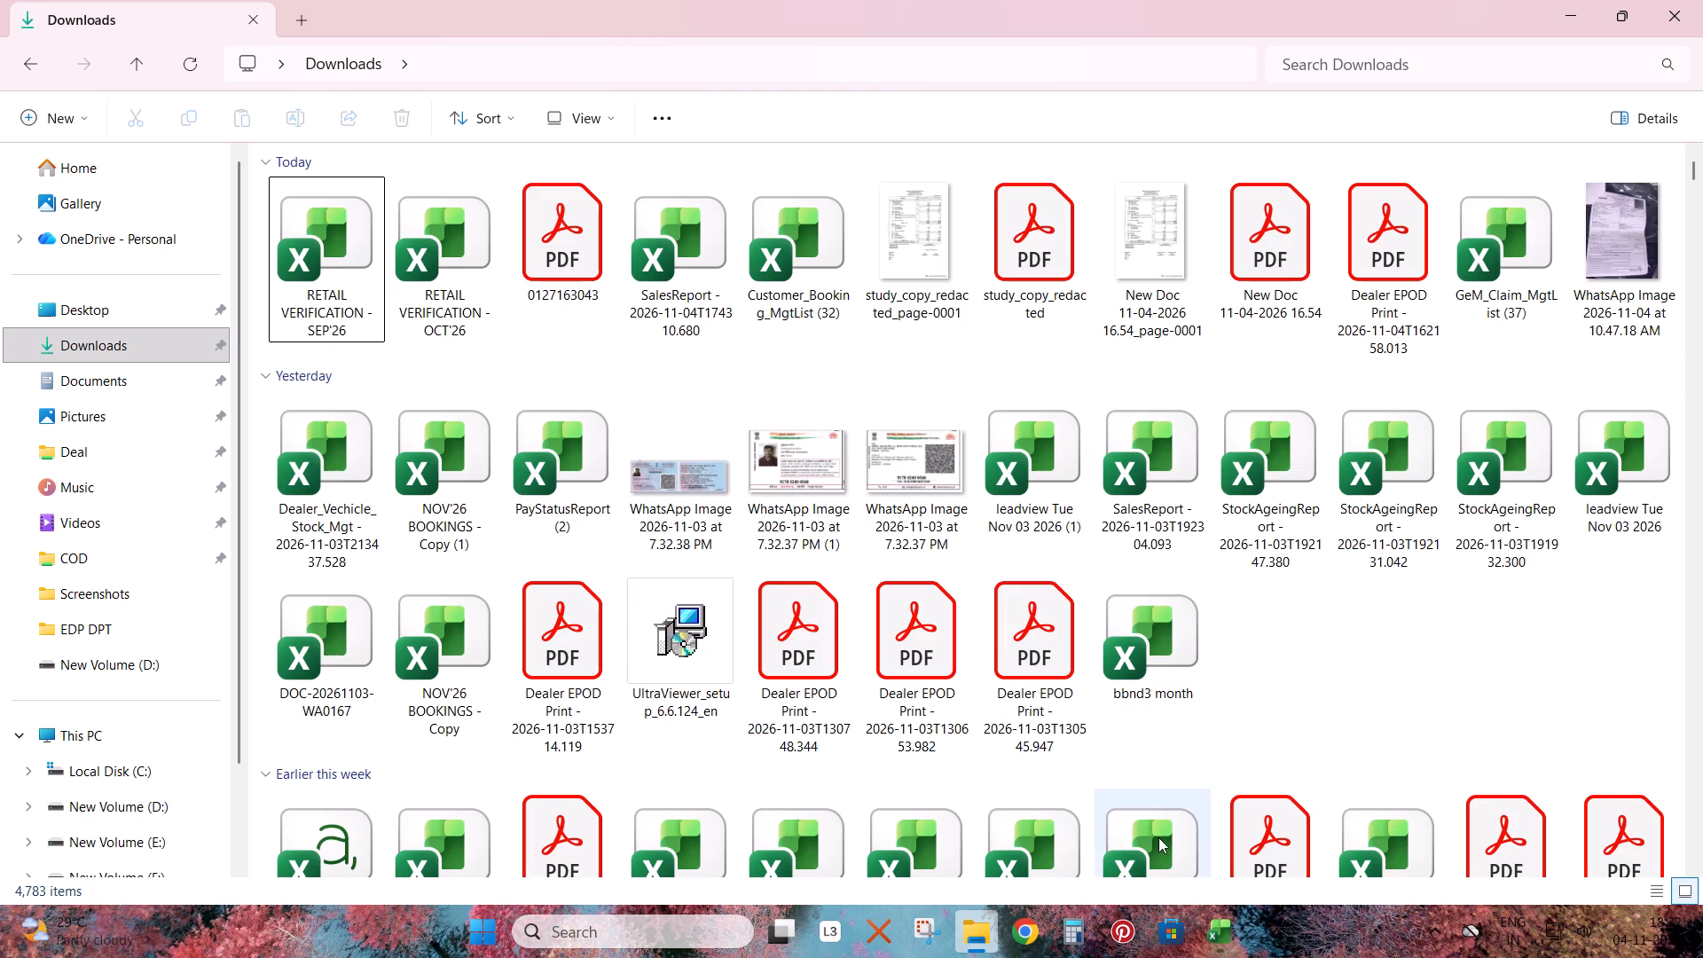
Switch to the ALLOCATION STOCK SHEET - Copy (2) workbook in Excel and close it.
left_click(1219, 917)
left_click(1322, 791)
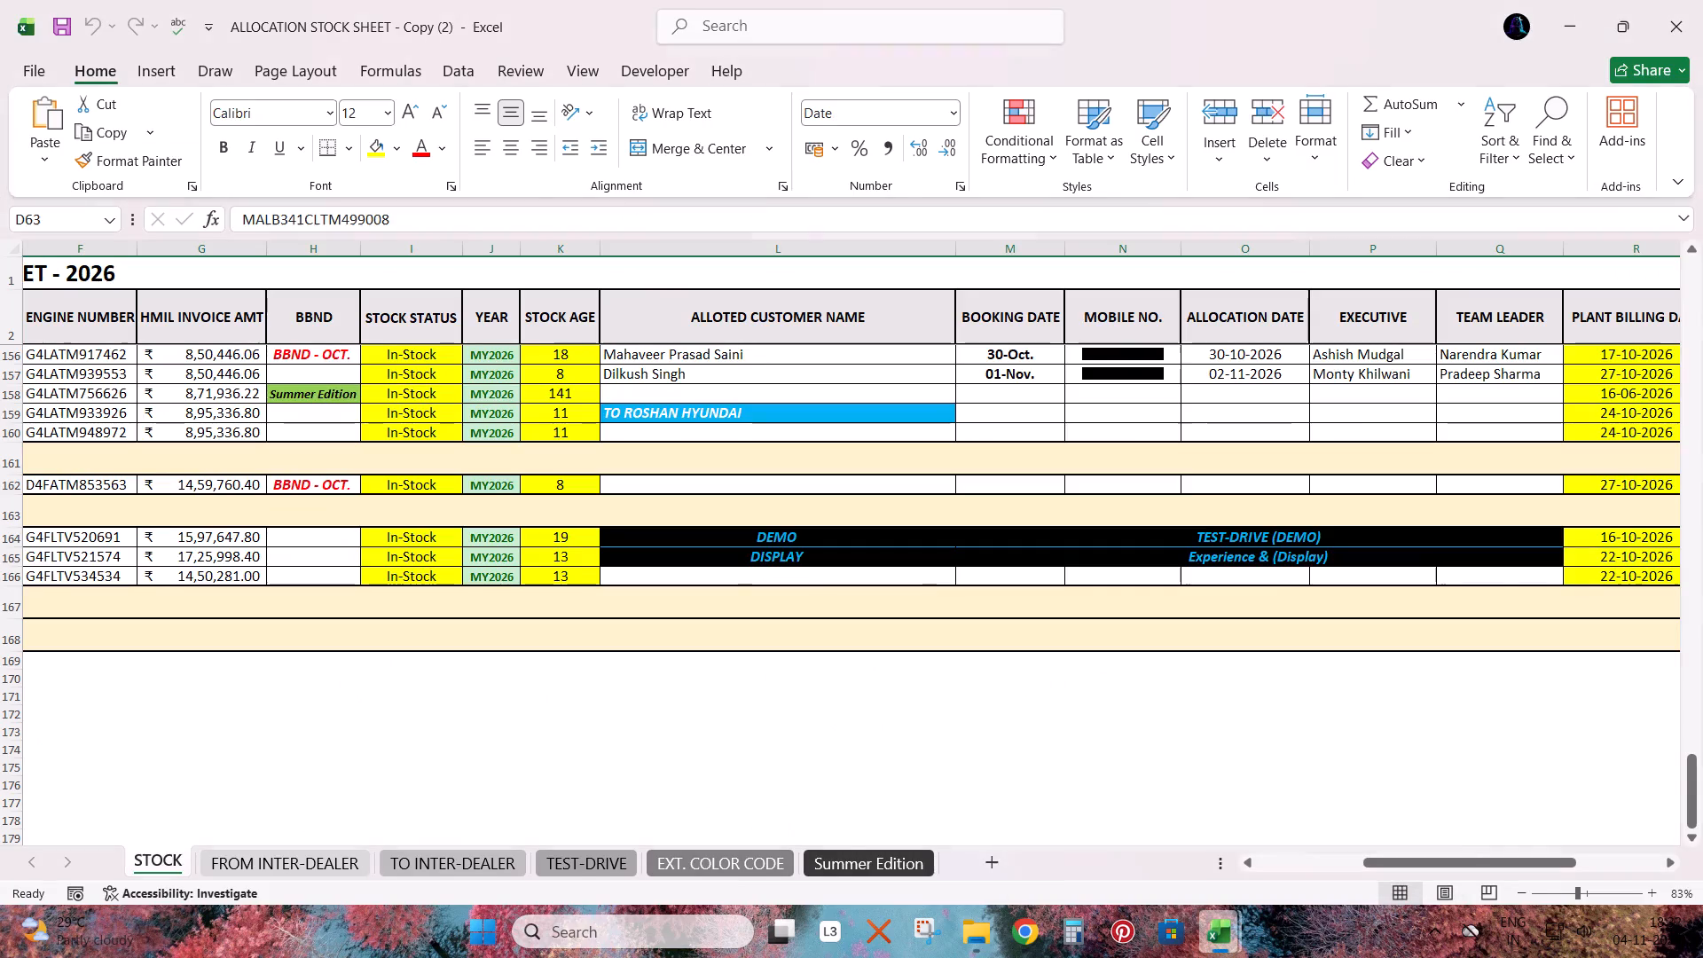
left_click(1702, 0)
left_click(906, 496)
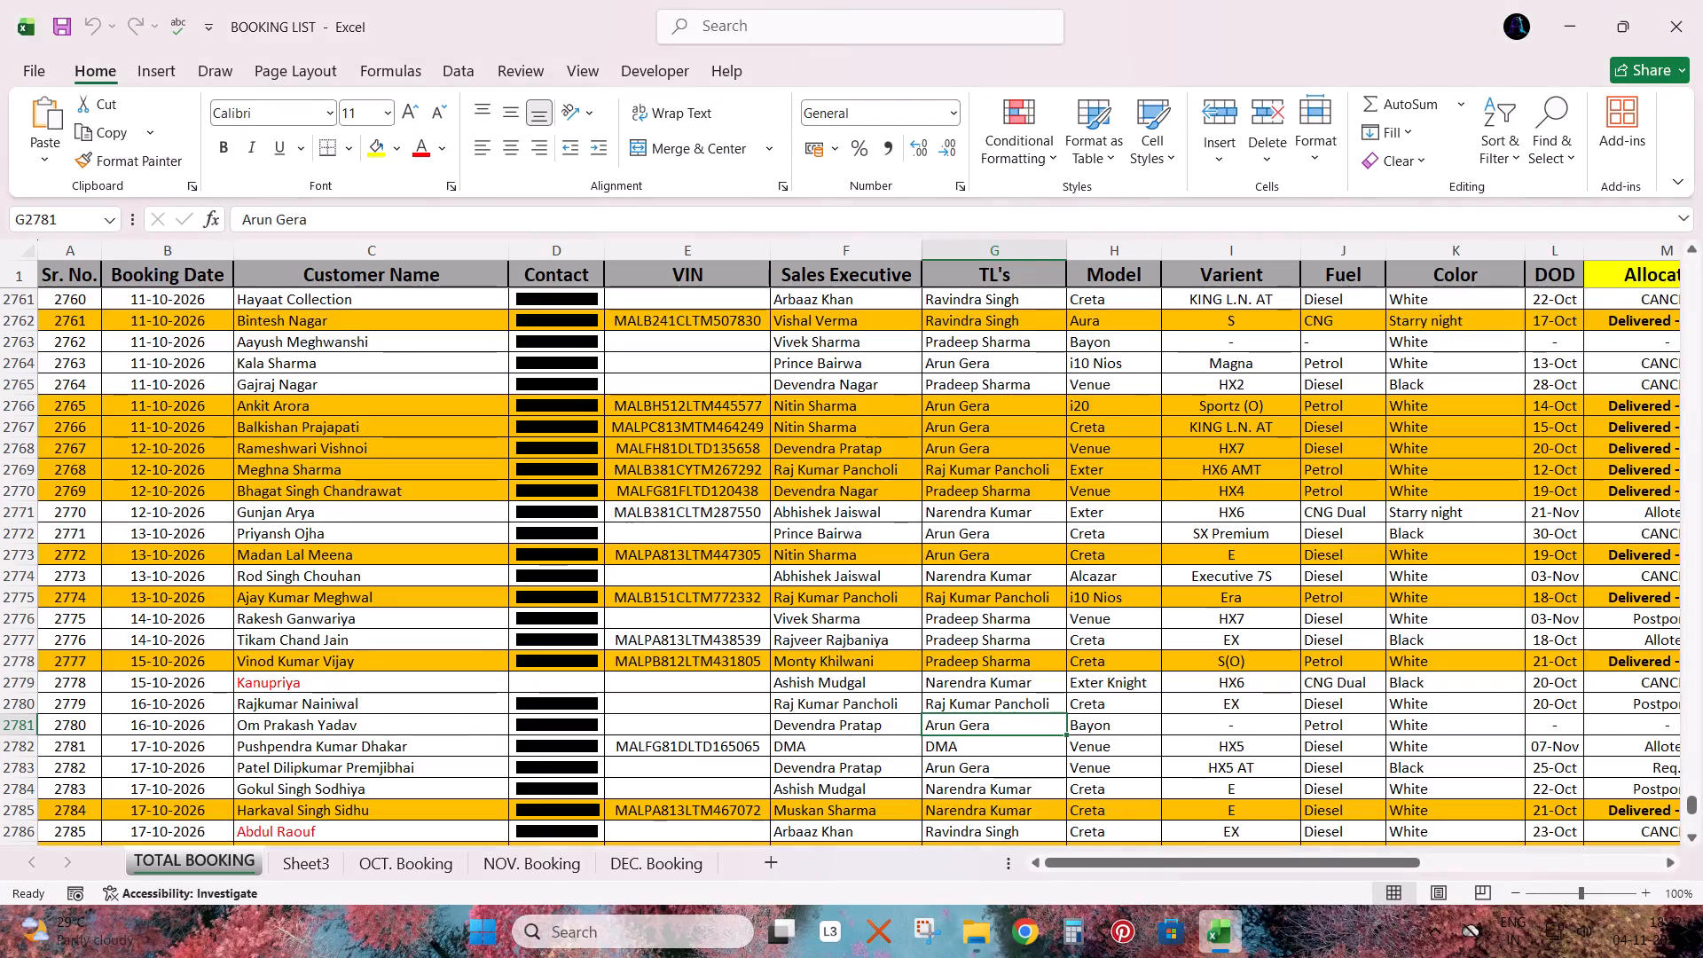
Go to the desktop and lock the computer.
left_click(1702, 957)
right_click(850, 407)
left_click(903, 498)
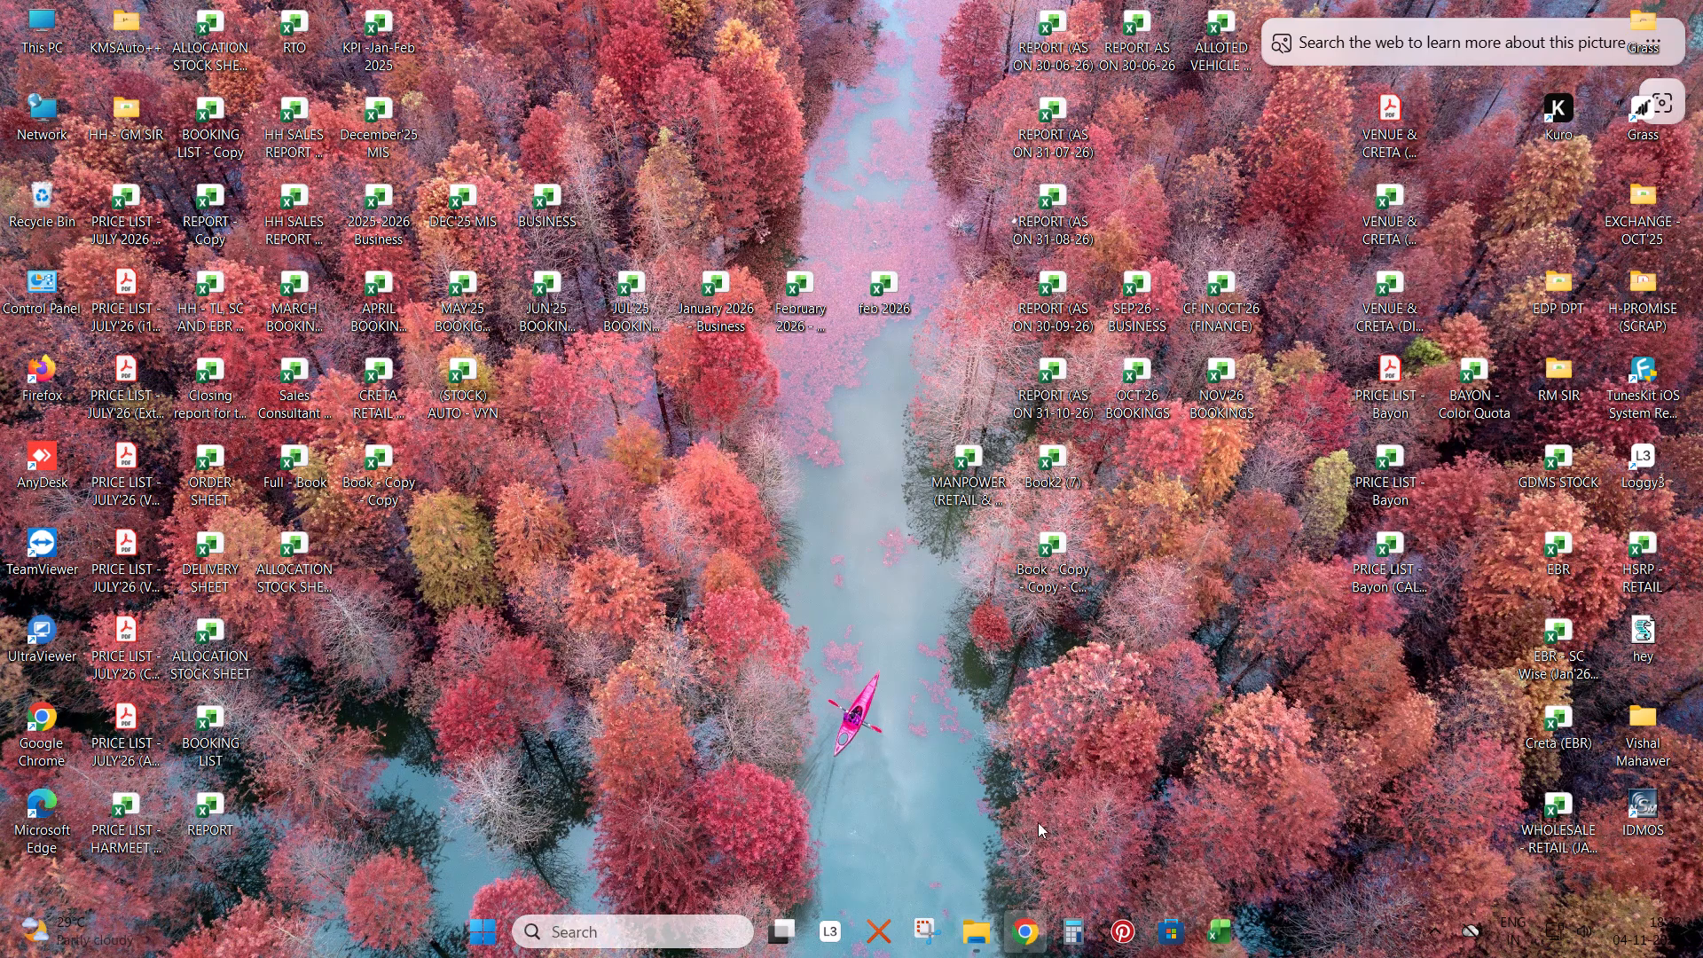
key("super+l")
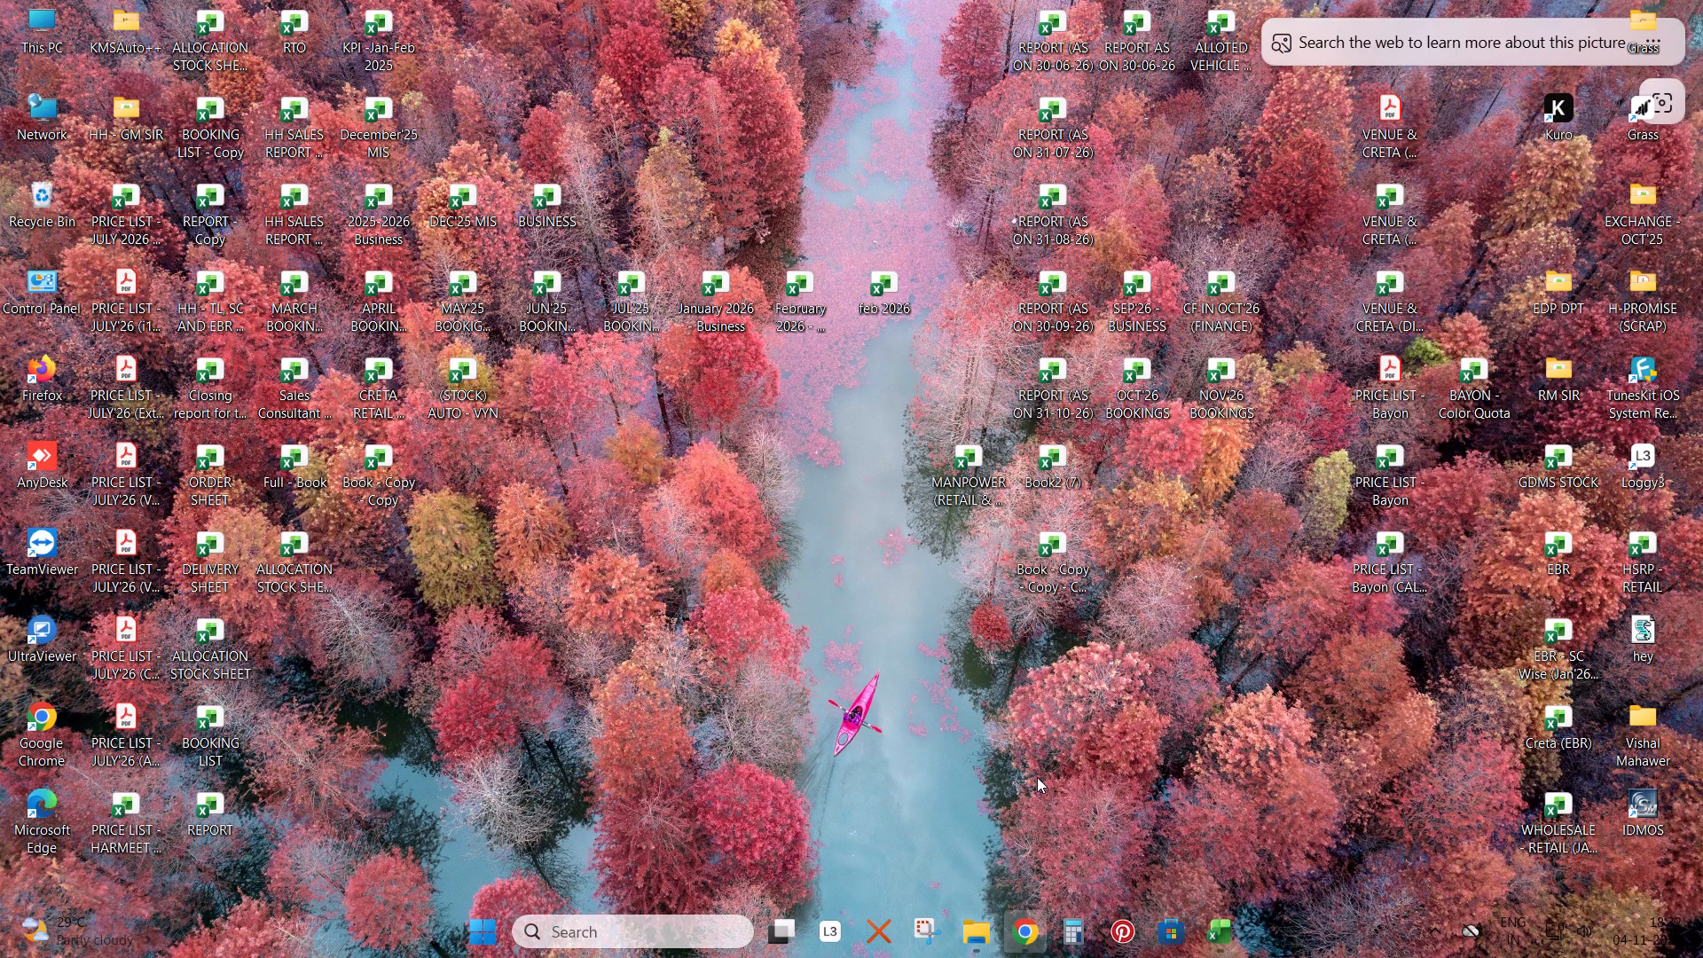